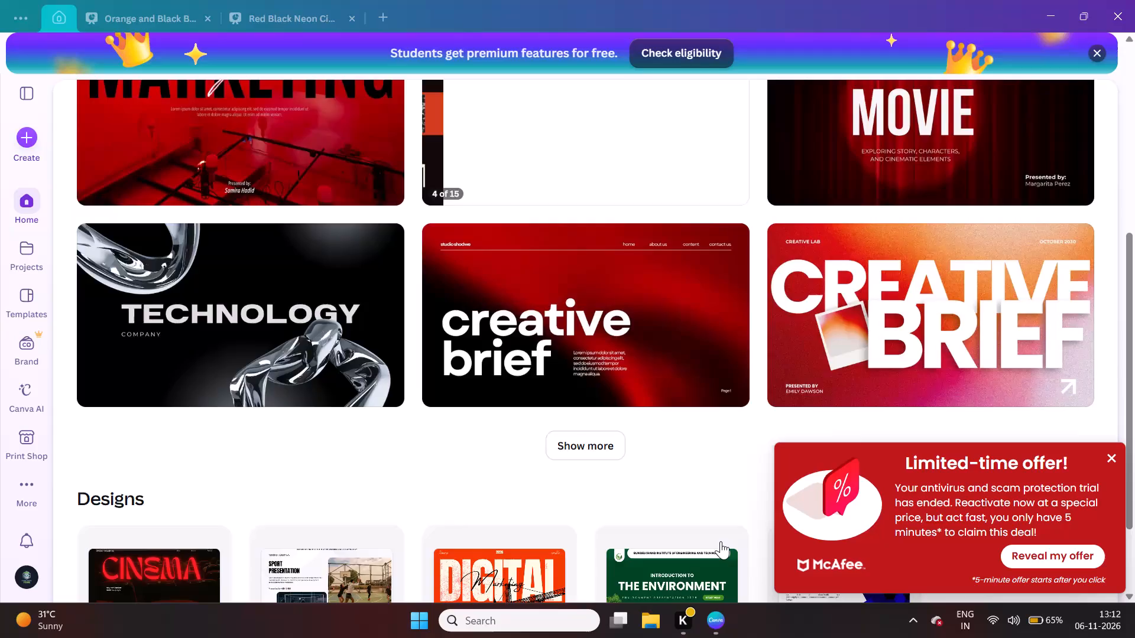
Open the Red and Black Bold Typographic Creative Brief Presentation template for customising with all 15 pages, dismissing the antivirus offer.
scroll(721, 541, "up", 1)
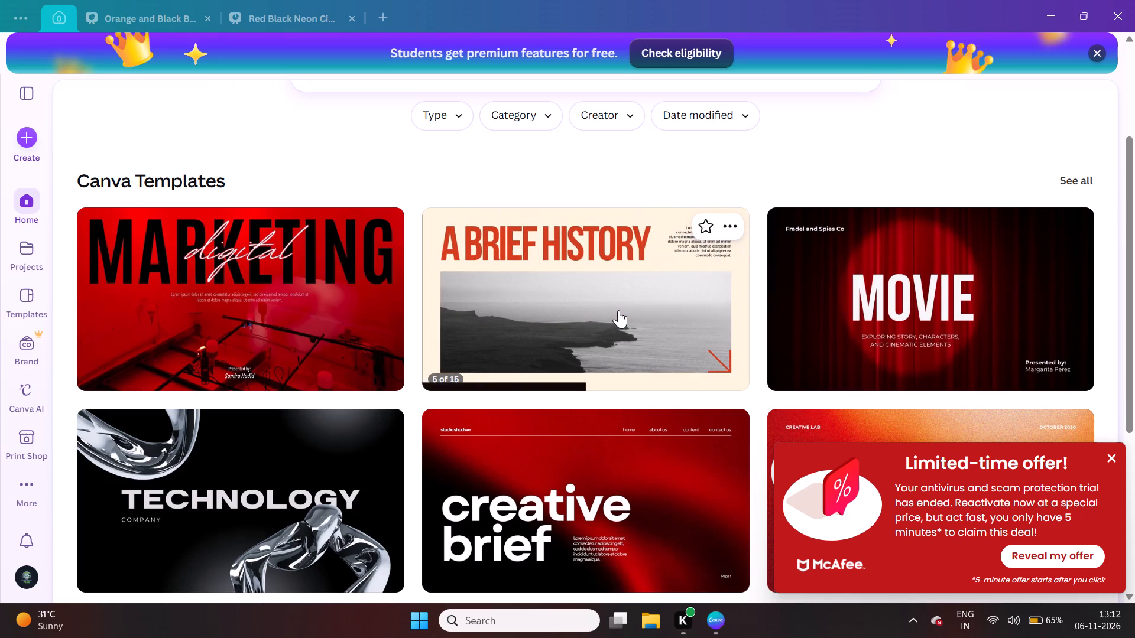
left_click(618, 310)
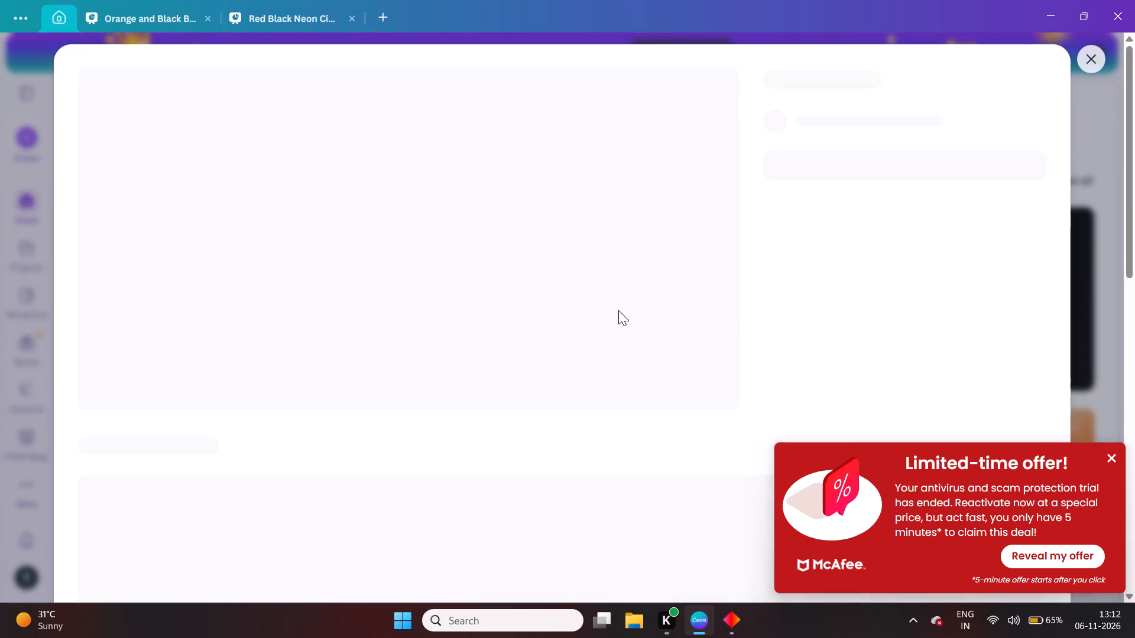
left_click(1111, 455)
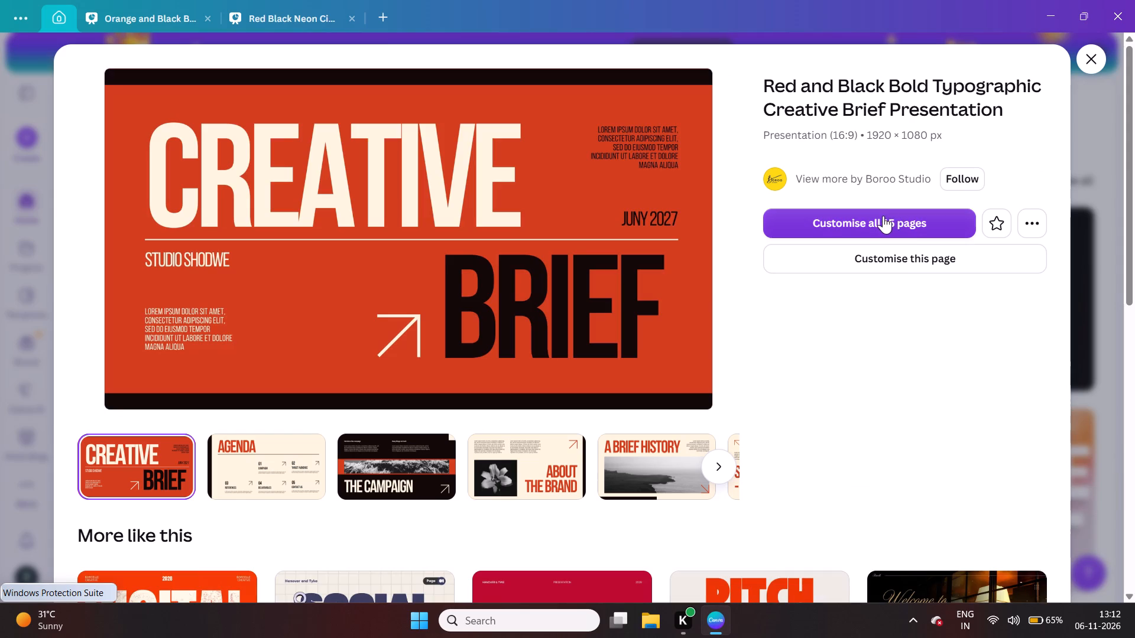
left_click(883, 216)
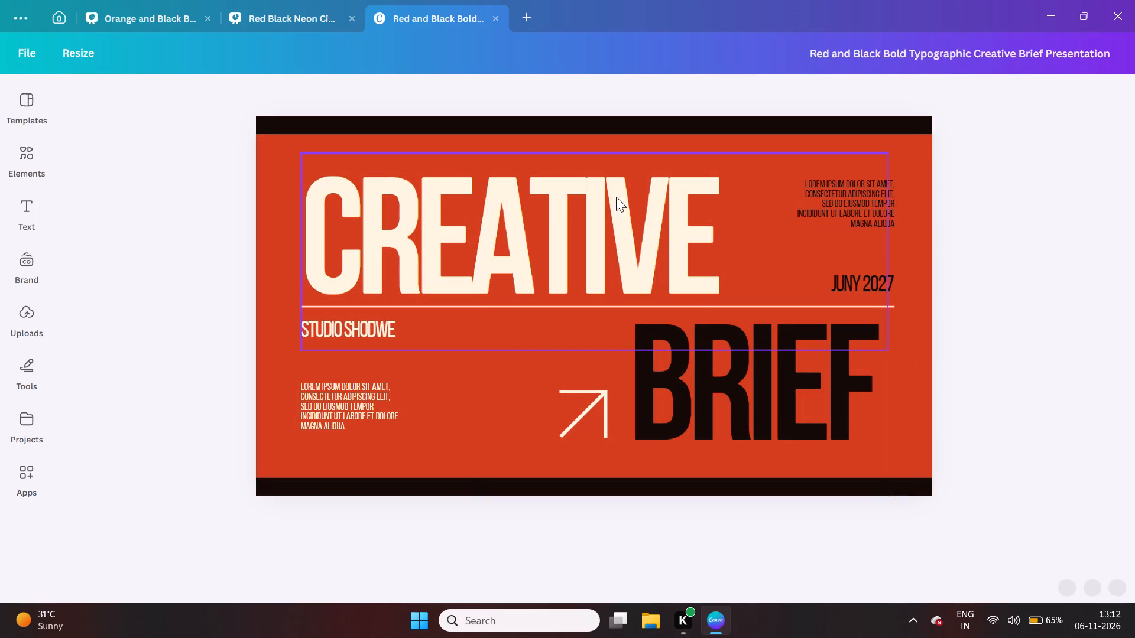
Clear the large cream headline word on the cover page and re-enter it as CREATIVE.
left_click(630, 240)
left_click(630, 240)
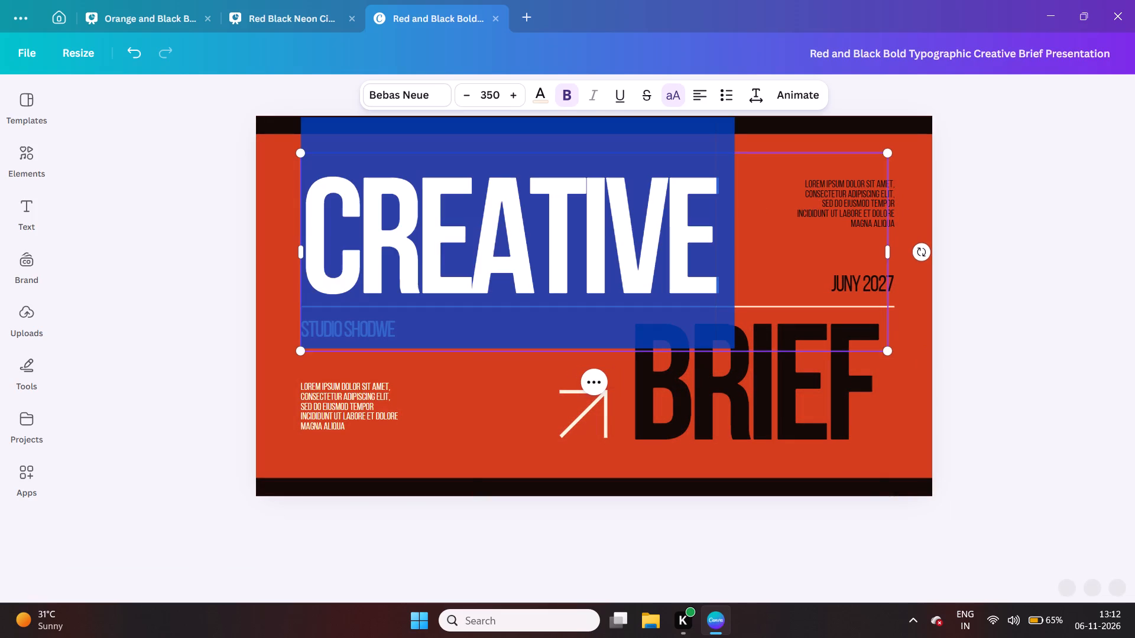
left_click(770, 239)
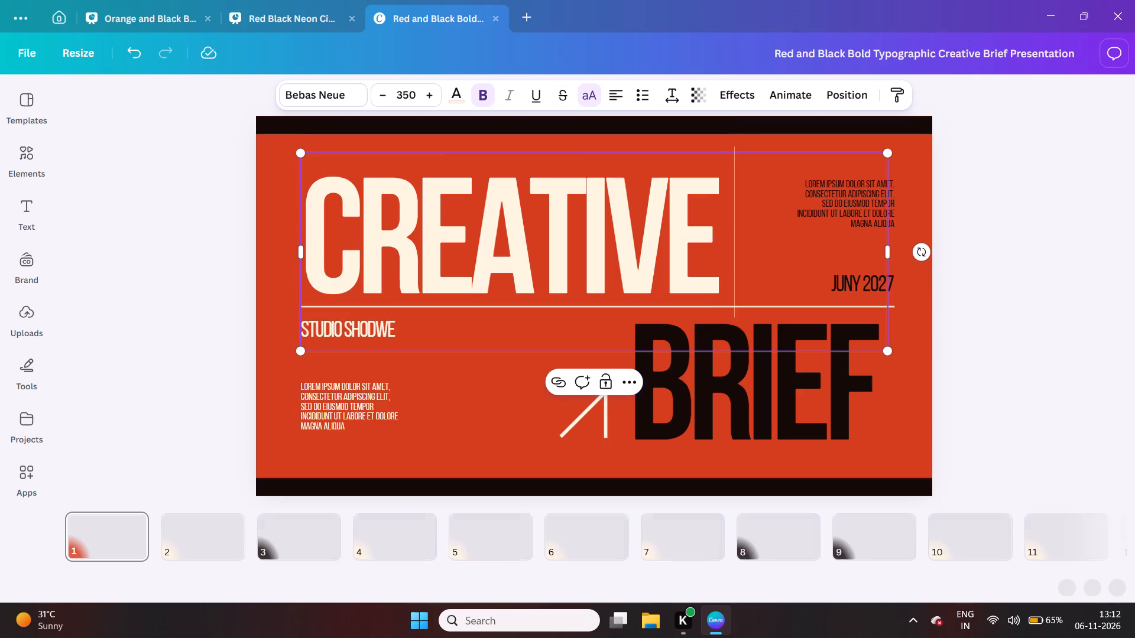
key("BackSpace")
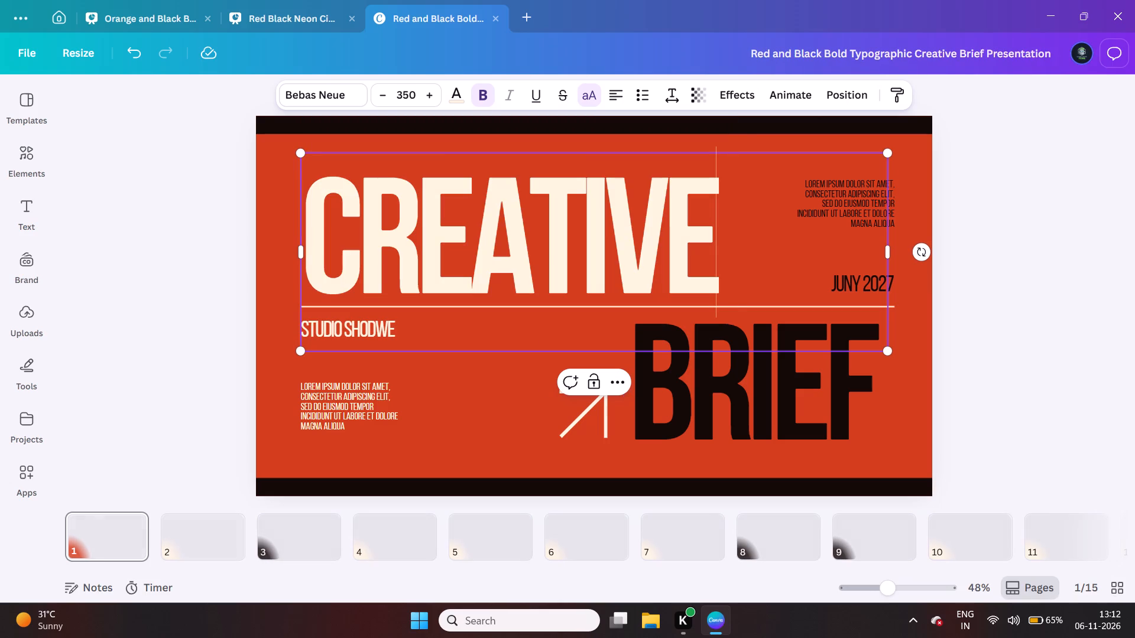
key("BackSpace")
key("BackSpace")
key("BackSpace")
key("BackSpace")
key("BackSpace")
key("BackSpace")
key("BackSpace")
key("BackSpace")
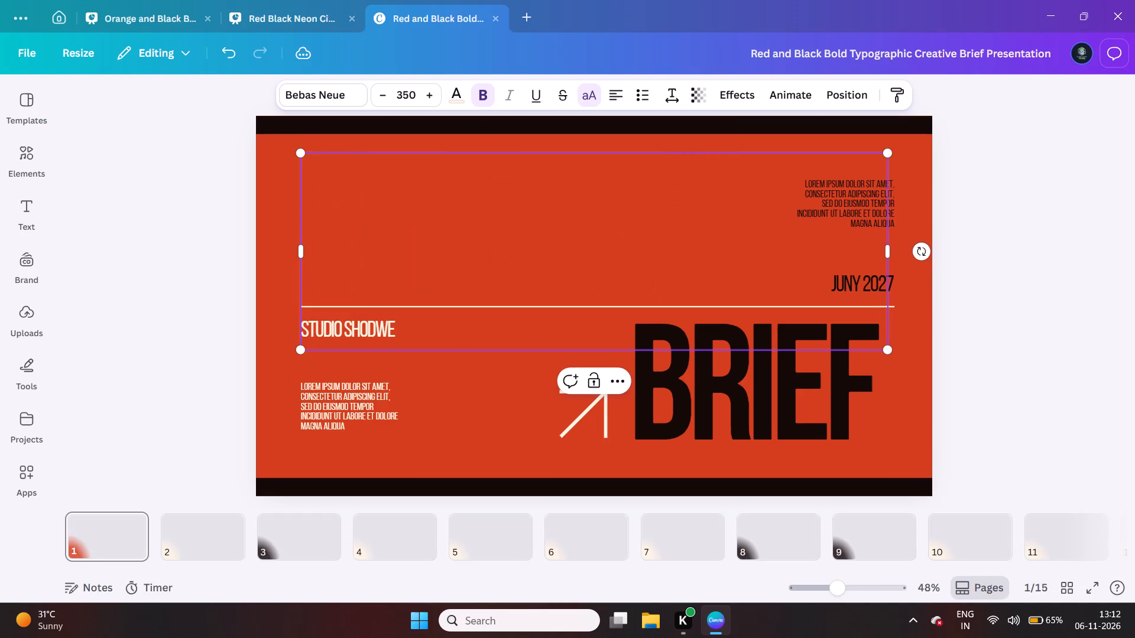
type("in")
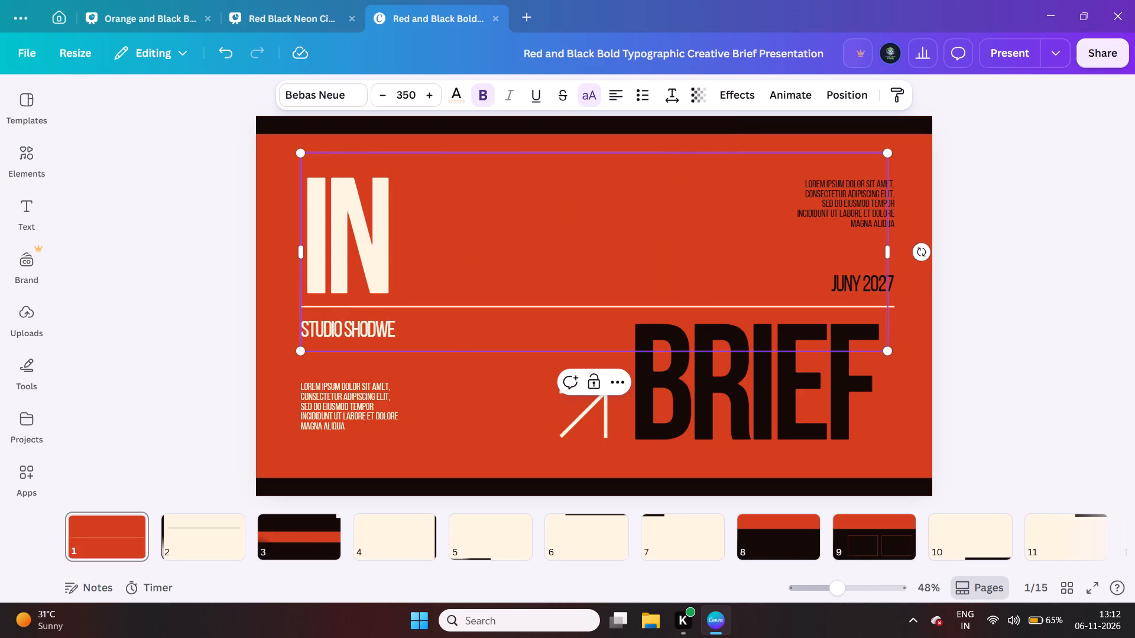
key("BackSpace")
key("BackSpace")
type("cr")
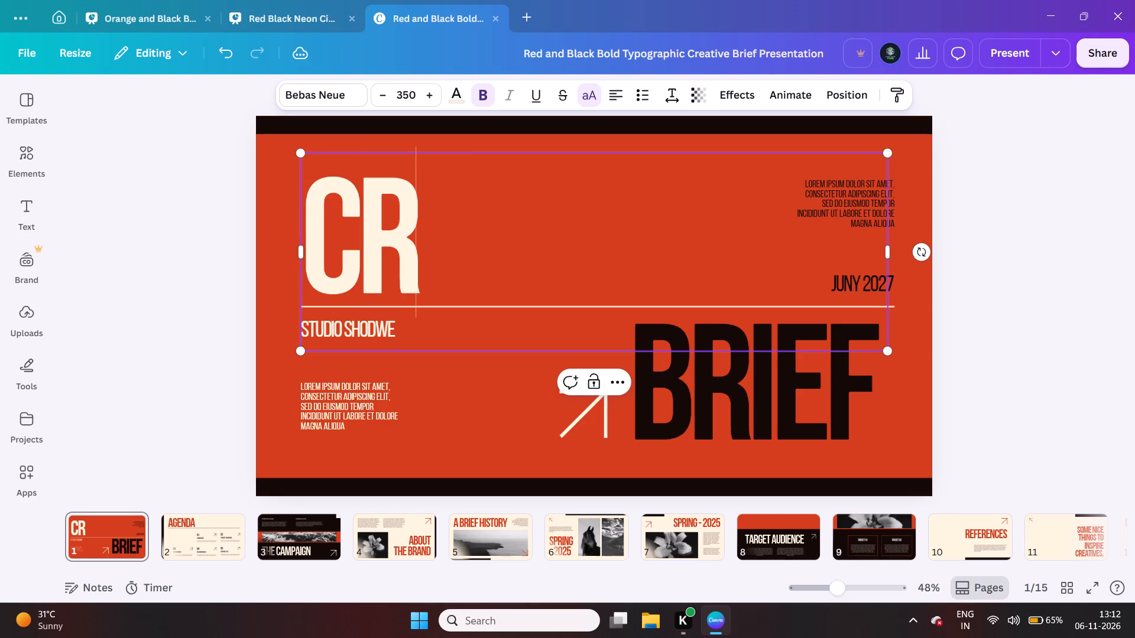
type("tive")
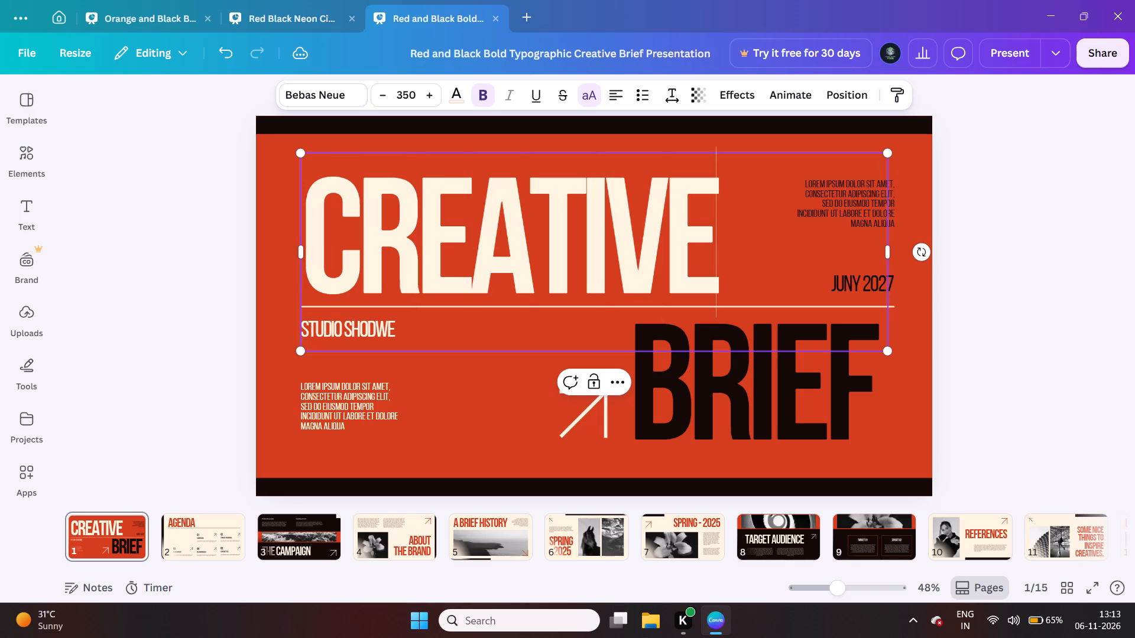
Replace the large black headline word BRIEF on the cover page with ARMY.
left_click(769, 369)
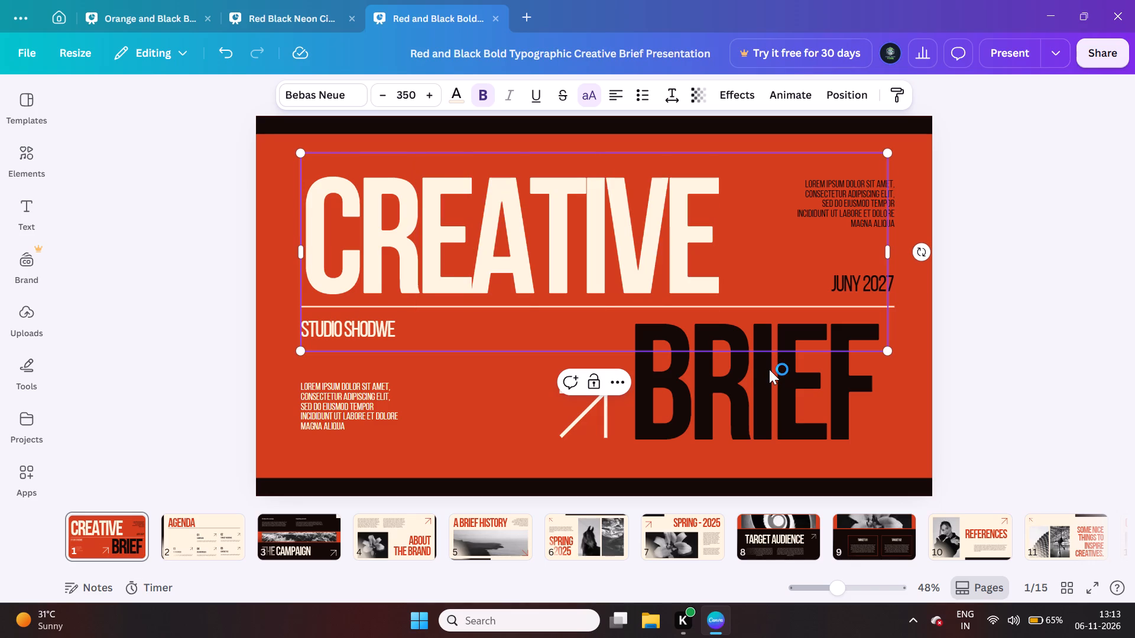
left_click(769, 369)
left_click(785, 230)
left_click(1027, 356)
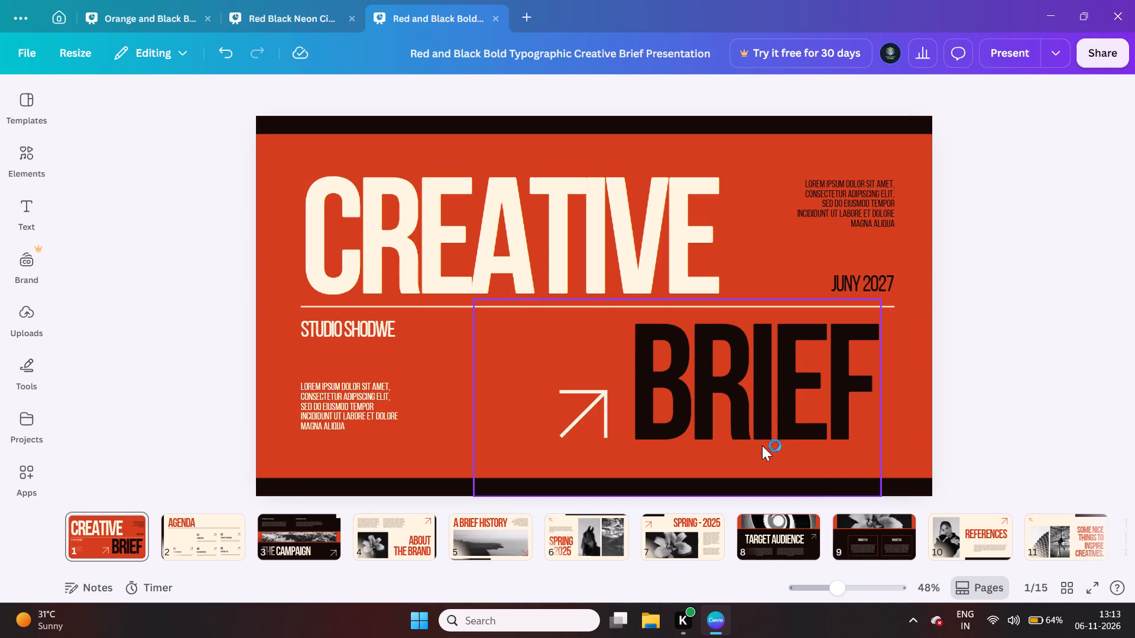
left_click(748, 412)
left_click(748, 412)
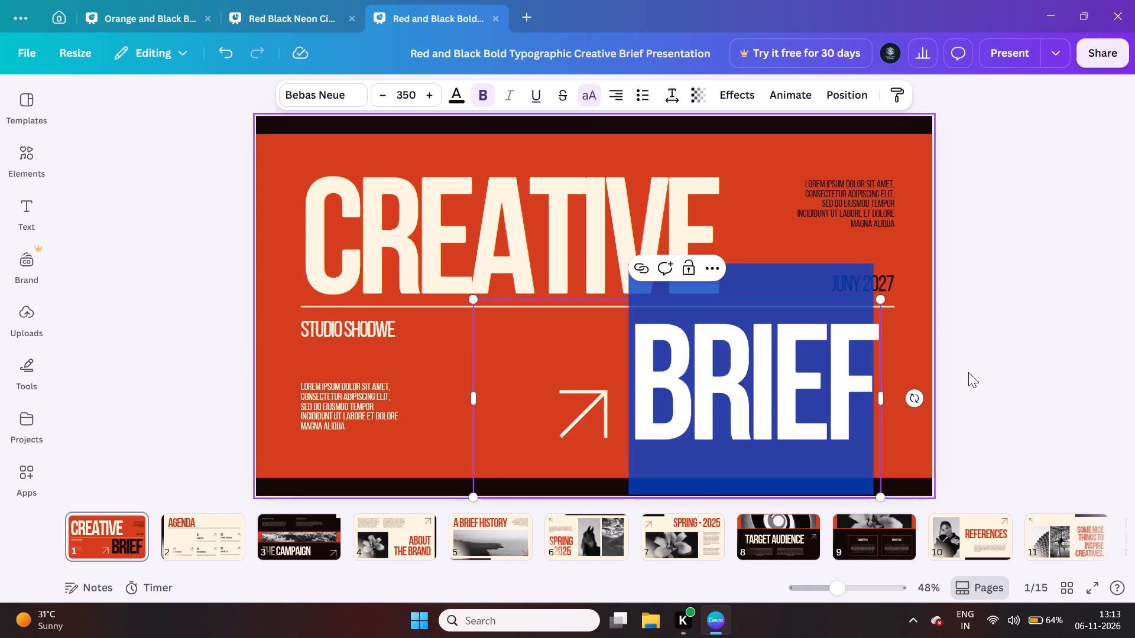
left_click(968, 372)
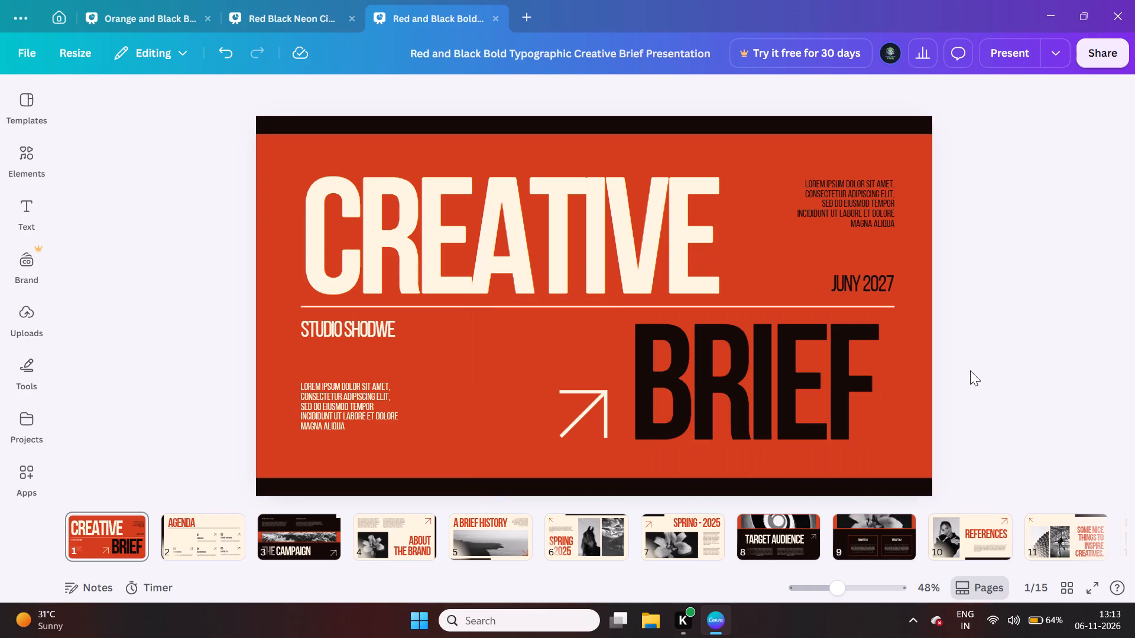
left_click(831, 373)
left_click(831, 373)
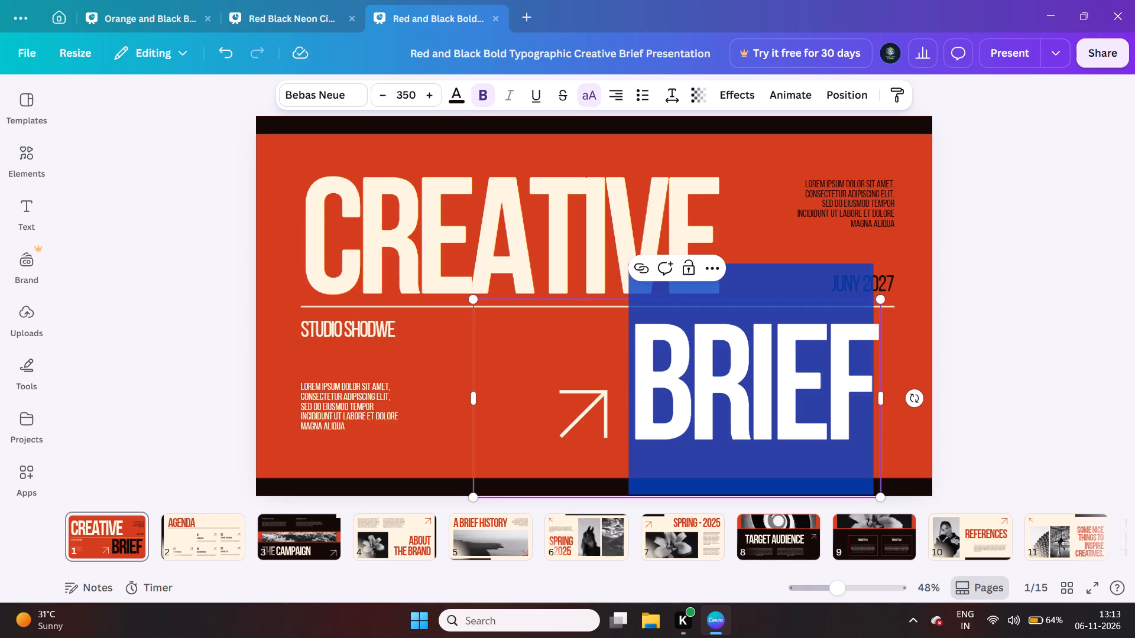
left_click(831, 373)
left_click(873, 358)
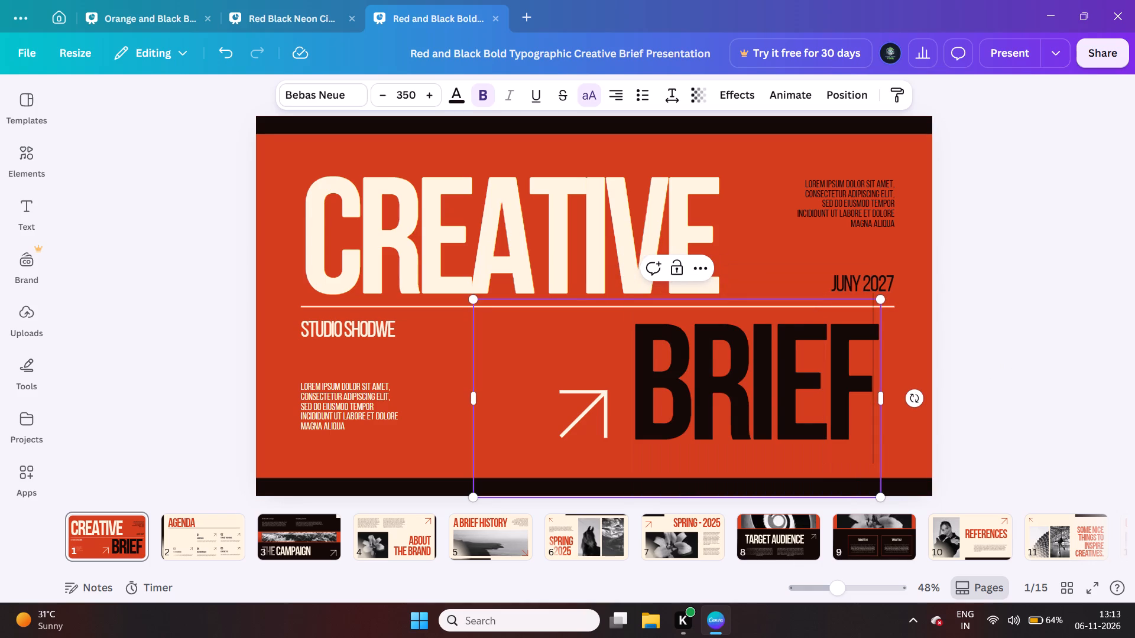
key("BackSpace")
key("BackSpace")
key("BackSpace")
key("BackSpace")
key("BackSpace")
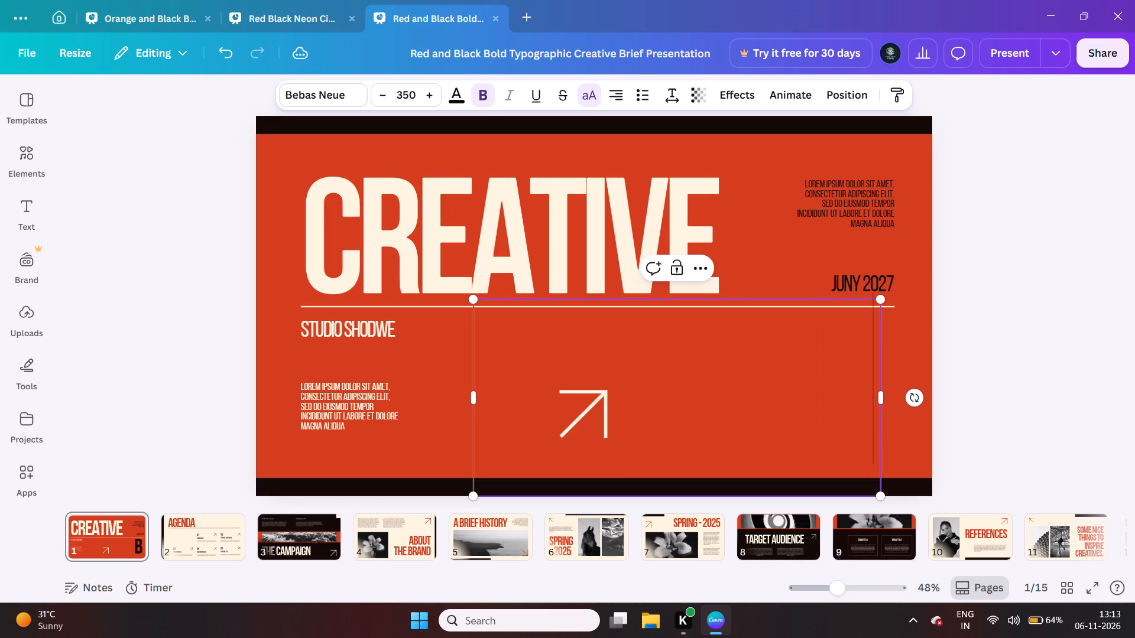
key("a")
type("my")
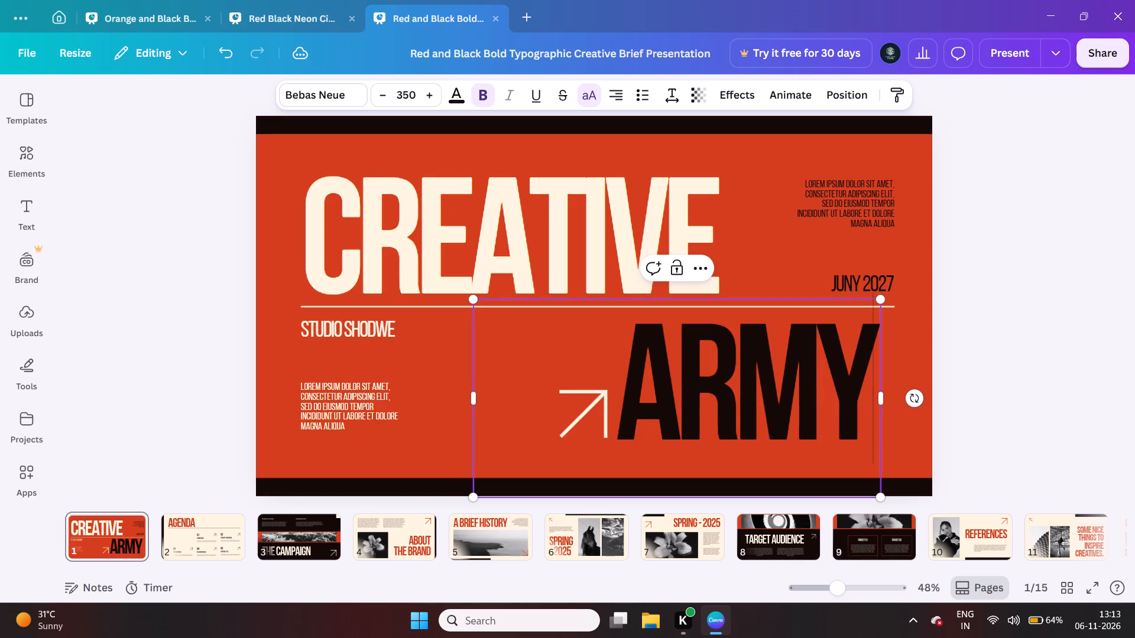
left_click(995, 184)
Change the date above the cover's dividing line to NOVEMBER 2026.
left_click(871, 275)
left_click(871, 275)
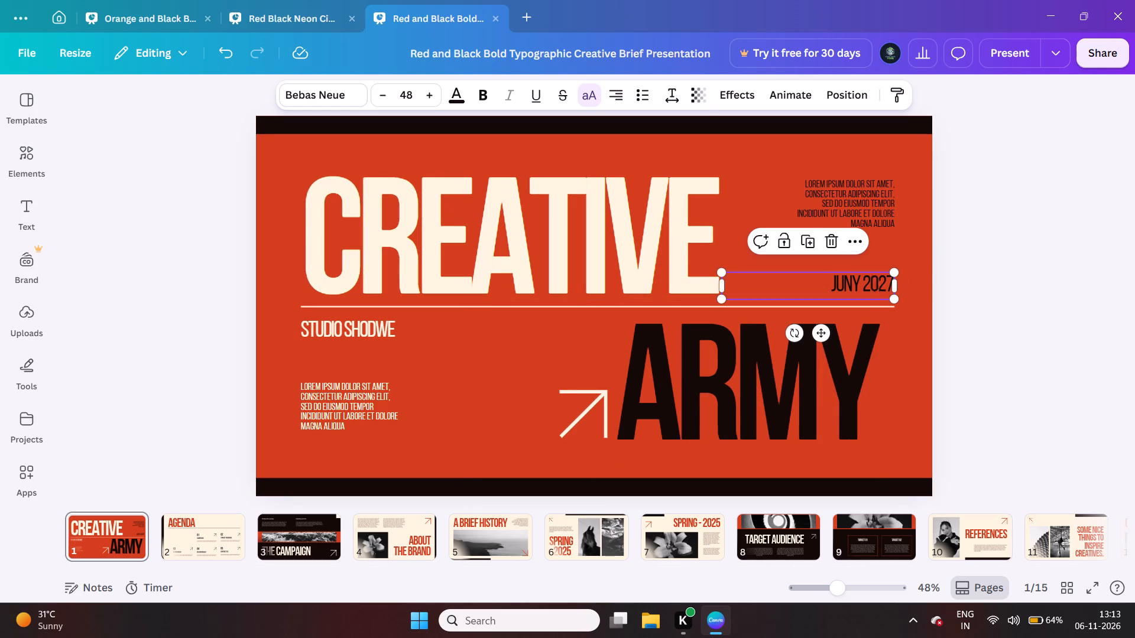
left_click(871, 275)
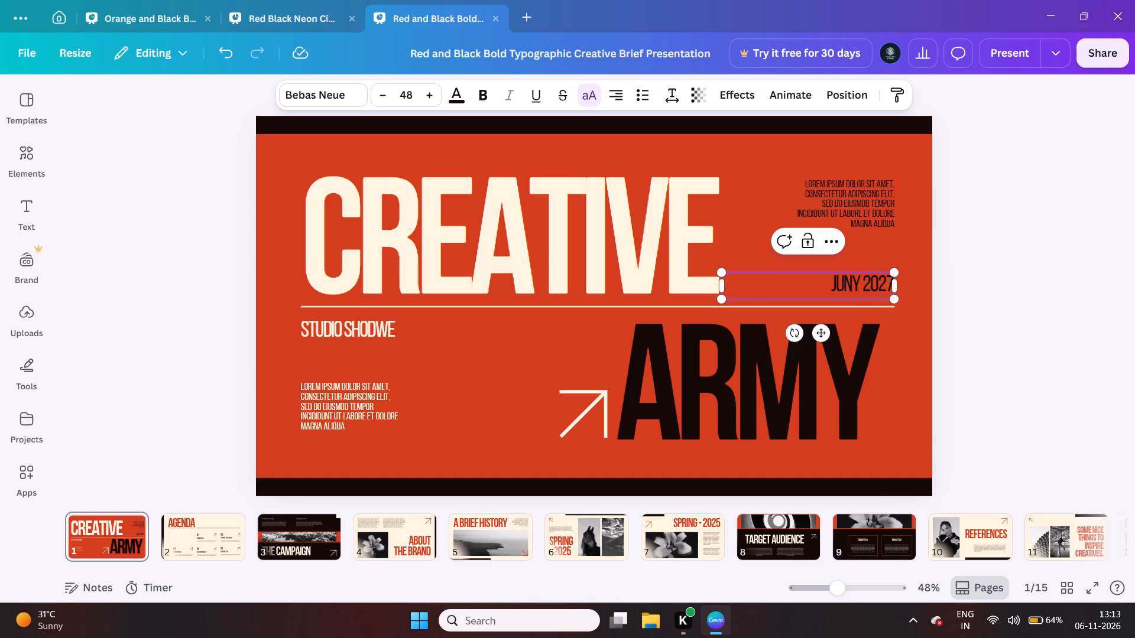
key("Right")
key("Right")
key("Right")
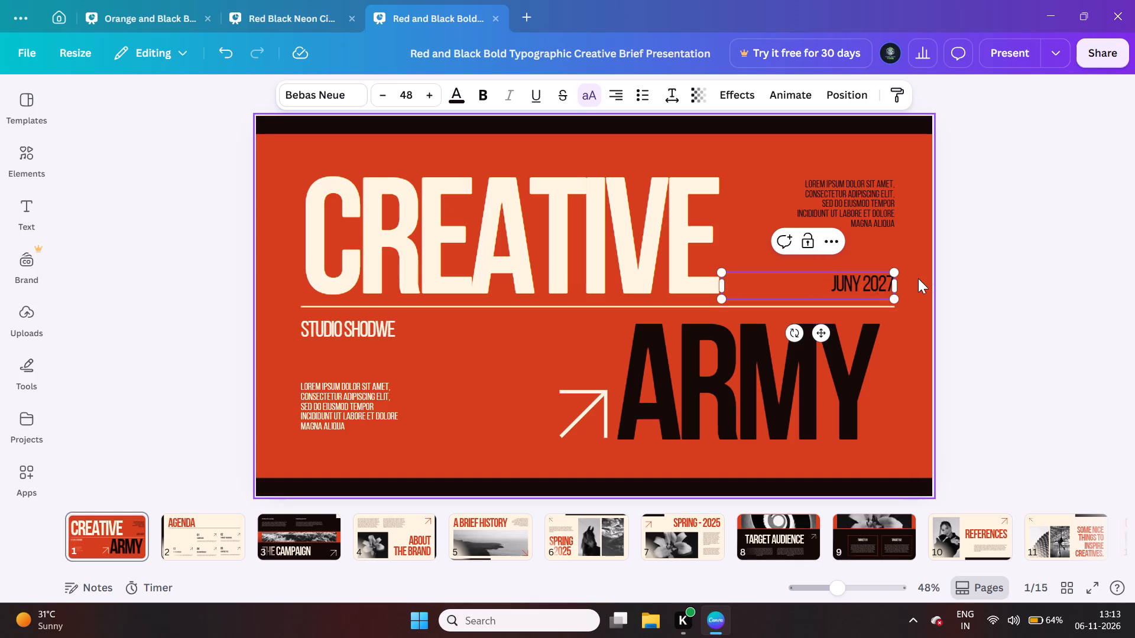
key("BackSpace")
key("BackSpace")
key("BackSpace")
key("BackSpace")
key("BackSpace")
key("BackSpace")
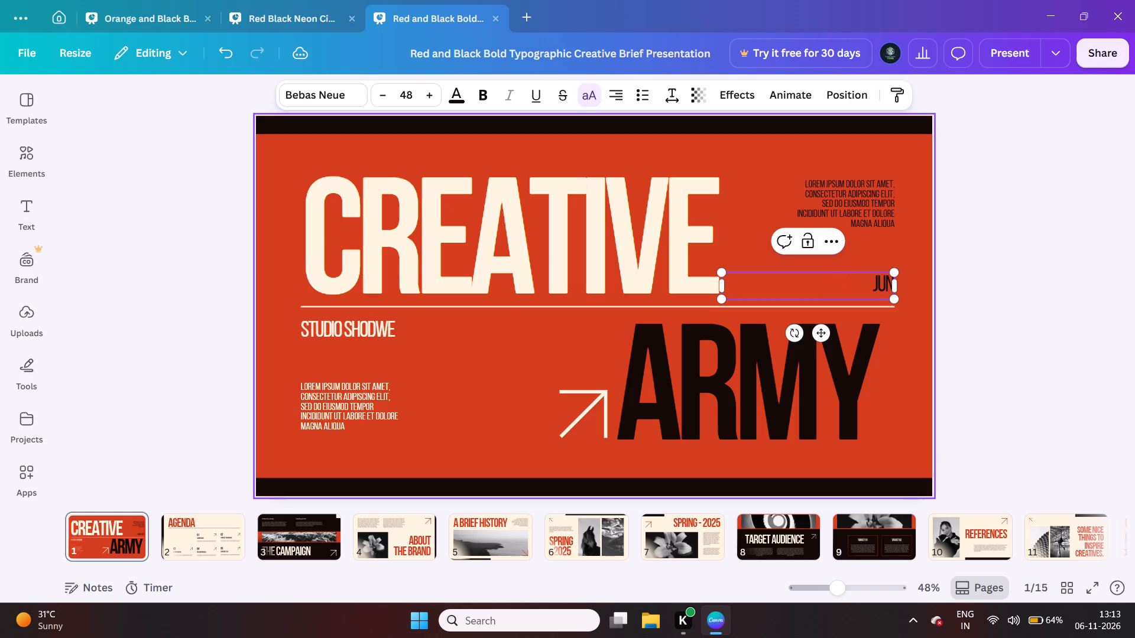
key("BackSpace")
key("BackSpace")
key("BackSpace")
type("nov")
key("space")
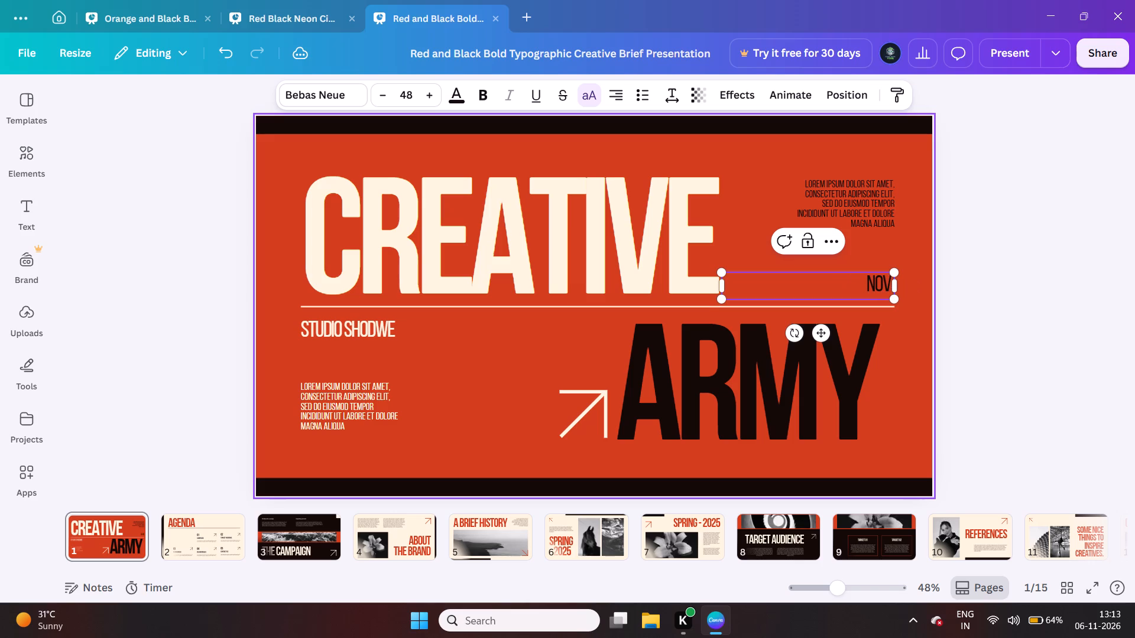
type("2026")
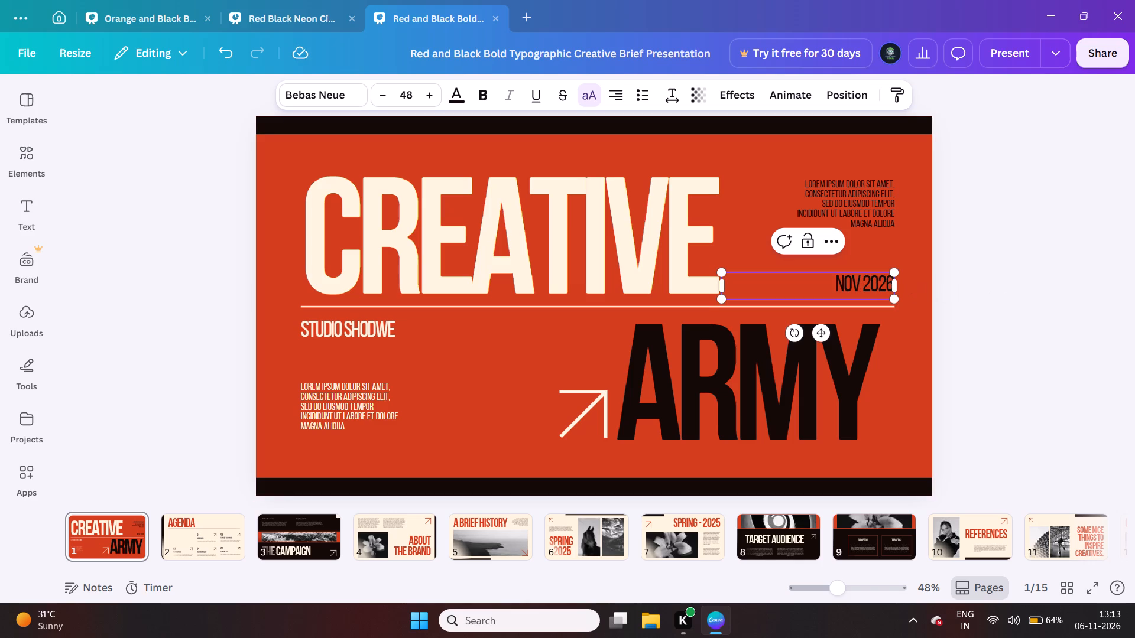
left_click(860, 278)
type("ember")
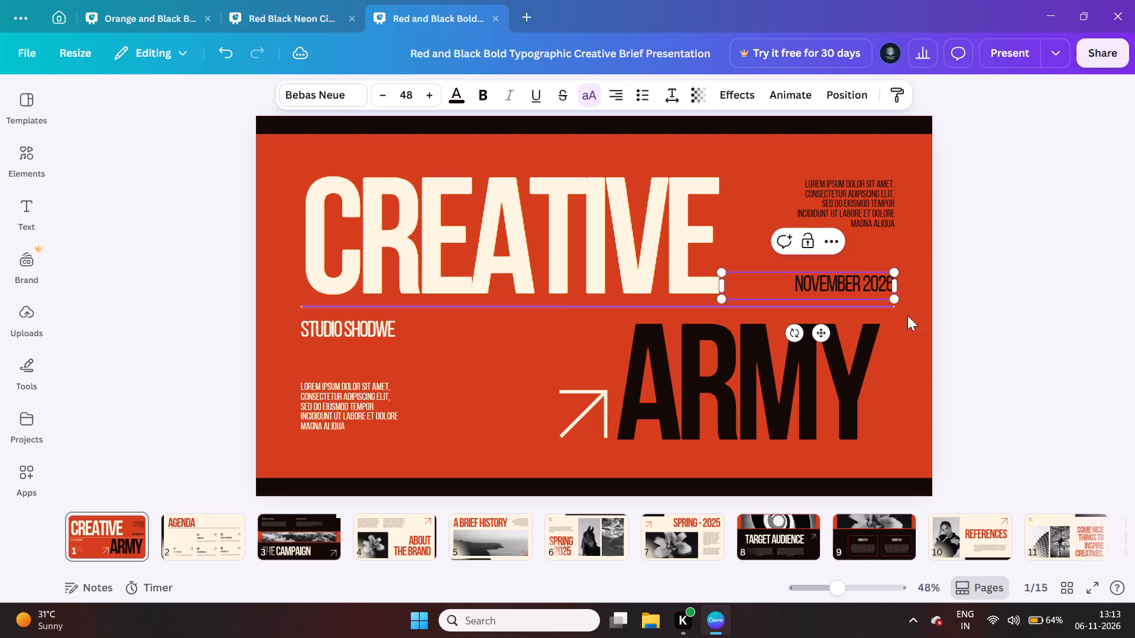
left_click(1031, 278)
Clear the black lorem ipsum paragraph above the date on the cover page.
left_click(852, 201)
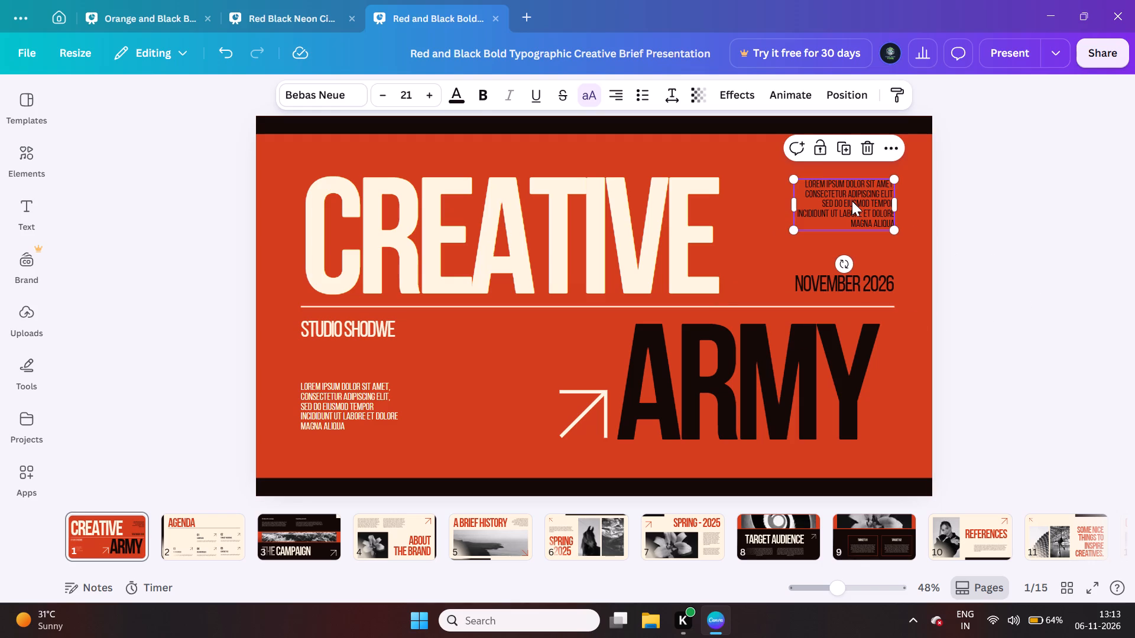
left_click(852, 201)
left_click(877, 224)
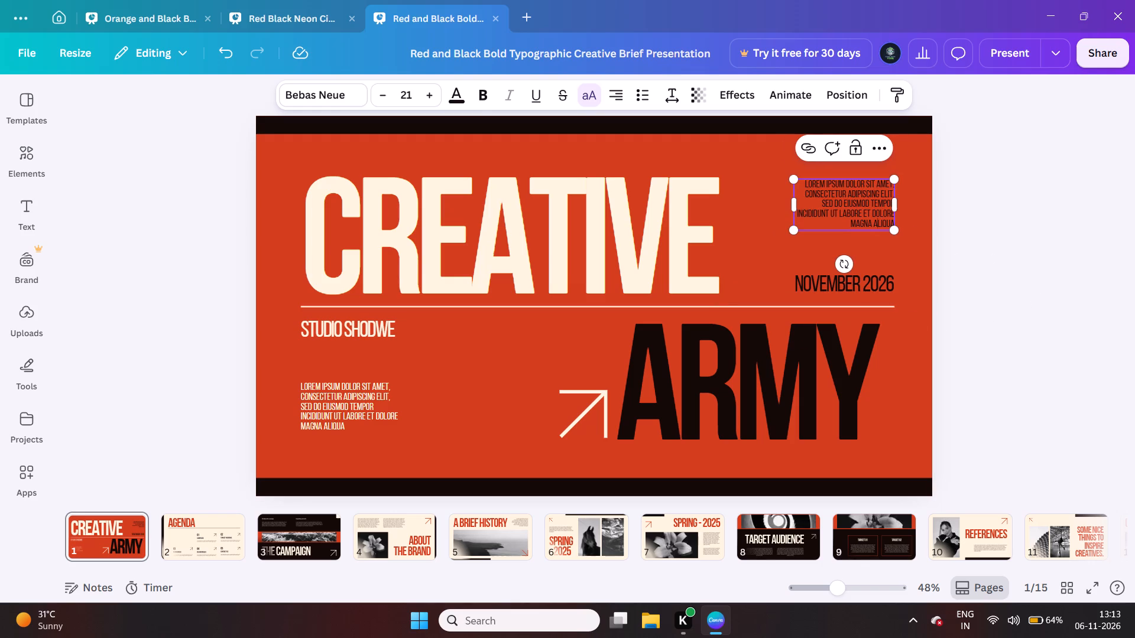
key("Right")
key("Right")
key("Right")
key("Right")
key("Right")
key("Right")
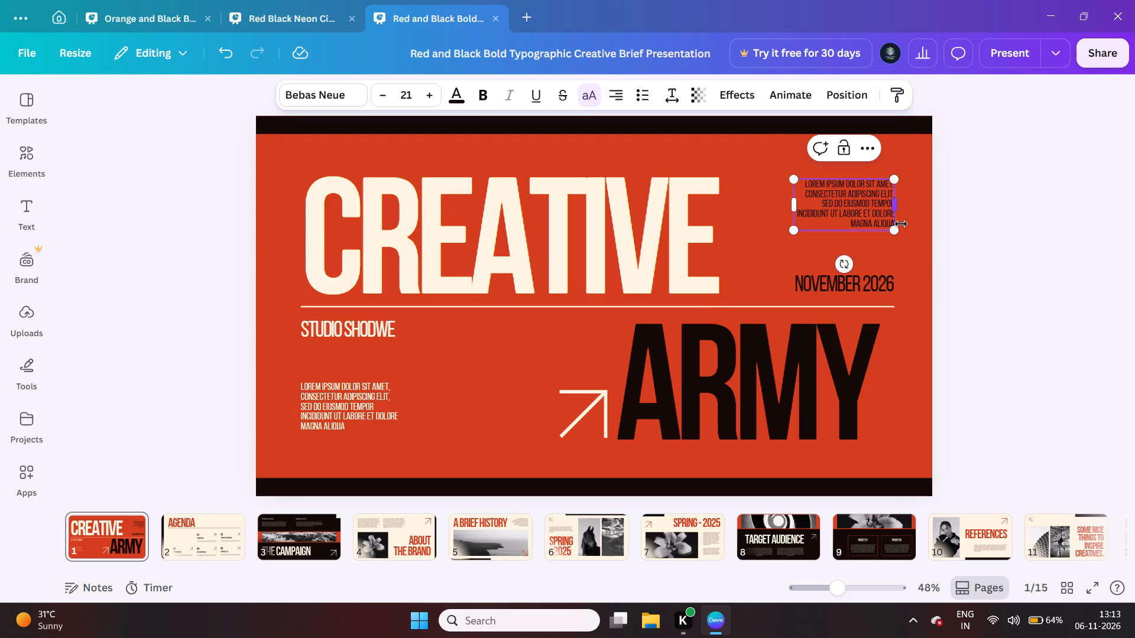
key("BackSpace")
key("BackSpace")
key("BackSpace")
key("BackSpace")
key("BackSpace")
key("BackSpace")
key("BackSpace")
key("BackSpace")
key("BackSpace")
key("BackSpace")
key("BackSpace")
key("BackSpace")
key("BackSpace")
key("BackSpace")
key("BackSpace")
key("BackSpace")
key("BackSpace")
key("BackSpace")
key("BackSpace")
key("BackSpace")
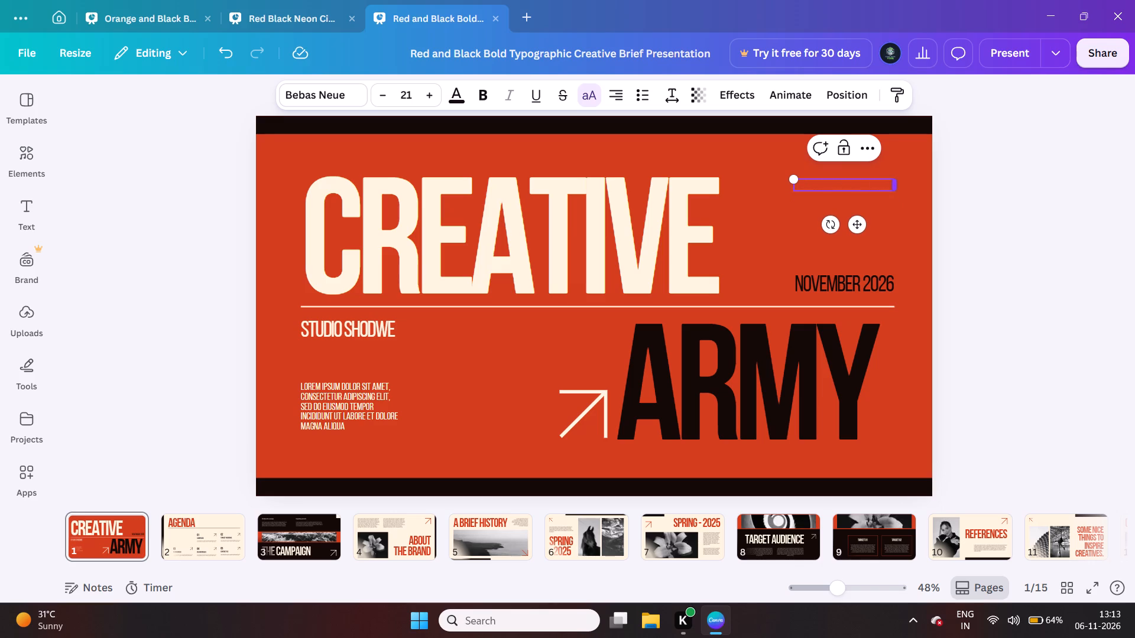
Enter "There is a problem which occur in human lifes as usual of the daily basis." in the emptied text box above the date.
type("there")
key("space")
type("is a")
key("space")
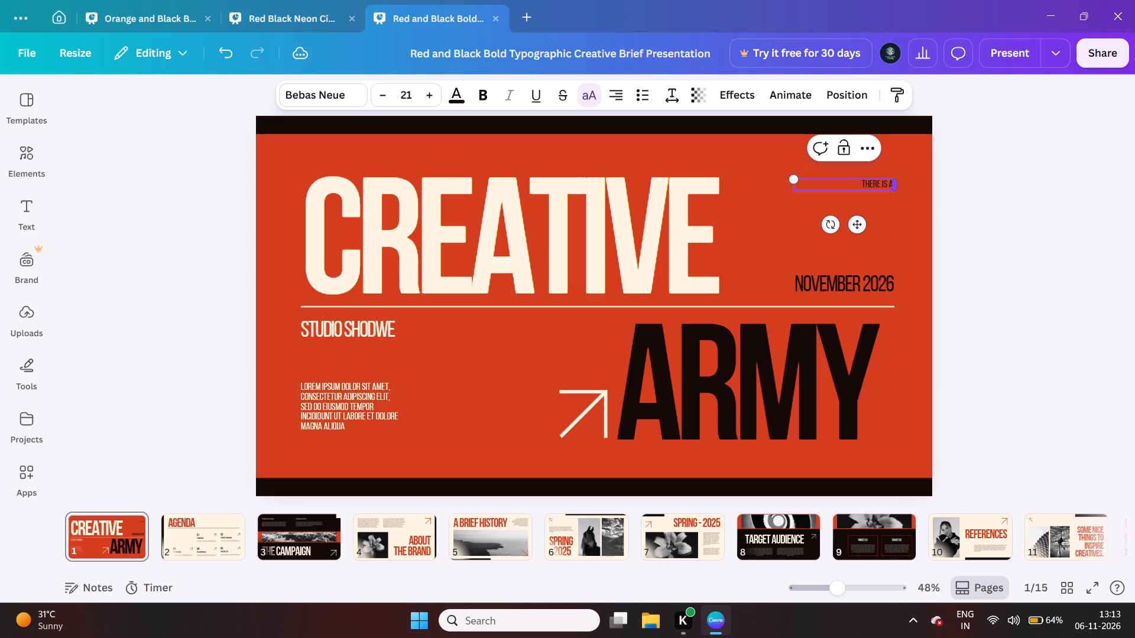
type("problem")
key("space")
type("which occur")
key("space")
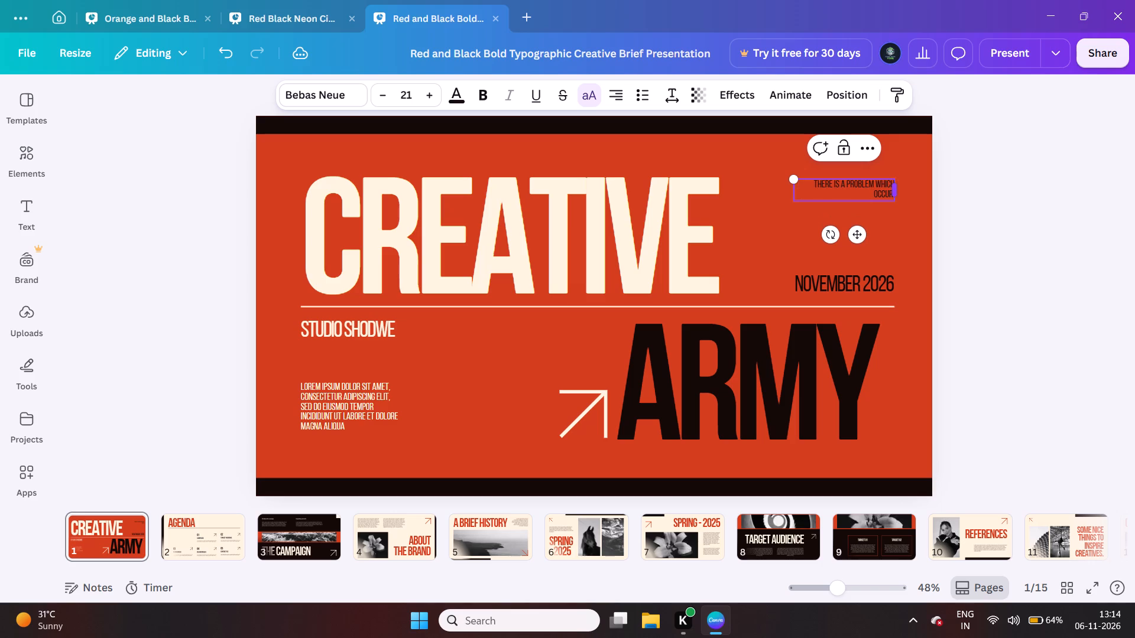
type("in human life")
key("s")
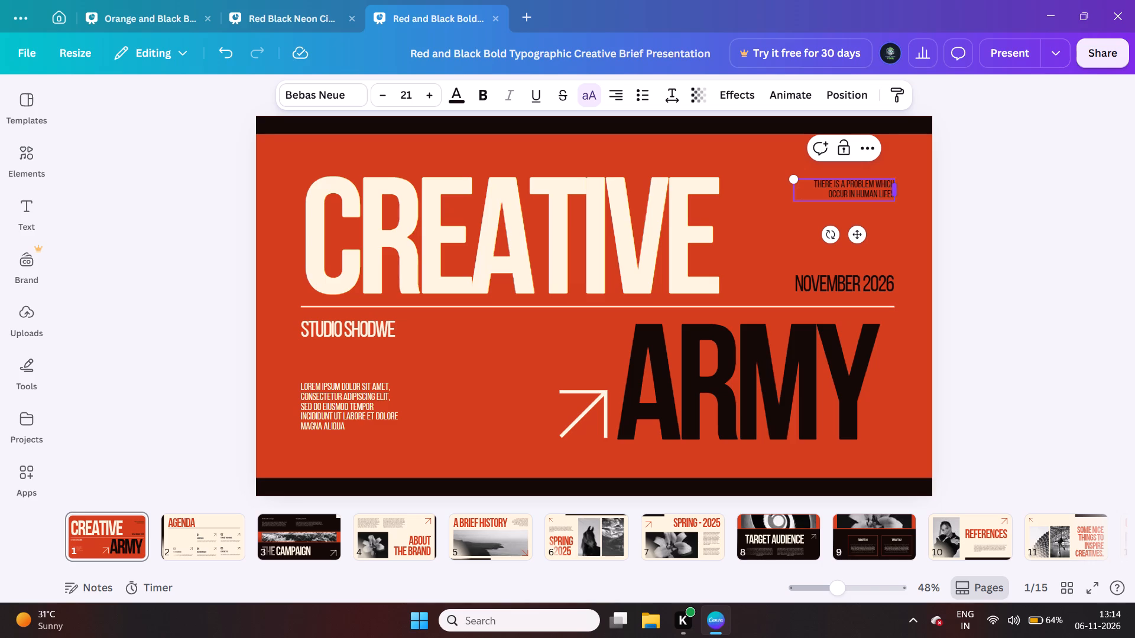
key("space")
type("as usuw")
key("BackSpace")
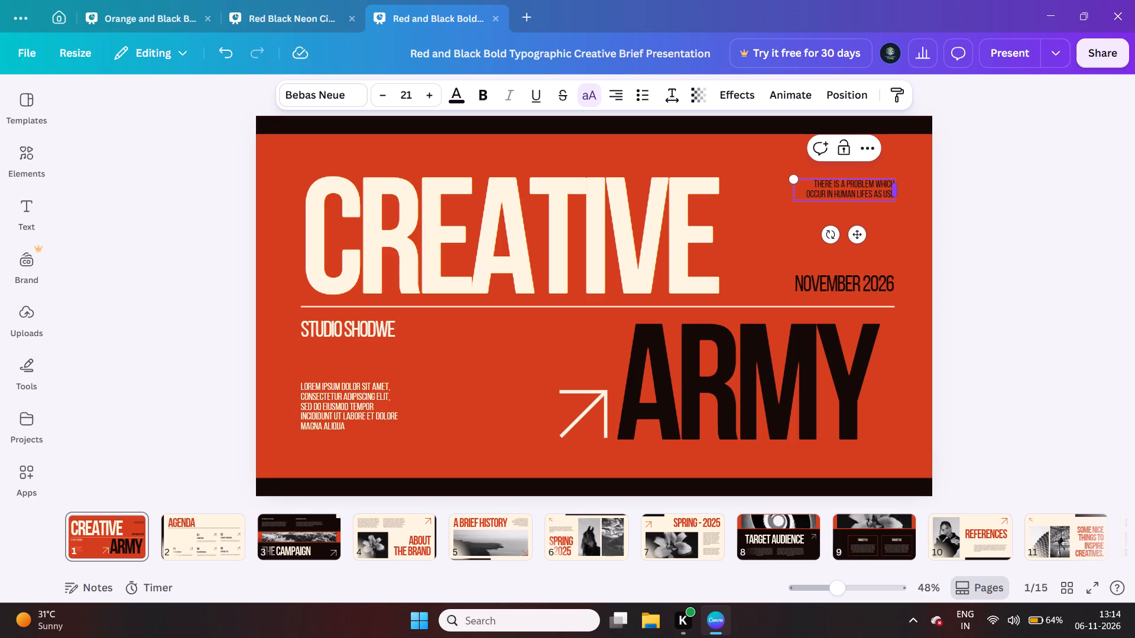
key("a")
type("l of the daily basis")
key("period")
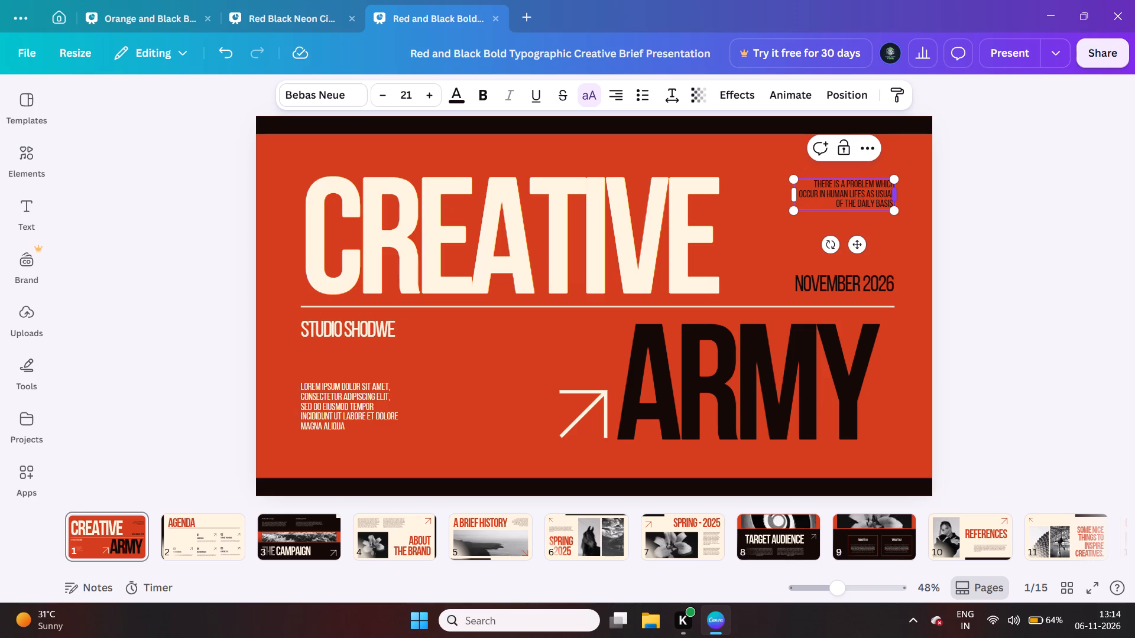
Continue the paragraph above the date with "to understand the problem think with critical thinking" and finish editing it, dismissing the antivirus pop-up.
type("to understand")
key("space")
type("the problem")
key("space")
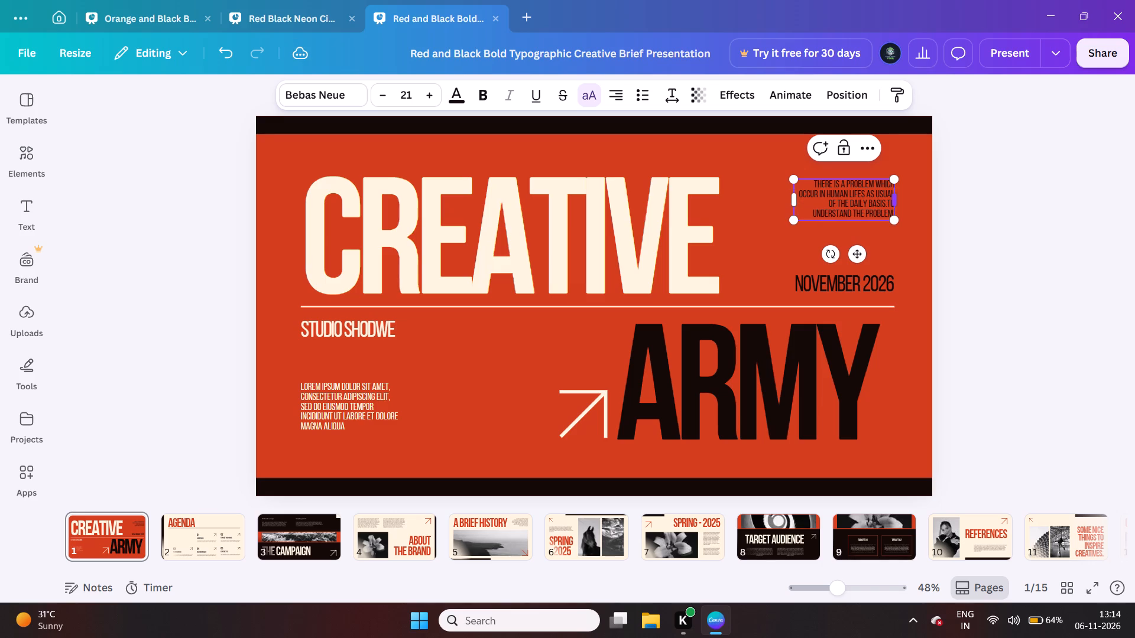
type("thi")
type("nk with")
key("space")
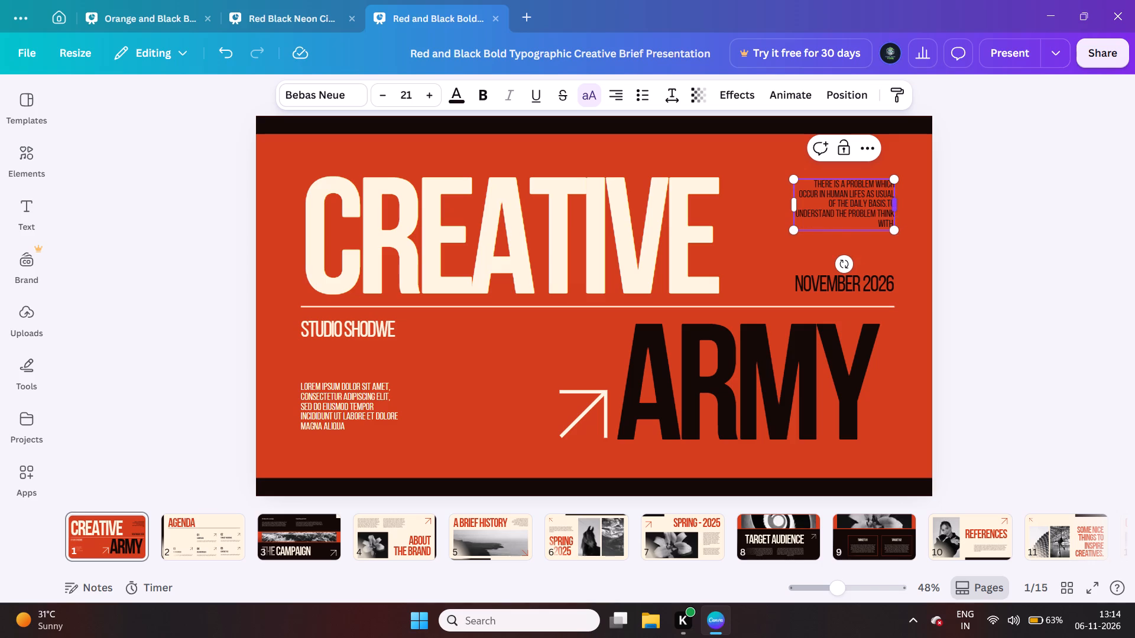
type("critical thinking")
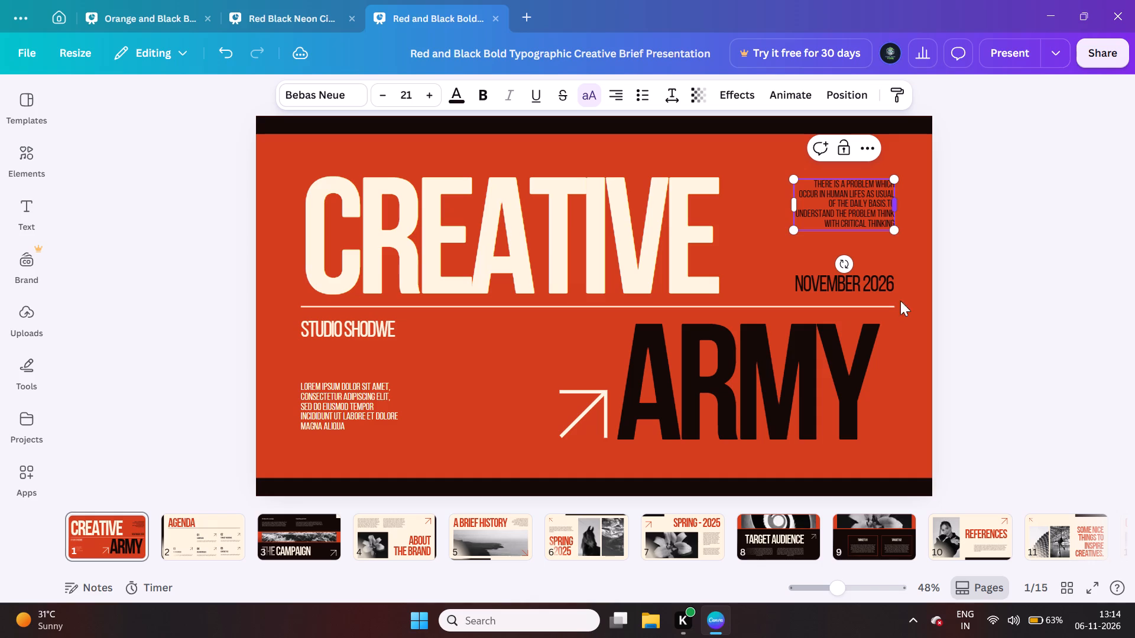
left_click(1111, 395)
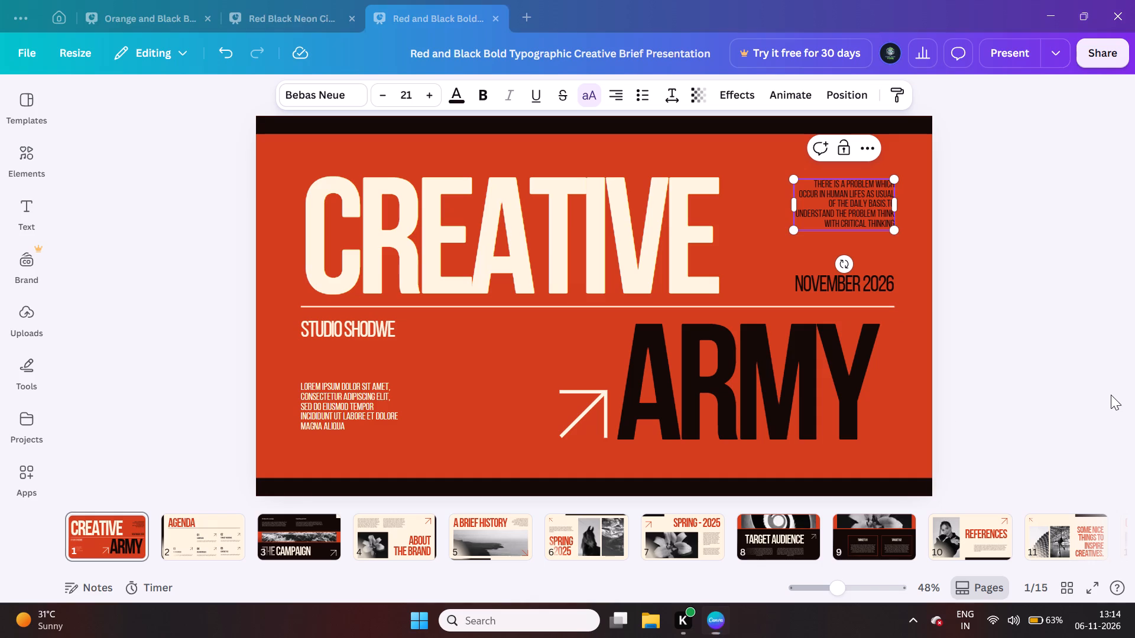
left_click(1119, 371)
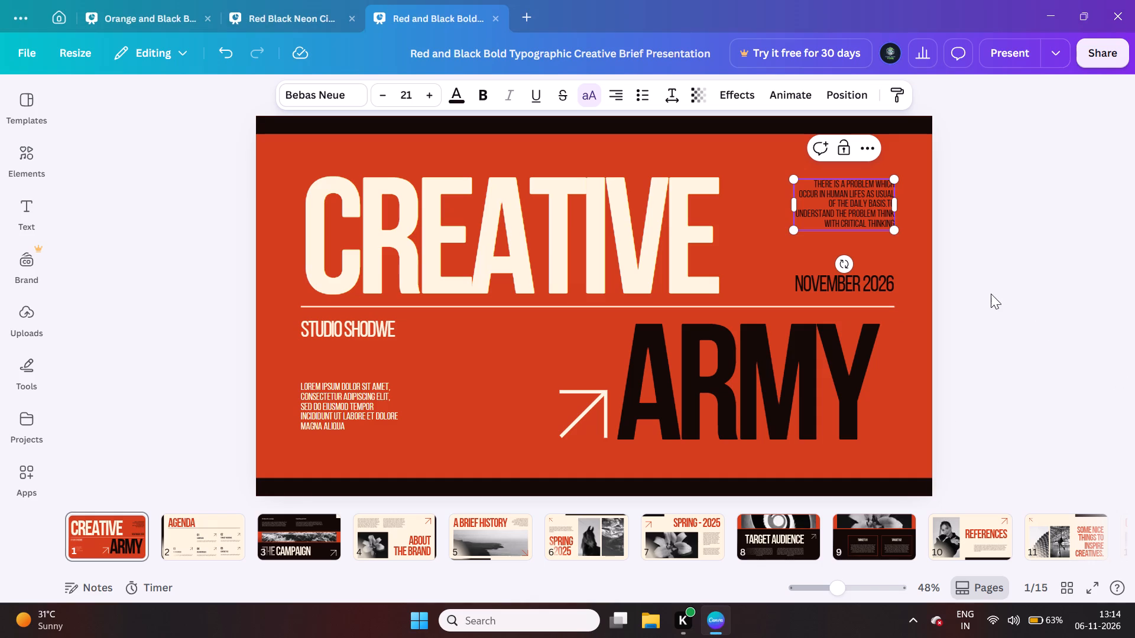
left_click(987, 245)
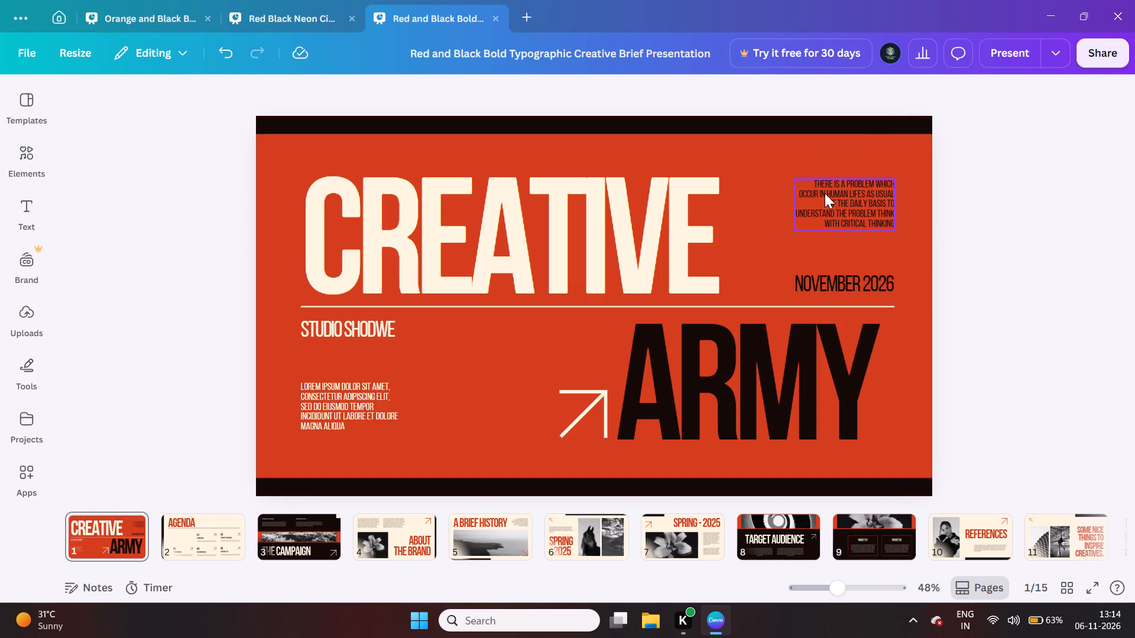
Enlarge the black paragraph above the date to a font size of about 22.9 and move it up near the red area's top edge.
left_click(824, 193)
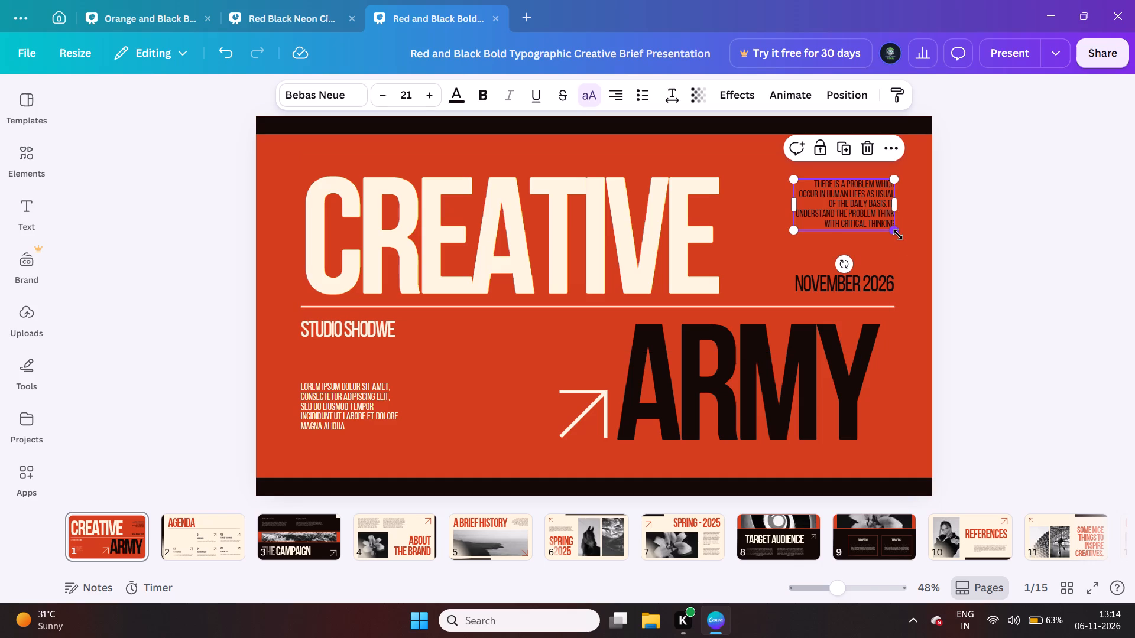
left_click(898, 235)
left_click_drag(898, 235, 893, 265)
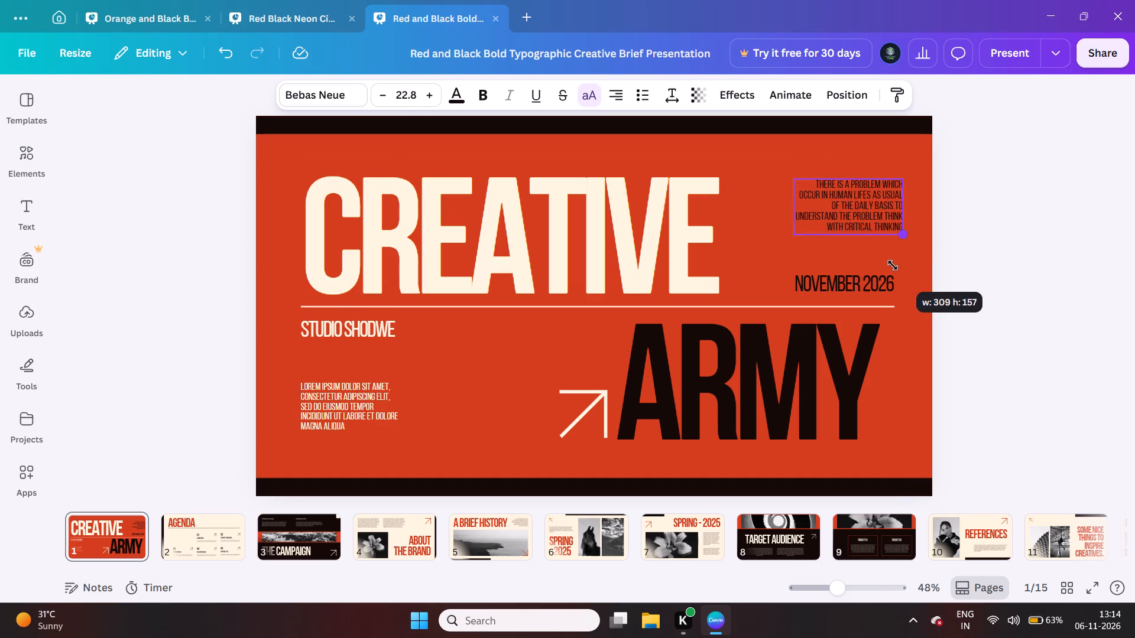
left_click_drag(893, 265, 894, 266)
left_click_drag(875, 210, 844, 185)
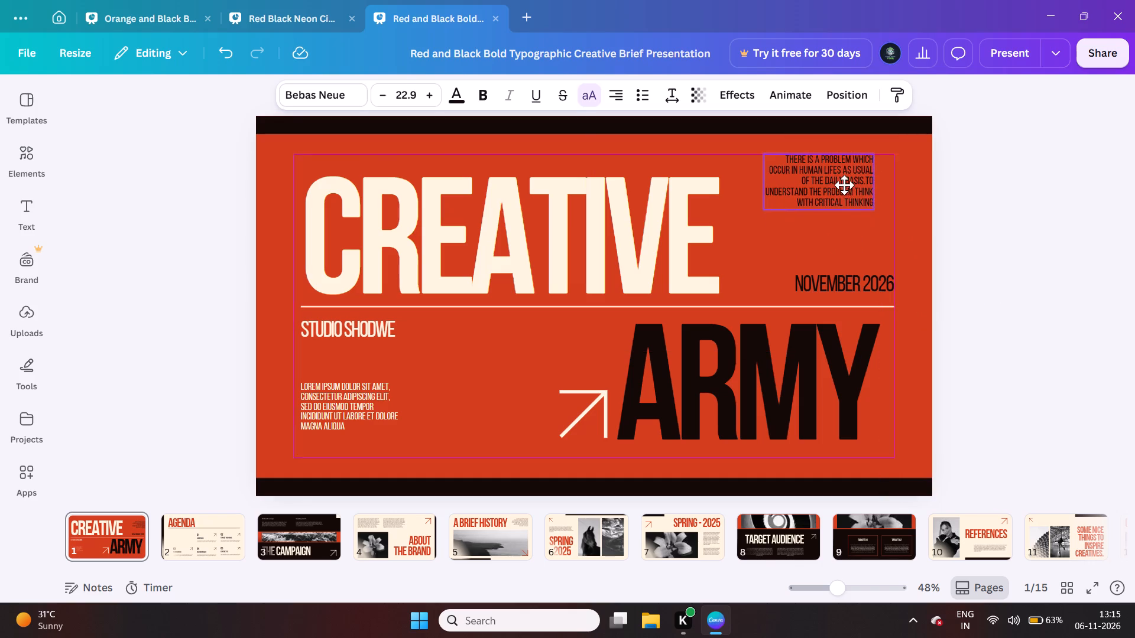
left_click_drag(844, 185, 840, 178)
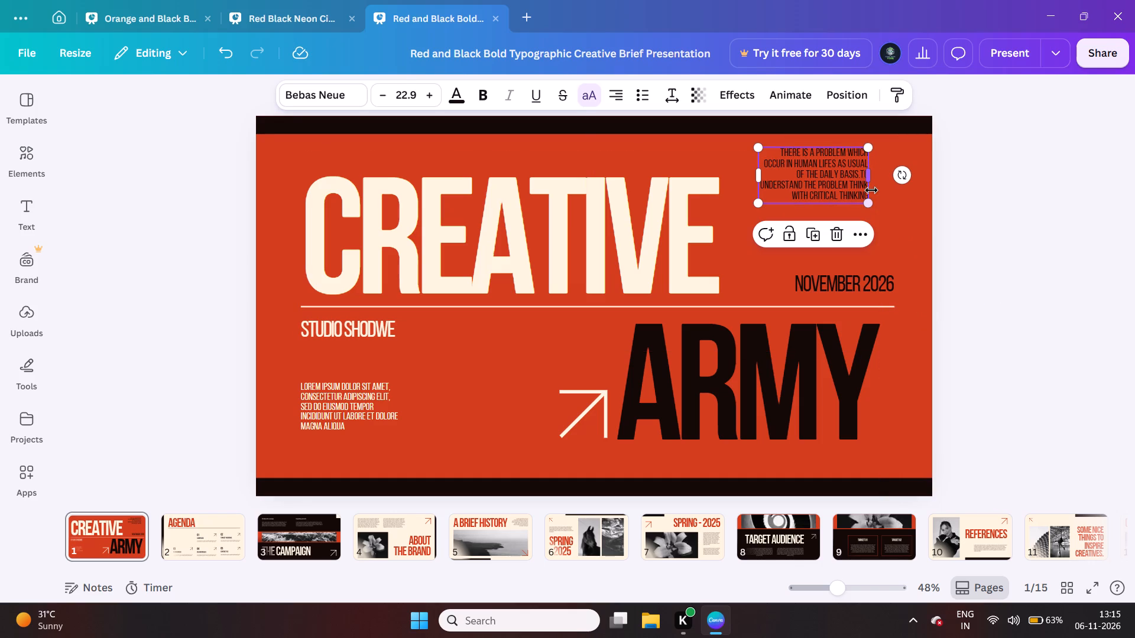
Undo the accidental one-line widening of the black paragraph and scale it up until it reaches slightly past the dividing line's right end.
double_click(871, 190)
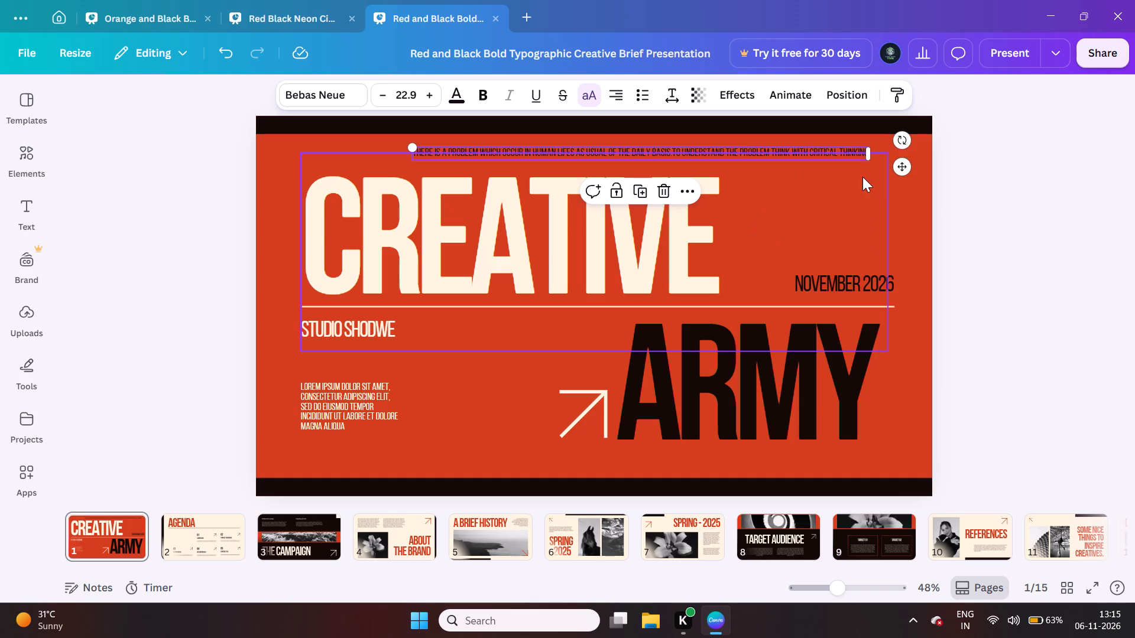
key("ctrl+z")
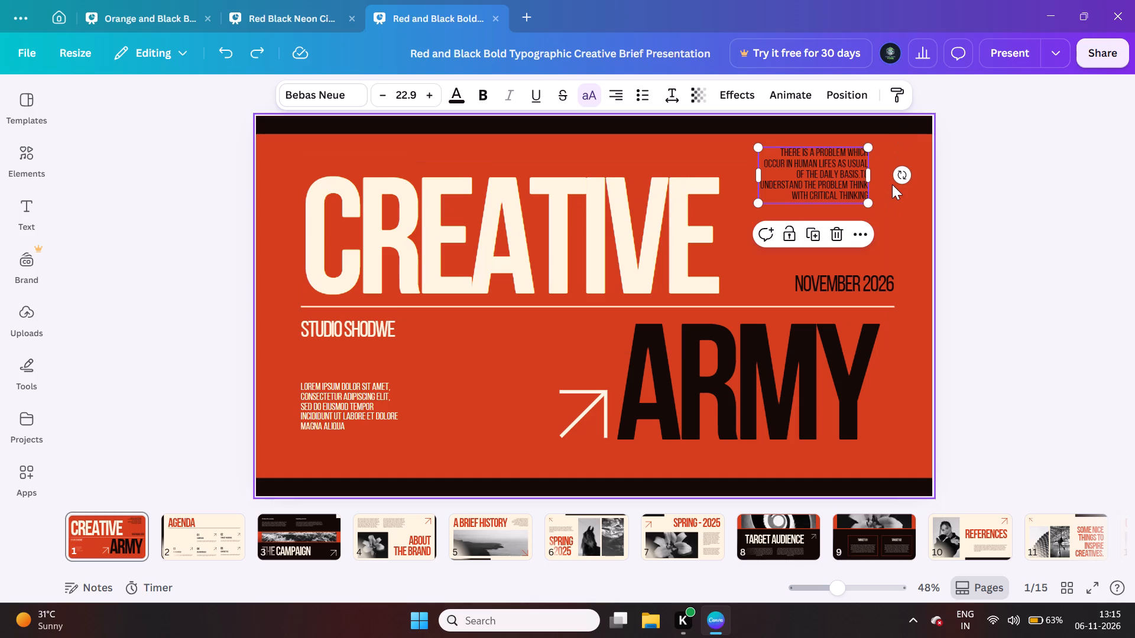
left_click(867, 201)
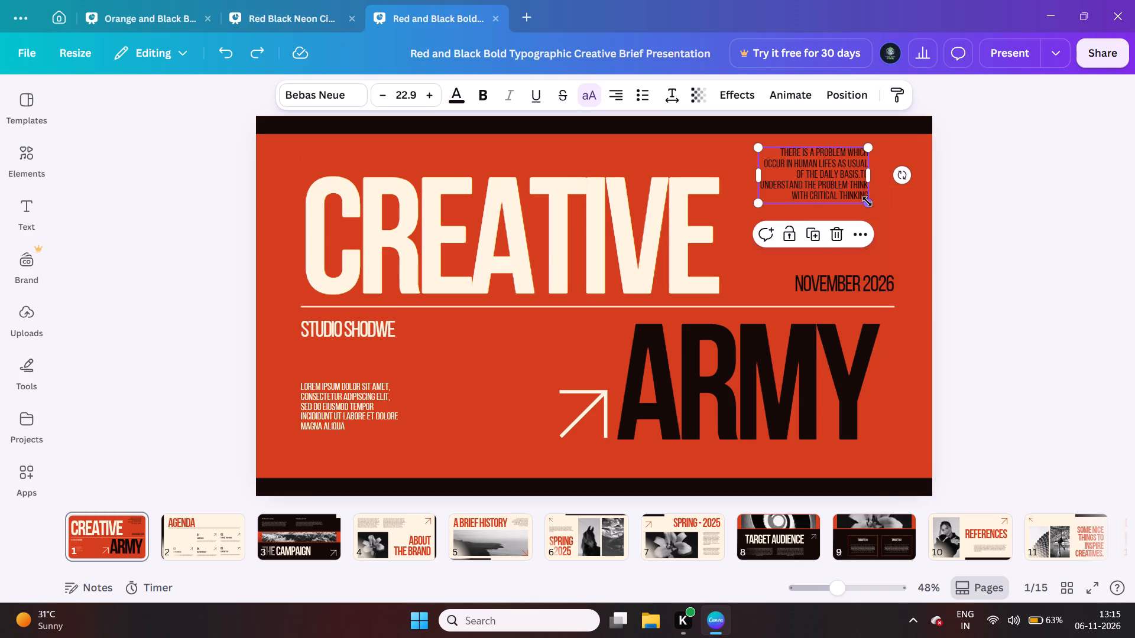
left_click_drag(867, 201, 897, 238)
left_click(1039, 186)
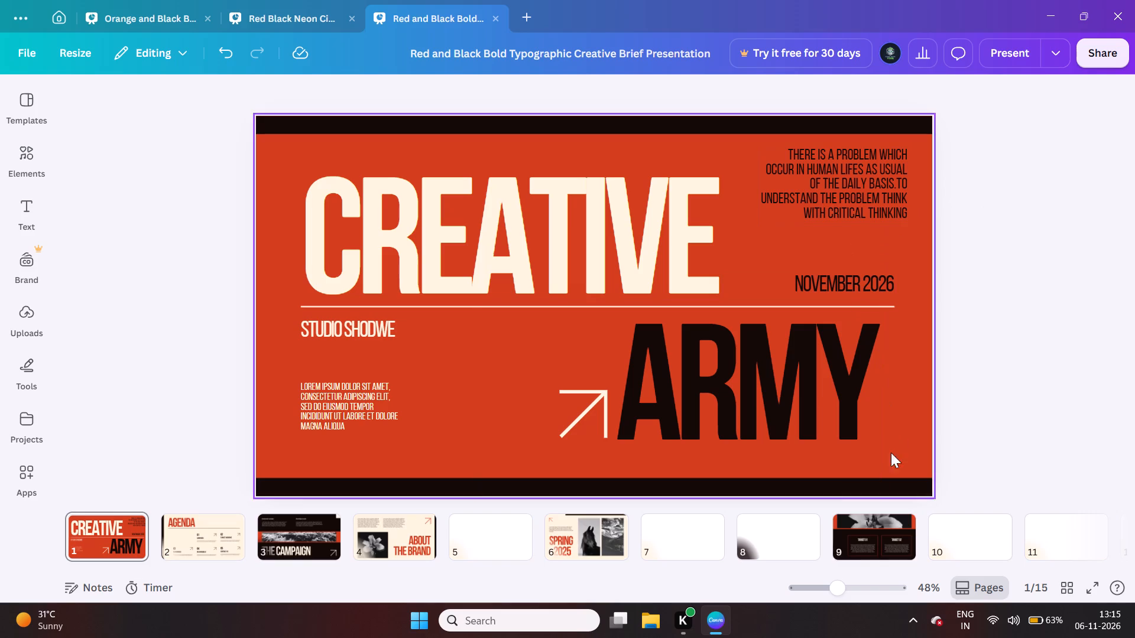
Replace the studio name STUDIO SHODWE below the cover's dividing line with BIET JHANSI.
left_click(375, 334)
left_click(375, 334)
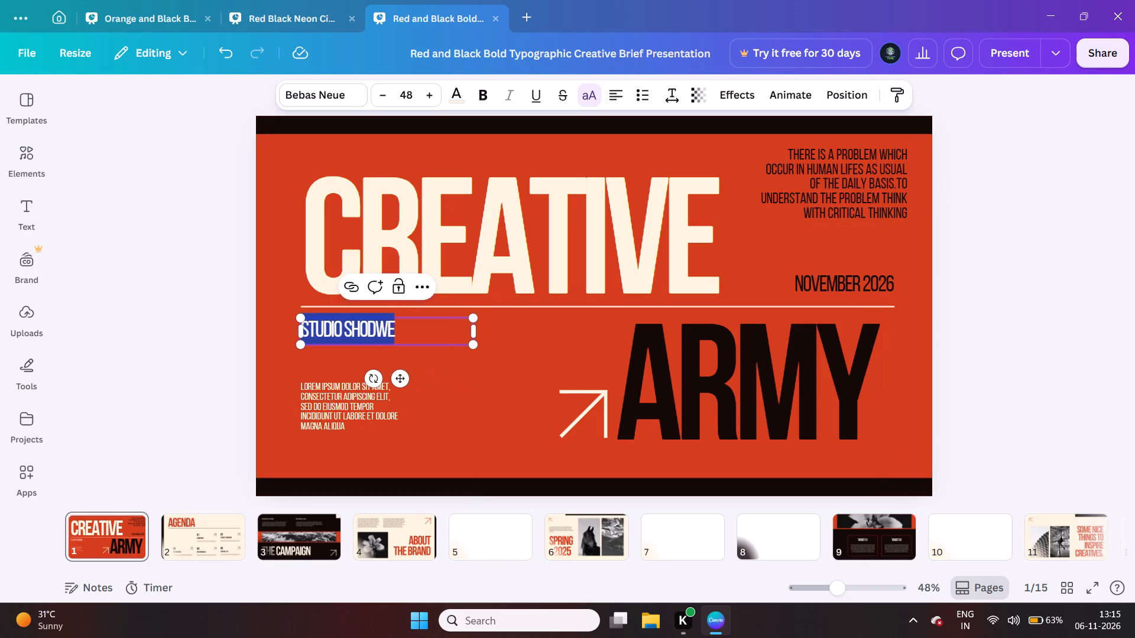
left_click(433, 328)
key("BackSpace")
key("BackSpace")
key("BackSpace")
key("BackSpace")
key("BackSpace")
key("BackSpace")
key("BackSpace")
key("BackSpace")
key("BackSpace")
key("BackSpace")
key("BackSpace")
key("BackSpace")
key("BackSpace")
key("BackSpace")
key("BackSpace")
key("BackSpace")
key("BackSpace")
key("BackSpace")
key("BackSpace")
key("BackSpace")
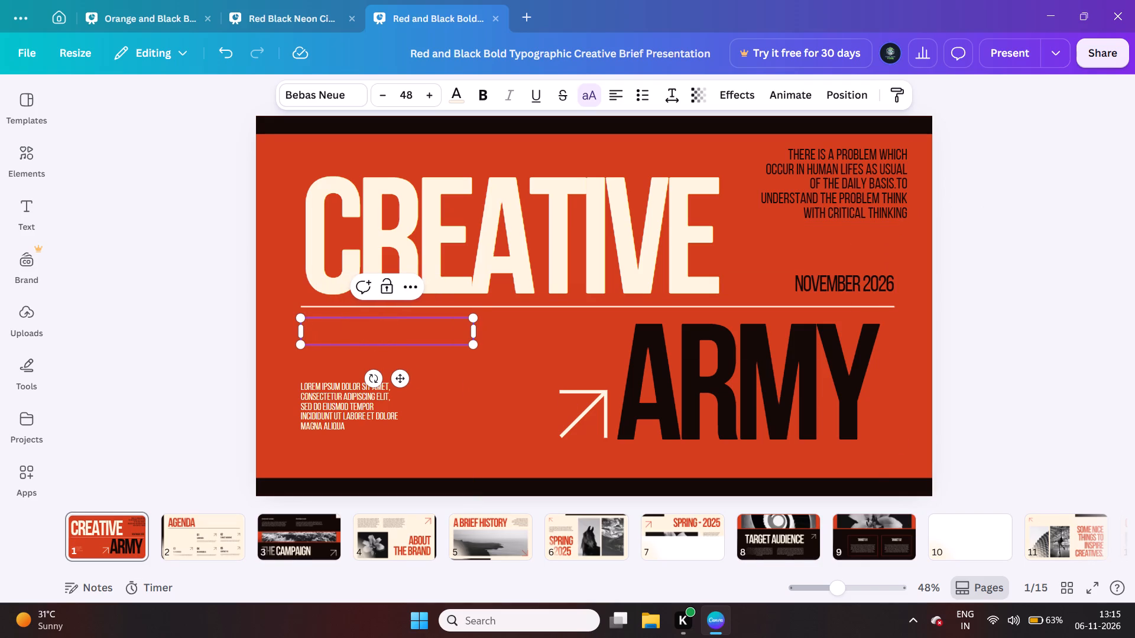
type("BIET")
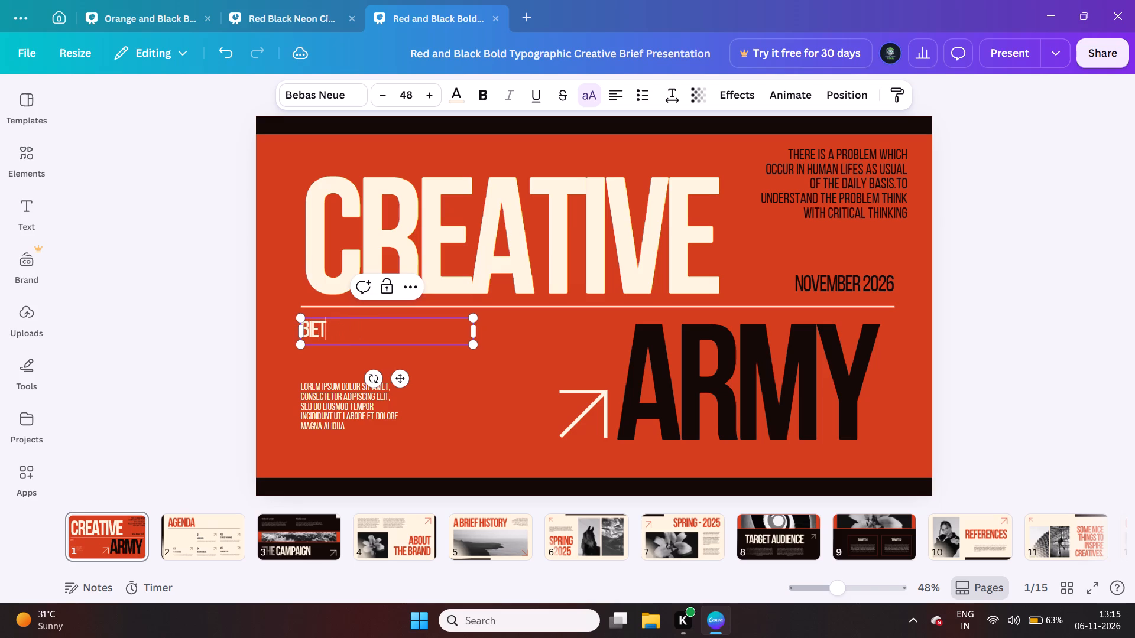
key("space")
type("JHANSI")
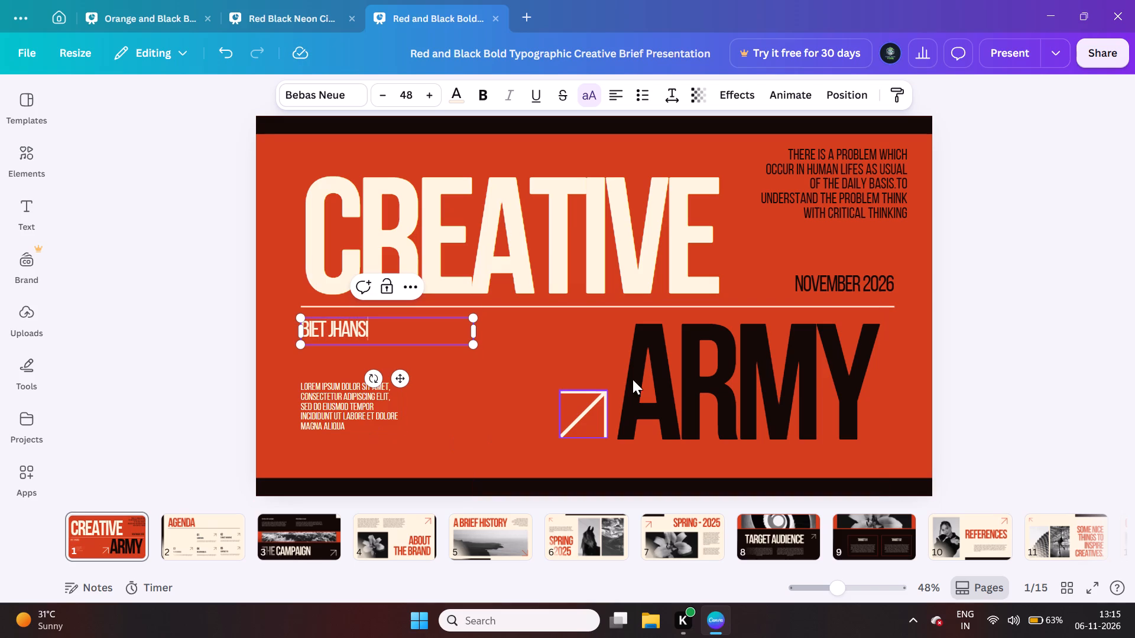
left_click(993, 345)
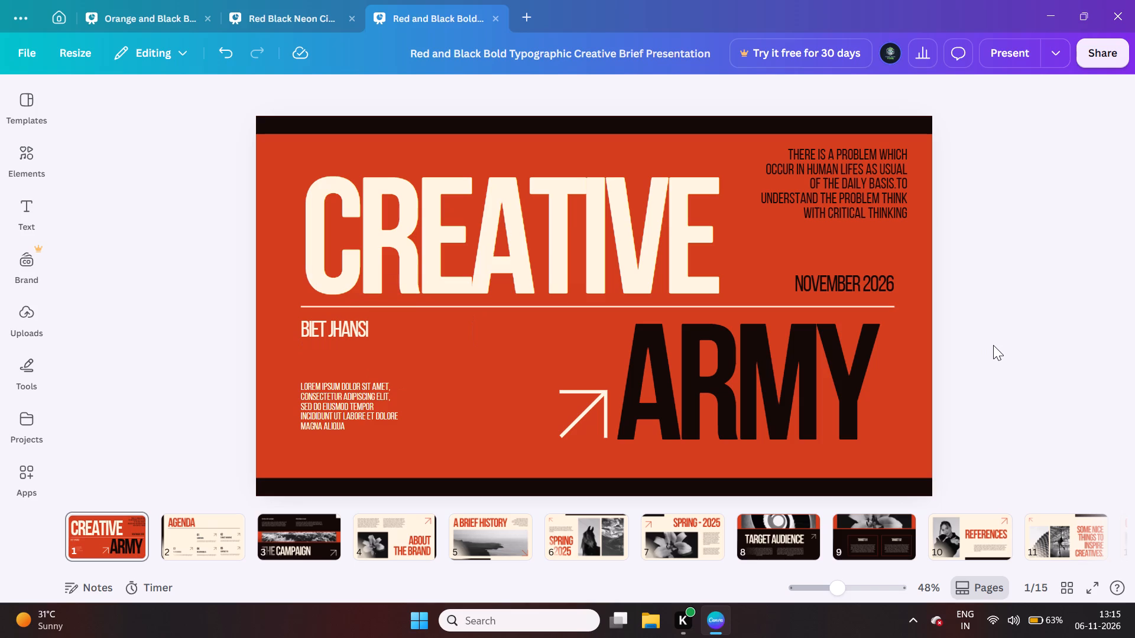
Clear the cream lorem ipsum paragraph below BIET JHANSI on the cover page.
left_click(336, 418)
left_click(336, 418)
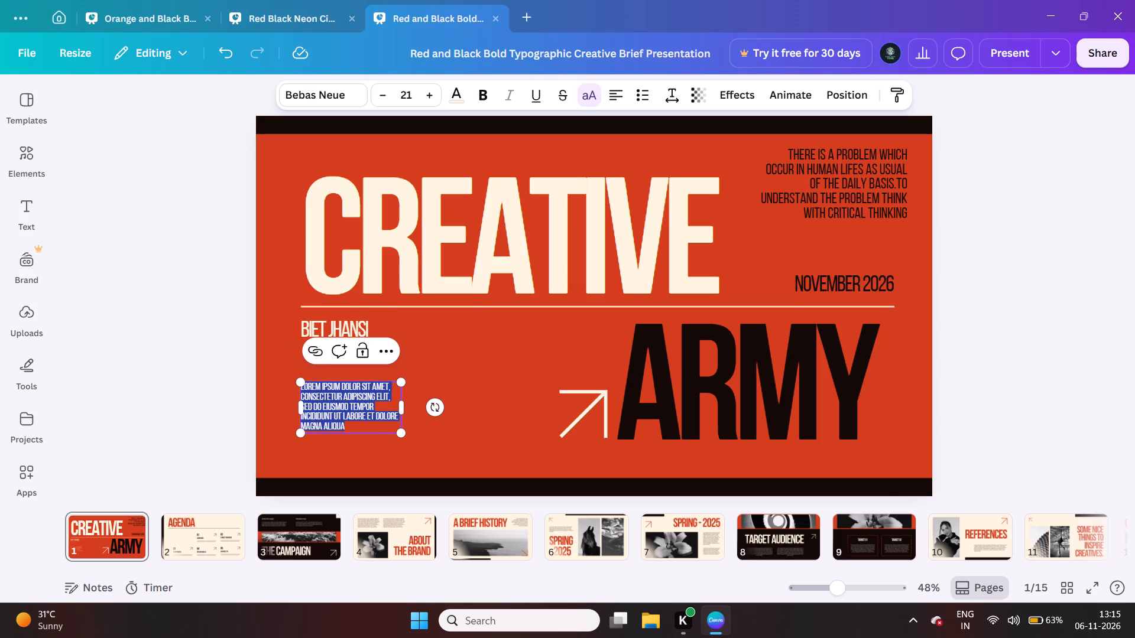
left_click(358, 427)
key("BackSpace")
key("BackSpace")
key("BackSpace")
key("BackSpace")
key("BackSpace")
key("BackSpace")
key("BackSpace")
key("BackSpace")
key("BackSpace")
key("BackSpace")
key("BackSpace")
key("BackSpace")
key("BackSpace")
key("BackSpace")
key("BackSpace")
key("BackSpace")
key("BackSpace")
key("BackSpace")
key("BackSpace")
key("BackSpace")
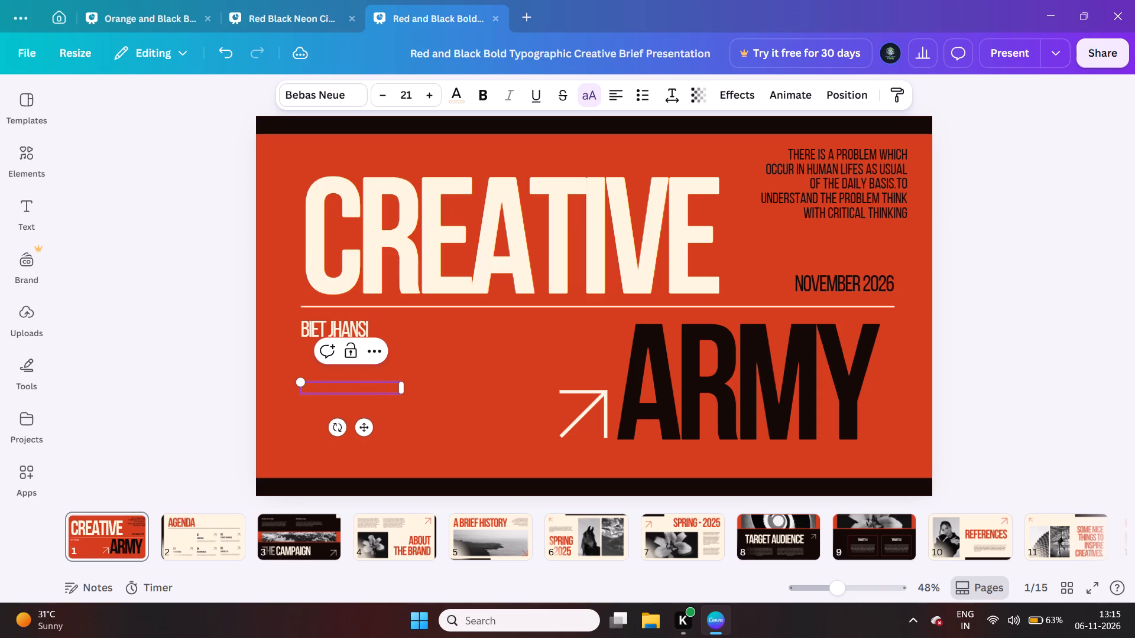
Enter SOMETHING OCCURS IN HUMAN ERA WHICH CAUSES CRISIS AFFECT THEIR MENTAL HEALTH in the emptied paragraph box below BIET JHANSI.
key("s")
type("OMETHING")
key("space")
type("OCCURS IN HUMAN")
key("space")
type("ERA")
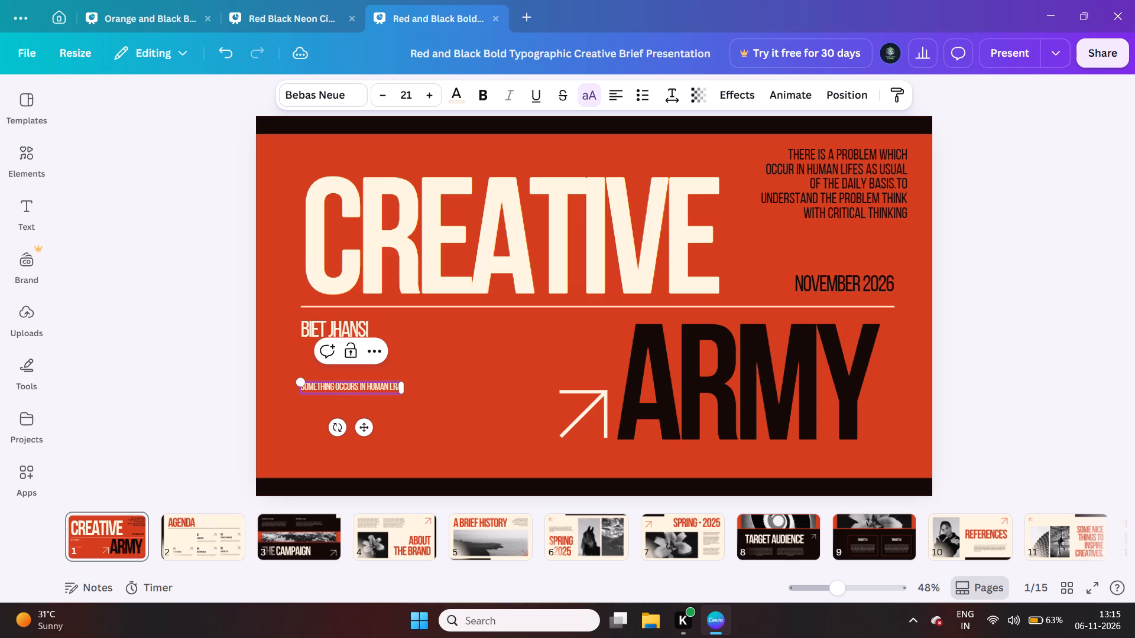
key("space")
type("WHICH CAUSES")
key("space")
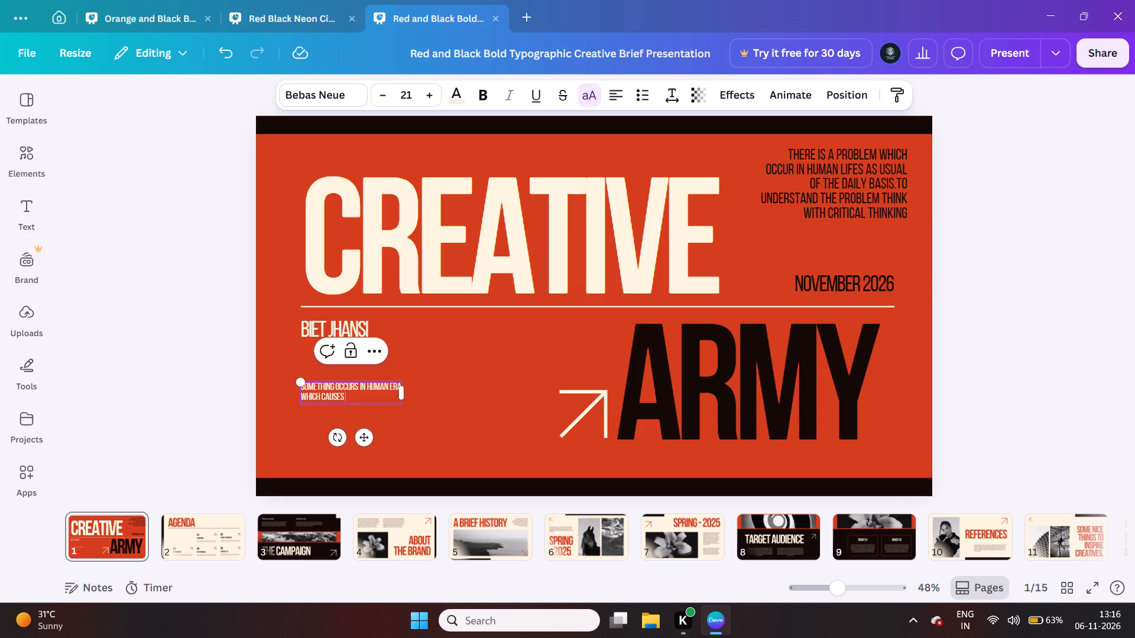
type("CRISIS")
key("space")
type("AFFECT THEIR MENTAL HEALR")
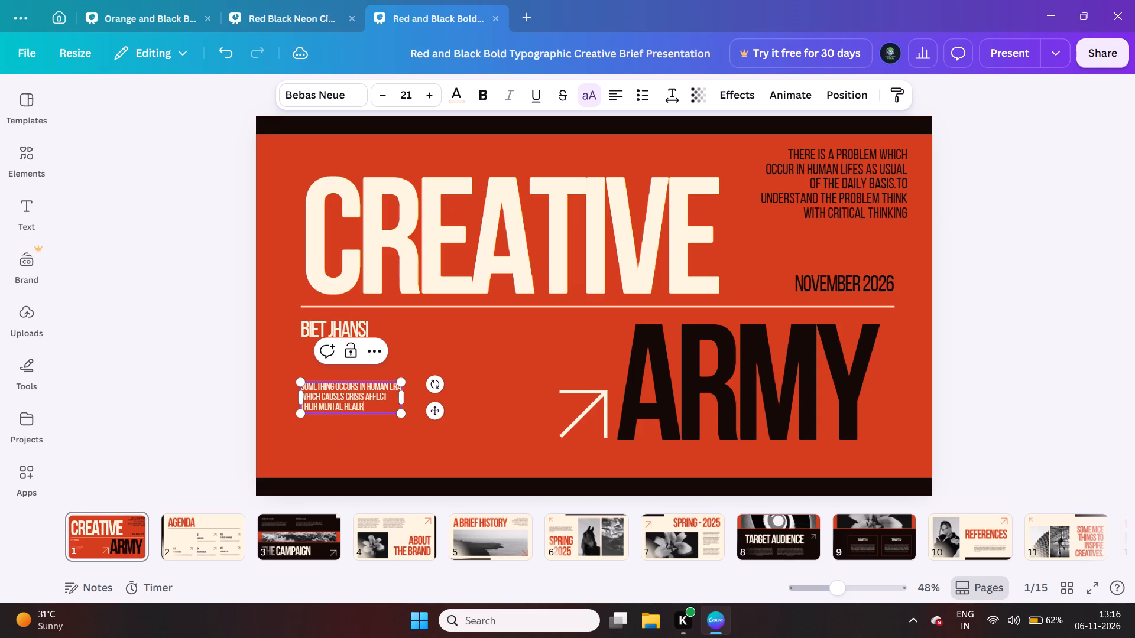
key("BackSpace")
type("TH")
Extend the small cream paragraph with ", AS WELL AS CLIMSON WORLD AREA." and finish editing it.
type(", AS WELL AS")
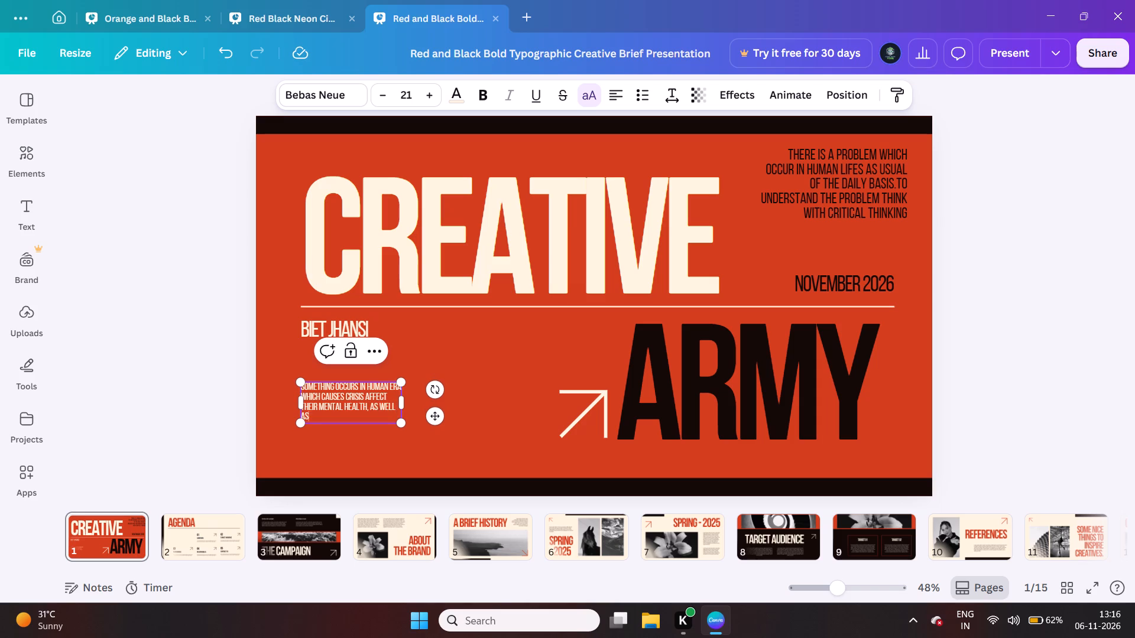
key("space")
type("CLIMP")
key("BackSpace")
type("SON")
key("space")
type("WORLD AREA")
key("period")
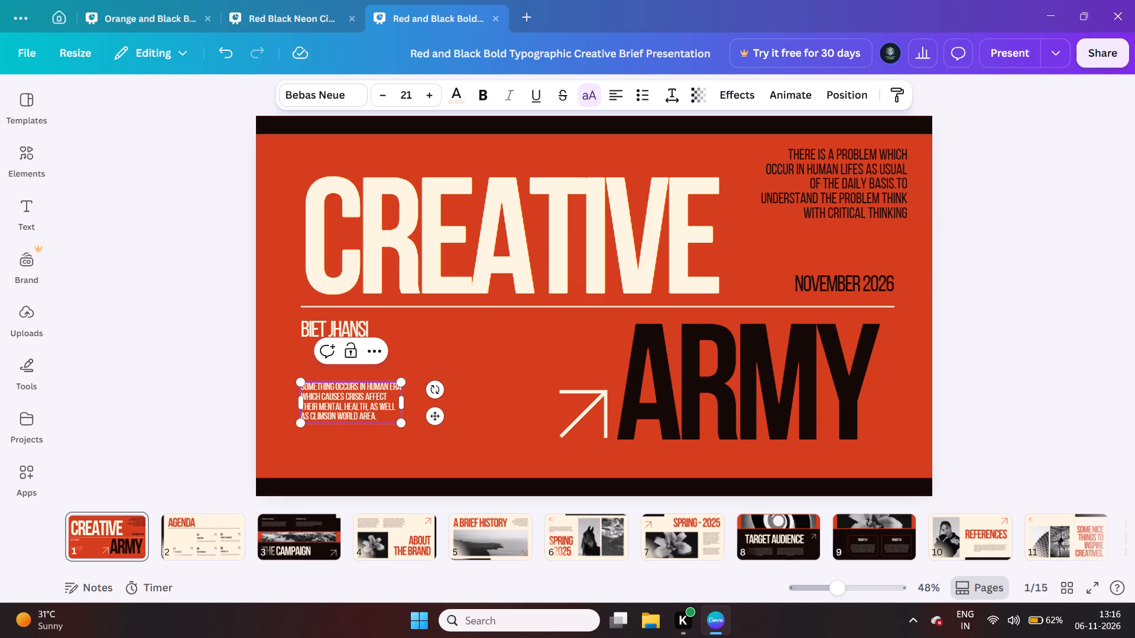
left_click(196, 393)
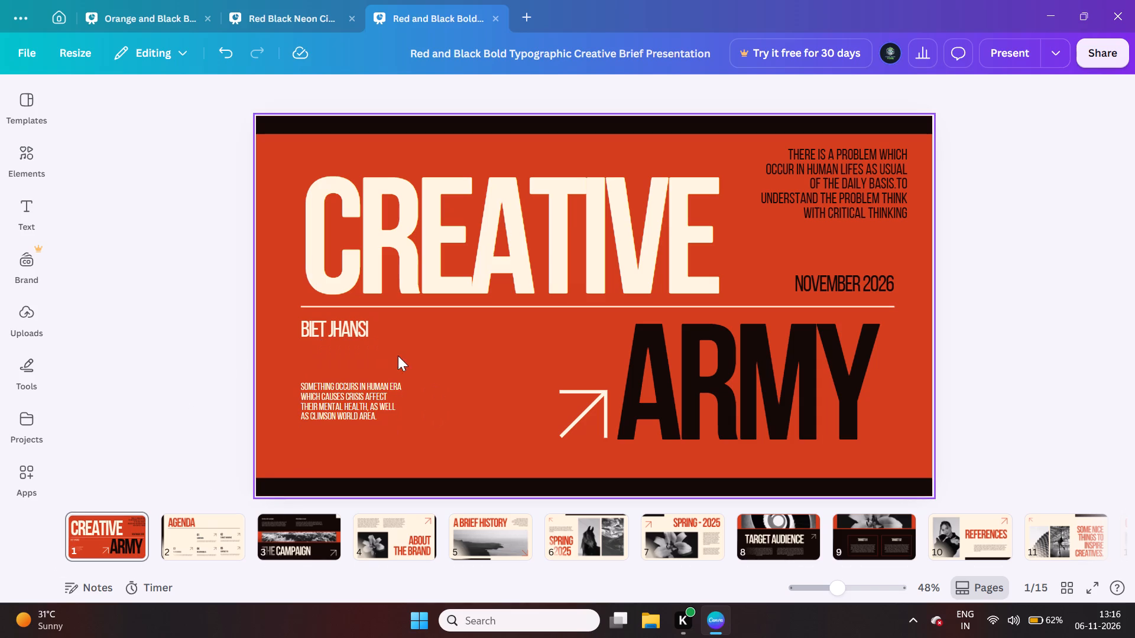
Browse the recommended elements and insert the black curved arrow that bends to the right onto the cover.
left_click(24, 168)
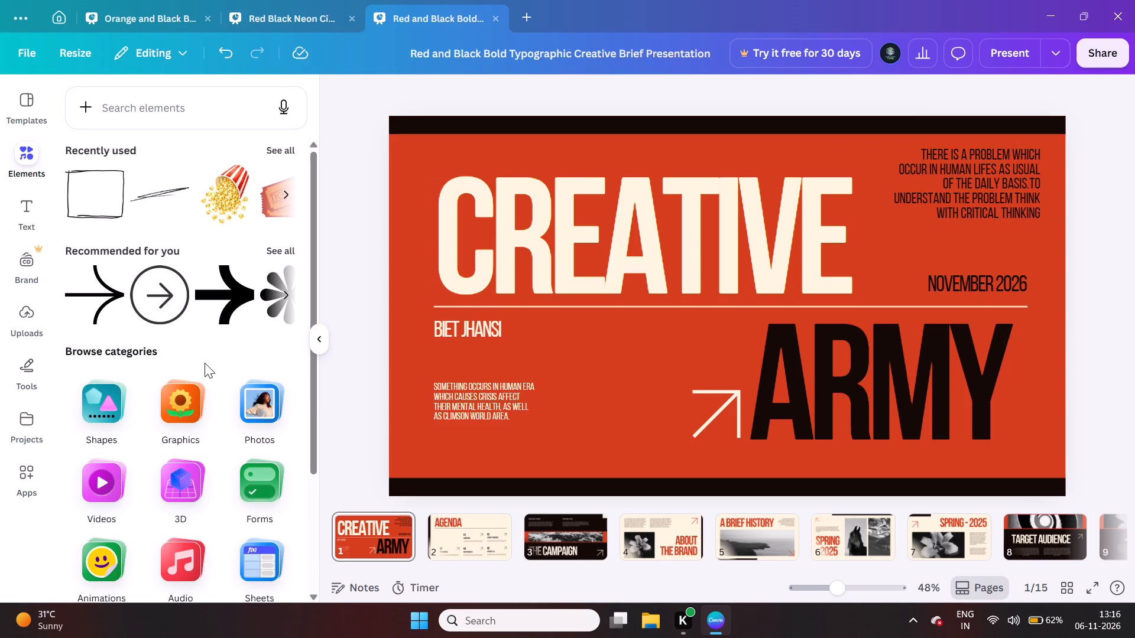
scroll(233, 286, "left", 3)
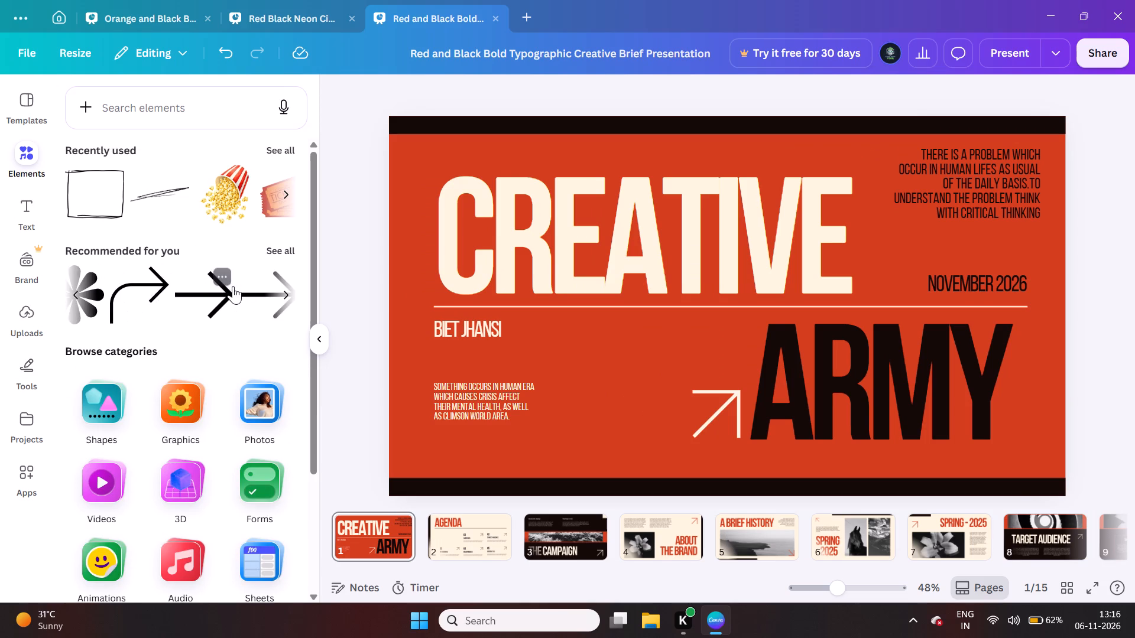
scroll(233, 286, "left", 3)
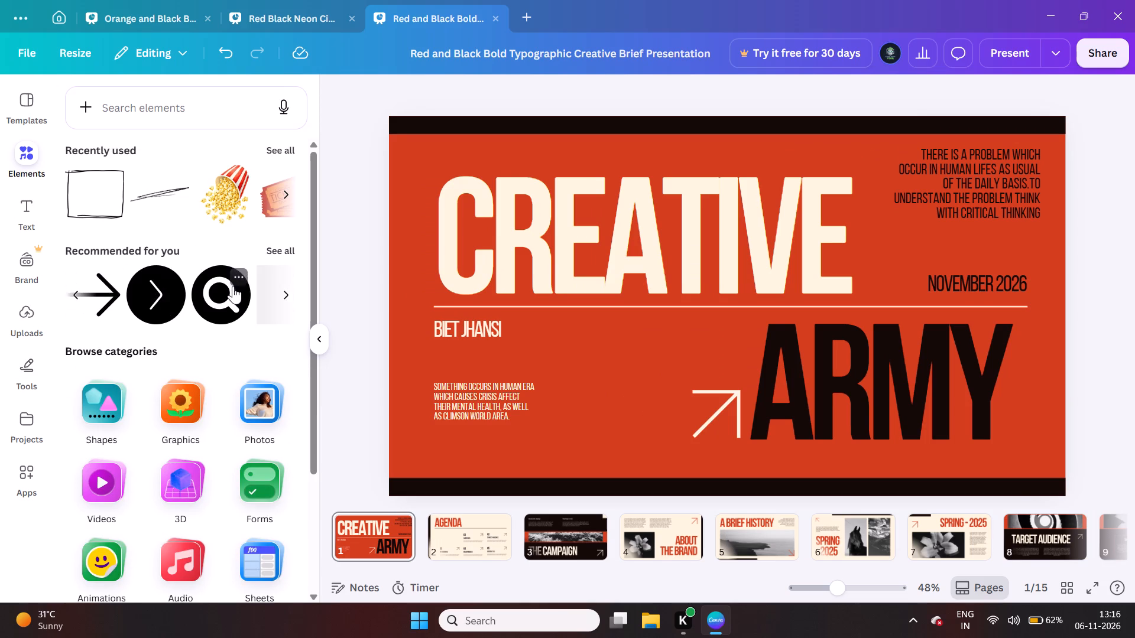
scroll(233, 286, "left", 3)
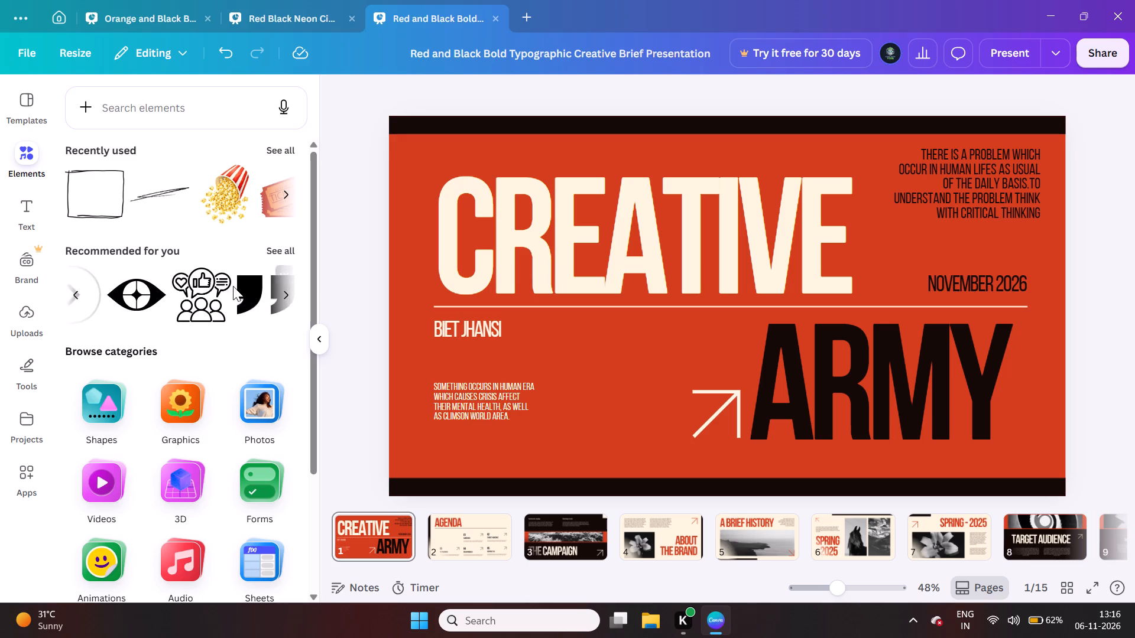
scroll(233, 286, "right", 1)
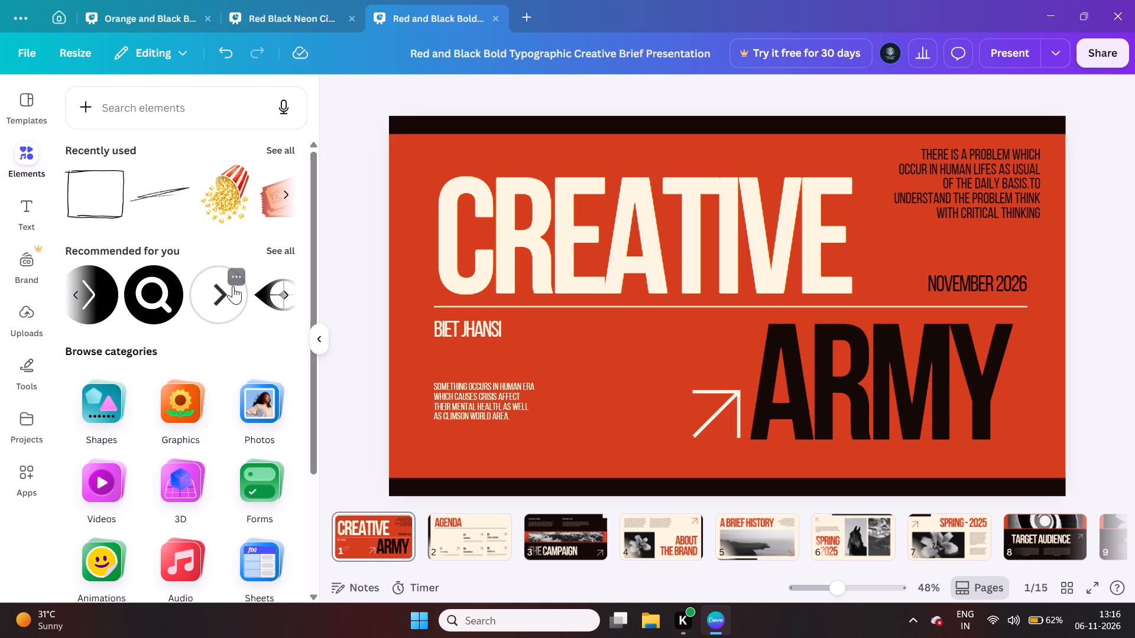
scroll(233, 286, "right", 4)
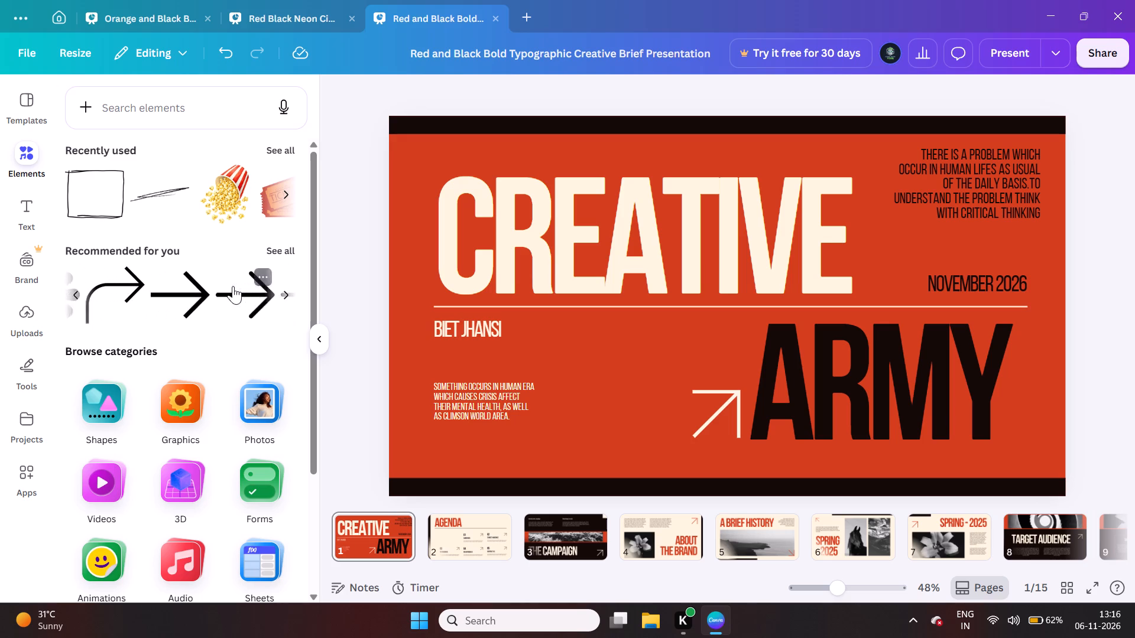
scroll(233, 286, "right", 1)
left_click(167, 301)
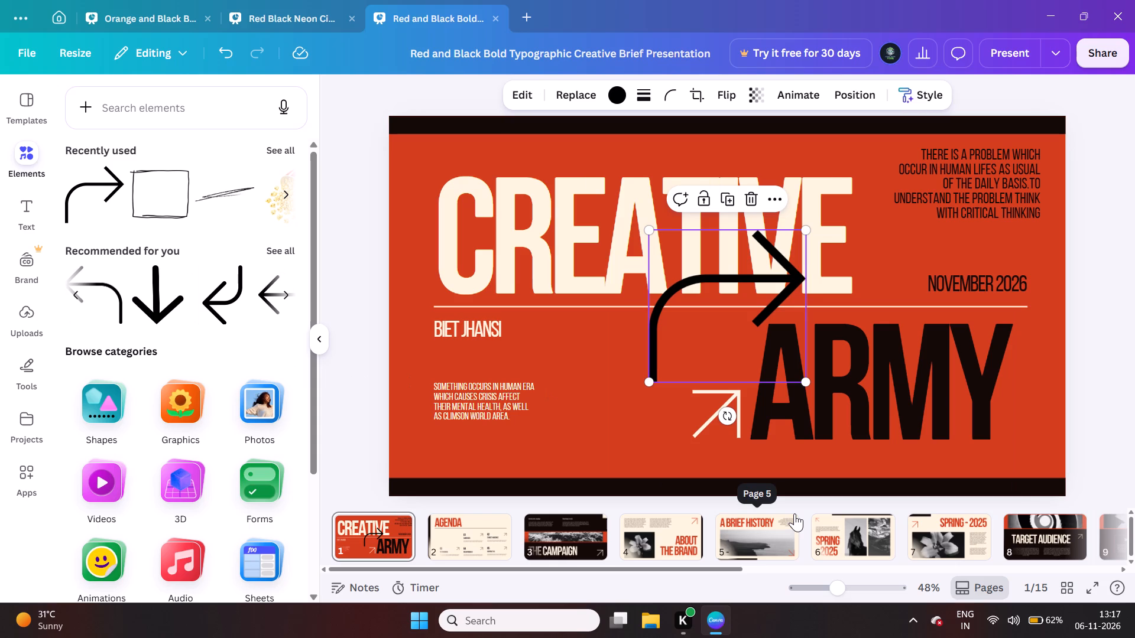
Delete the cream diagonal arrow beside the word ARMY.
left_click(709, 422)
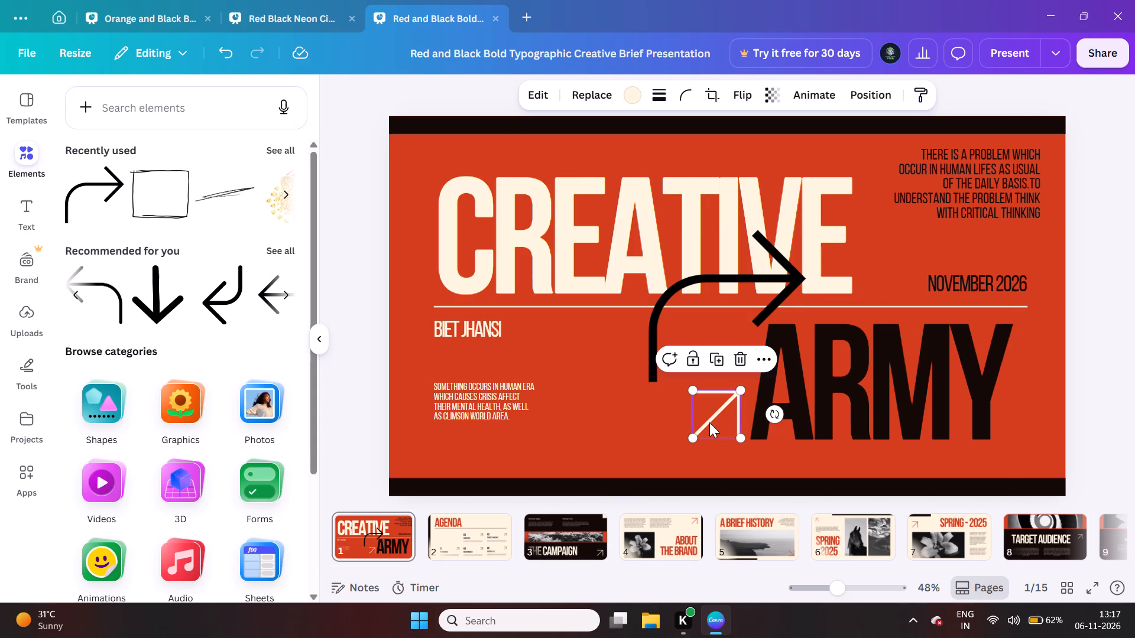
left_click(709, 422)
left_click(709, 422)
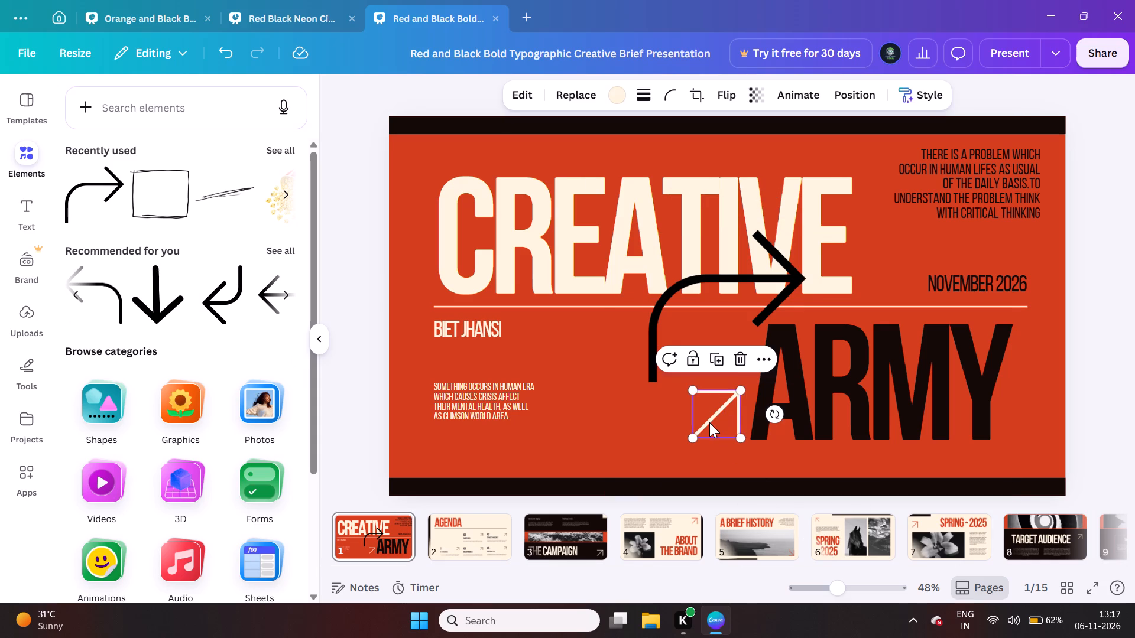
left_click(735, 369)
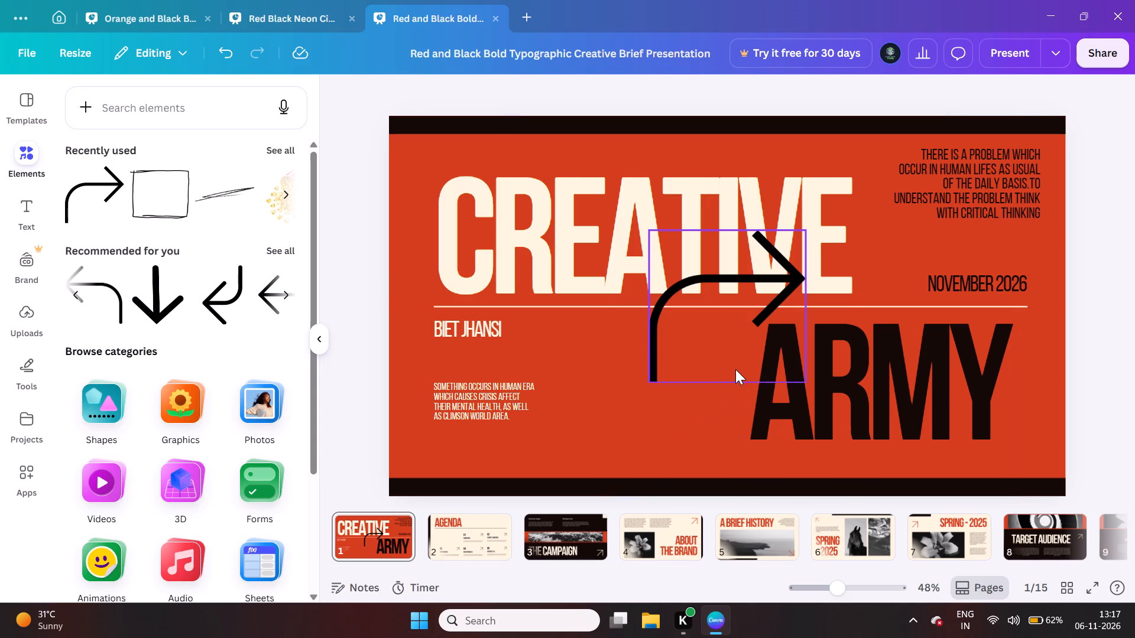
Shift the ARMY title slightly down below the dividing line.
left_click(641, 333)
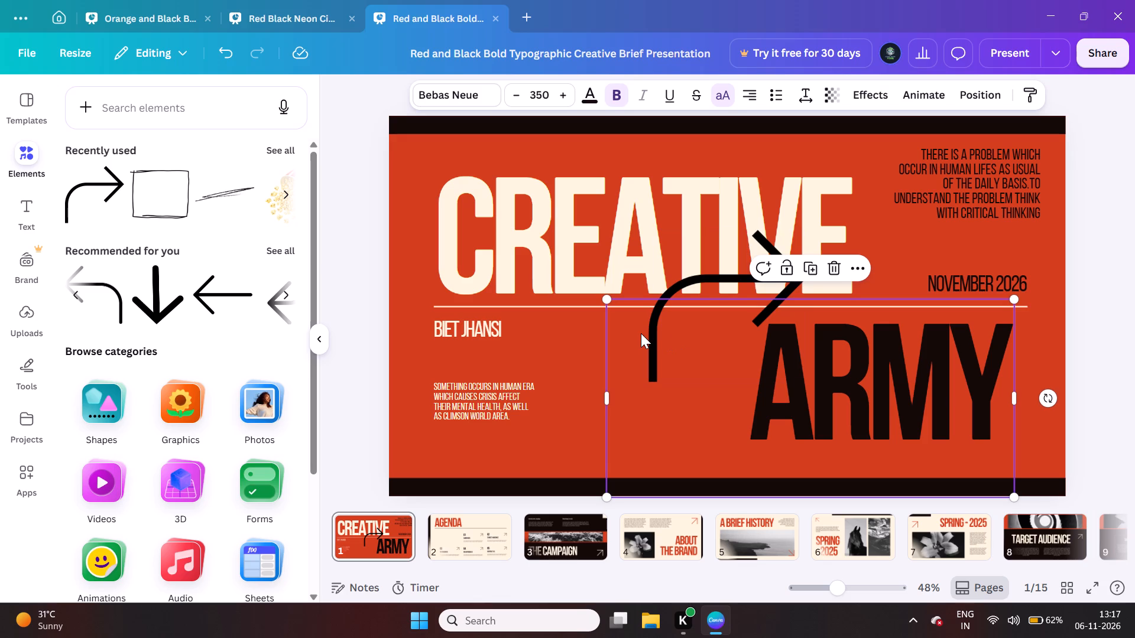
left_click_drag(665, 327, 661, 339)
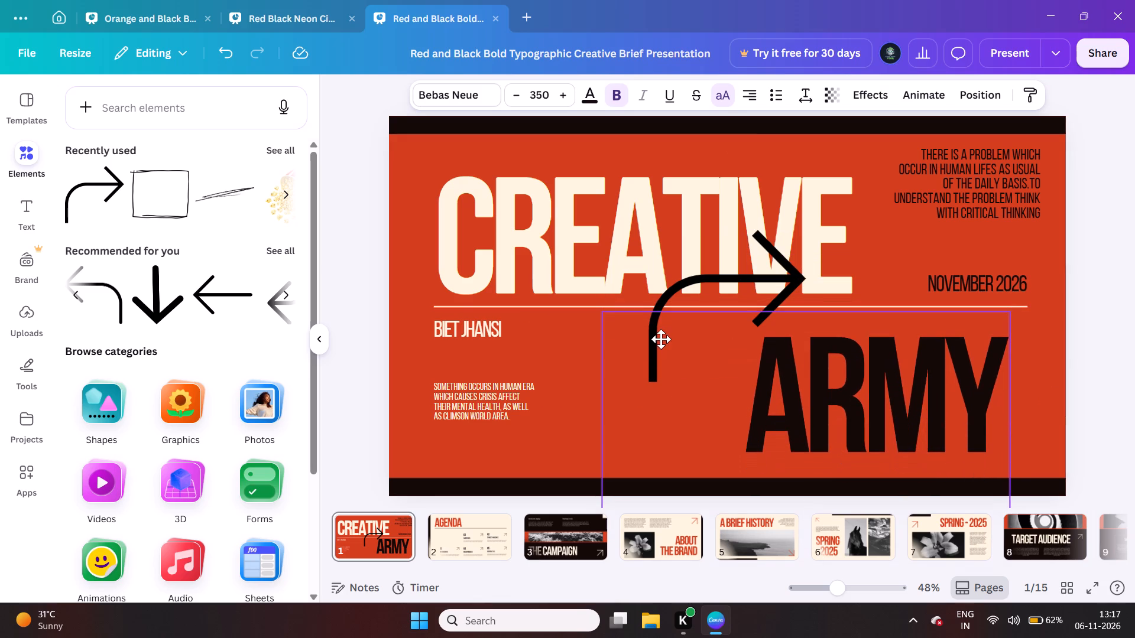
left_click_drag(661, 339, 669, 333)
Move the black curved arrow below the dividing line next to ARMY and scale it down to about half its size.
left_click(656, 325)
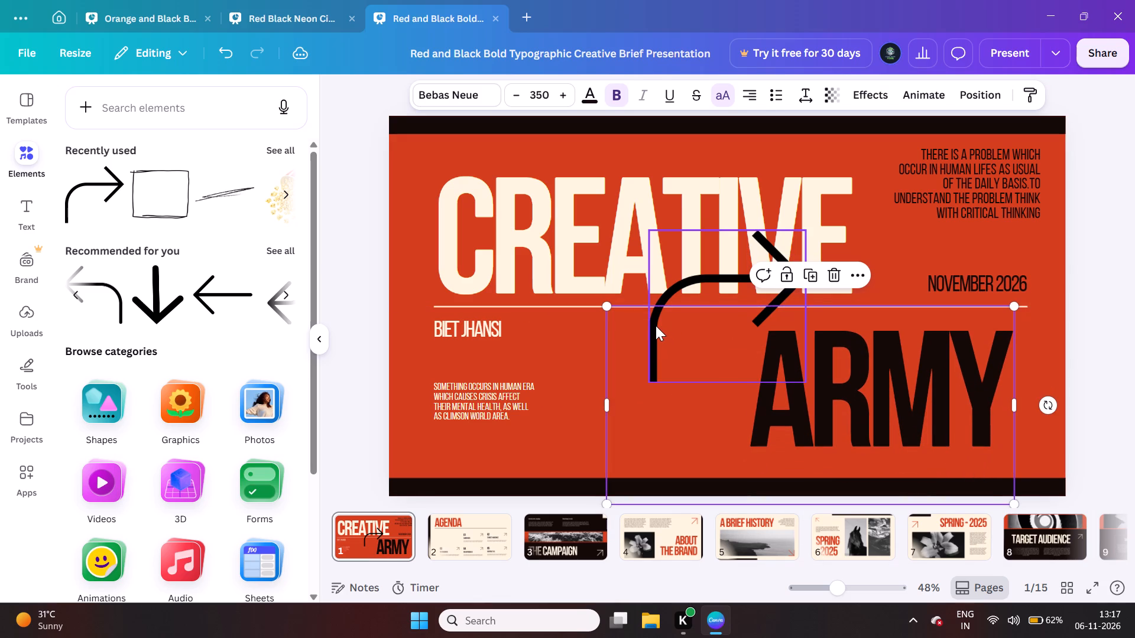
left_click(656, 325)
left_click_drag(656, 325, 608, 423)
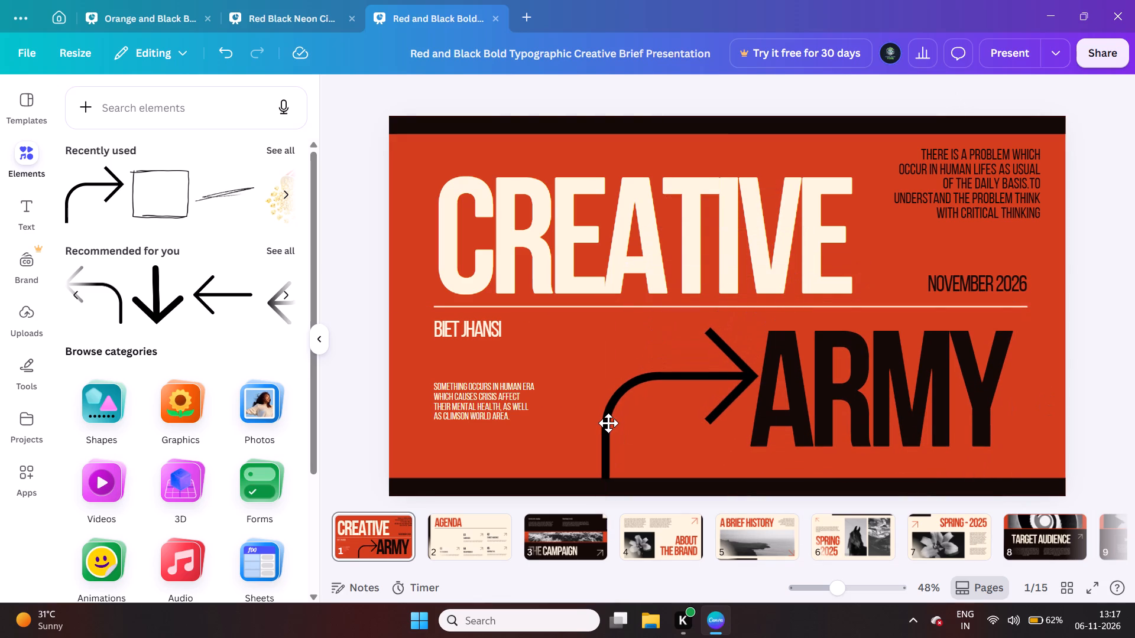
left_click_drag(608, 423, 602, 405)
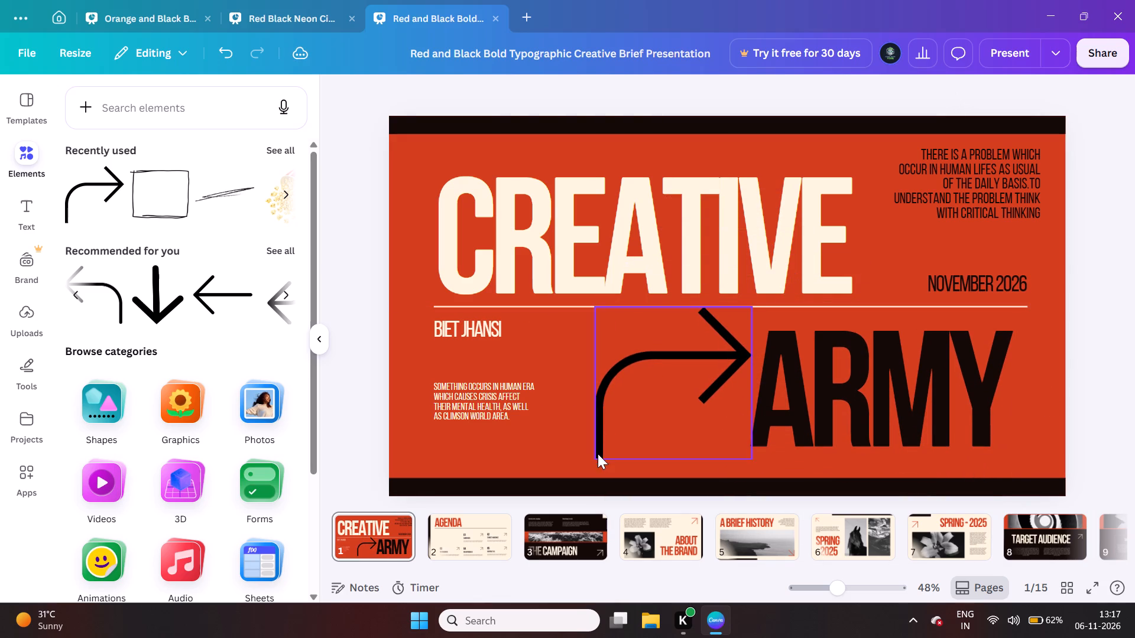
left_click(596, 444)
left_click_drag(594, 463, 640, 443)
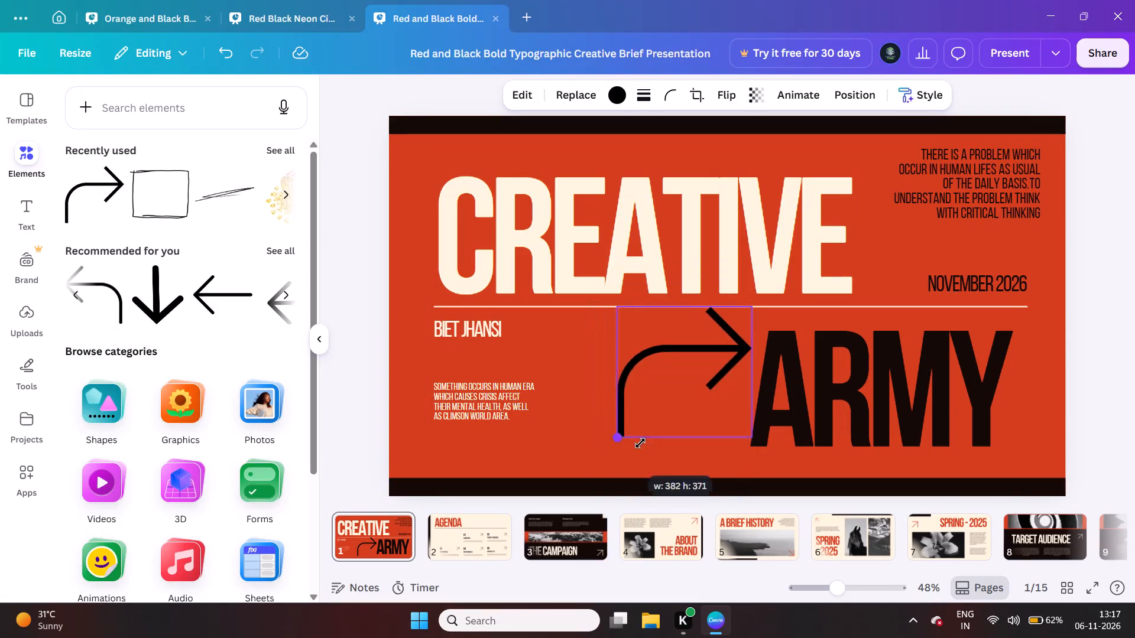
left_click_drag(640, 443, 699, 409)
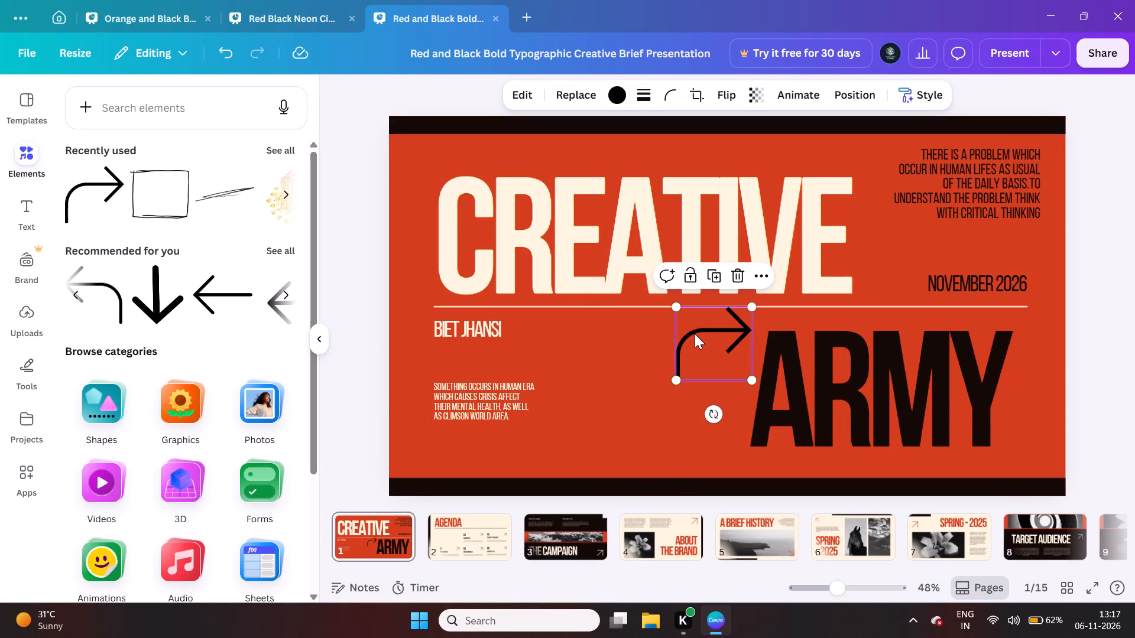
Position the small curved arrow beside the lower half of ARMY so that it points at the letter A.
left_click(695, 334)
left_click(695, 334)
left_click_drag(695, 334, 666, 458)
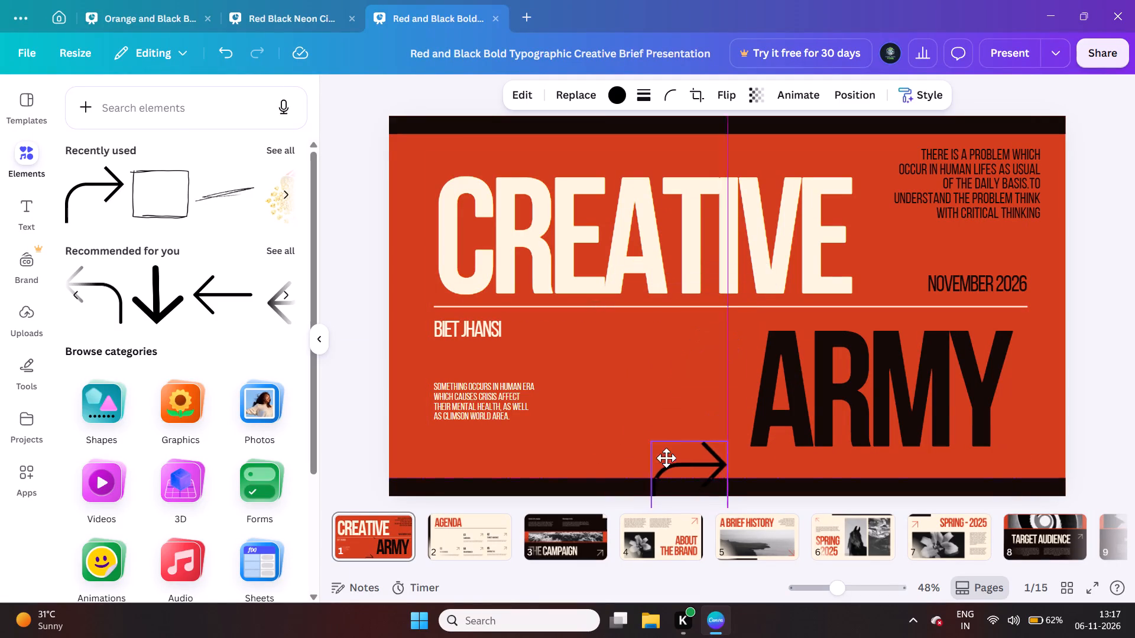
left_click_drag(666, 458, 692, 411)
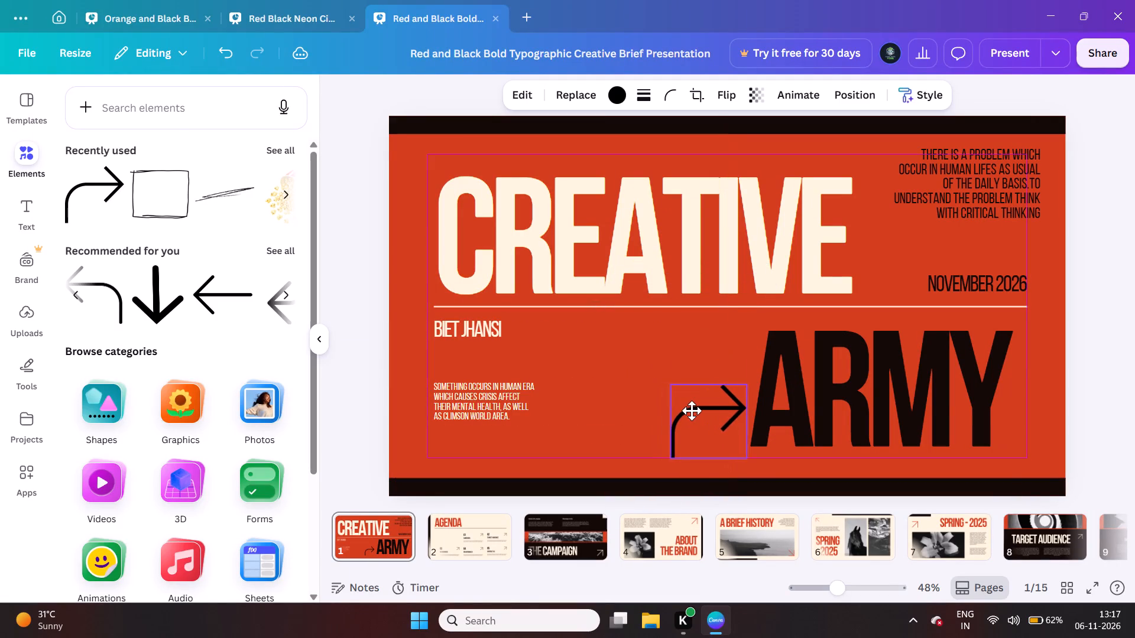
left_click_drag(692, 411, 686, 415)
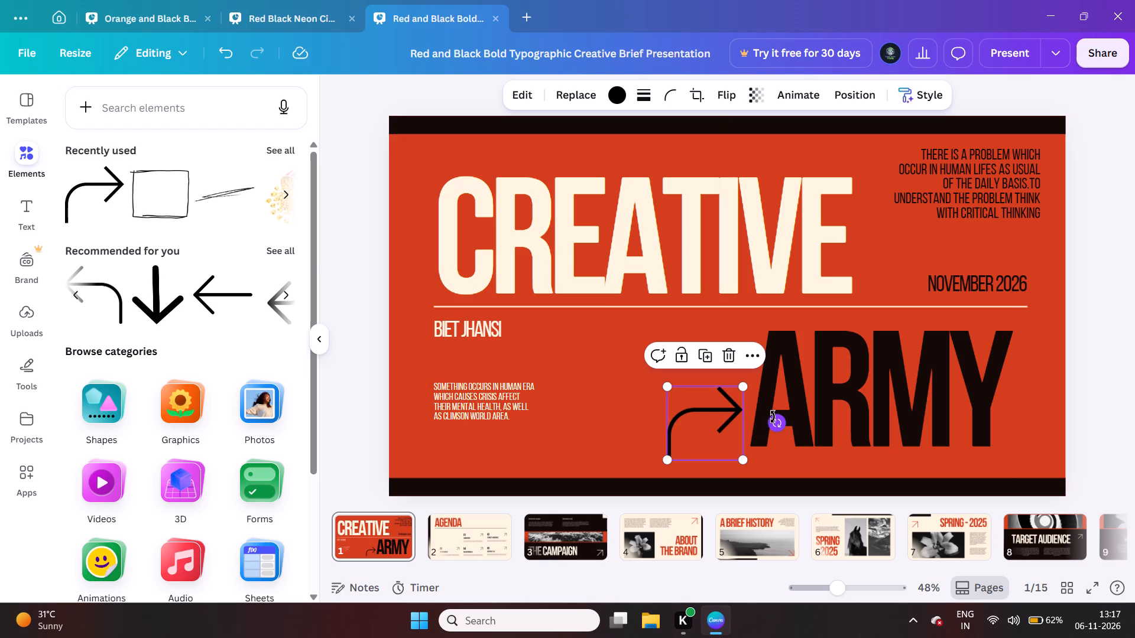
left_click(1105, 345)
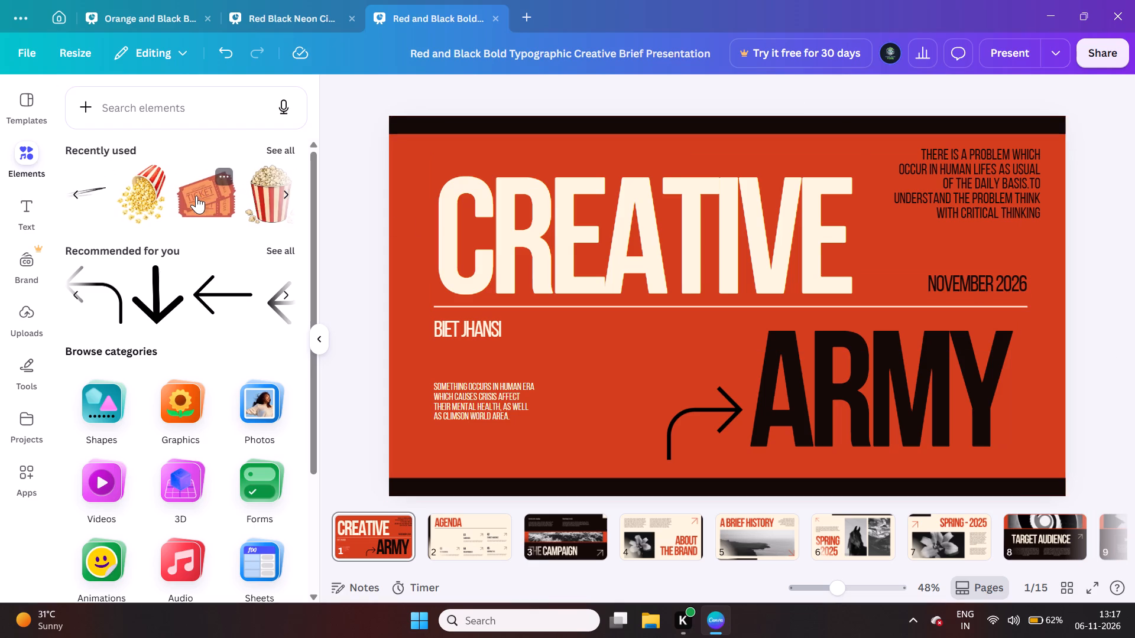
Insert the recently used black scribble stroke and place it across the middle of the CREATIVE title.
left_click(196, 196)
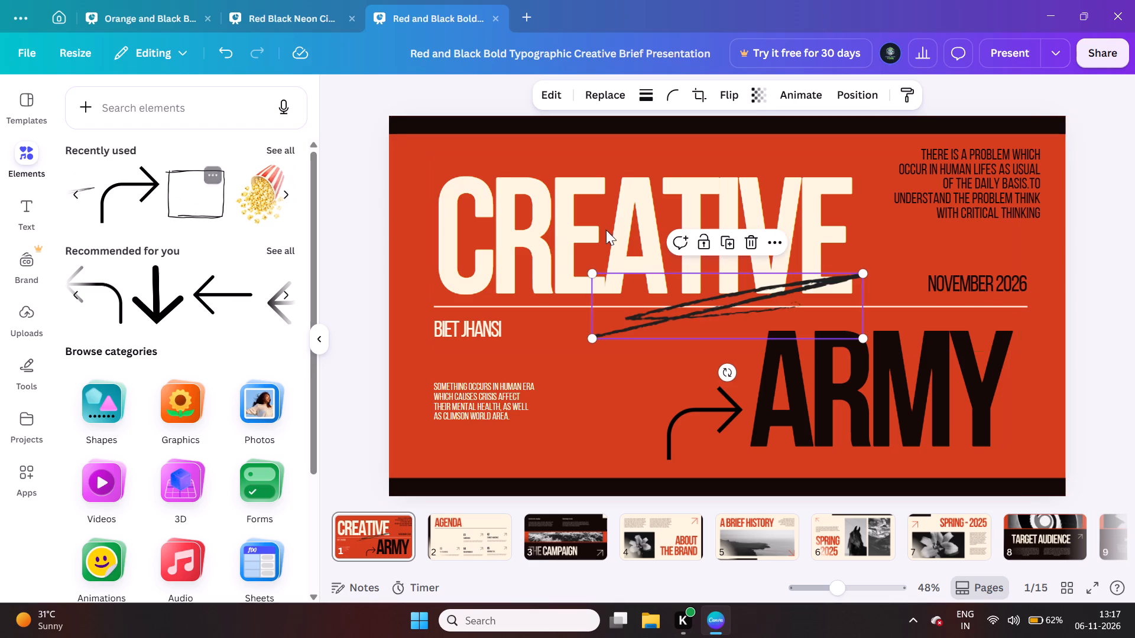
left_click_drag(739, 303, 629, 207)
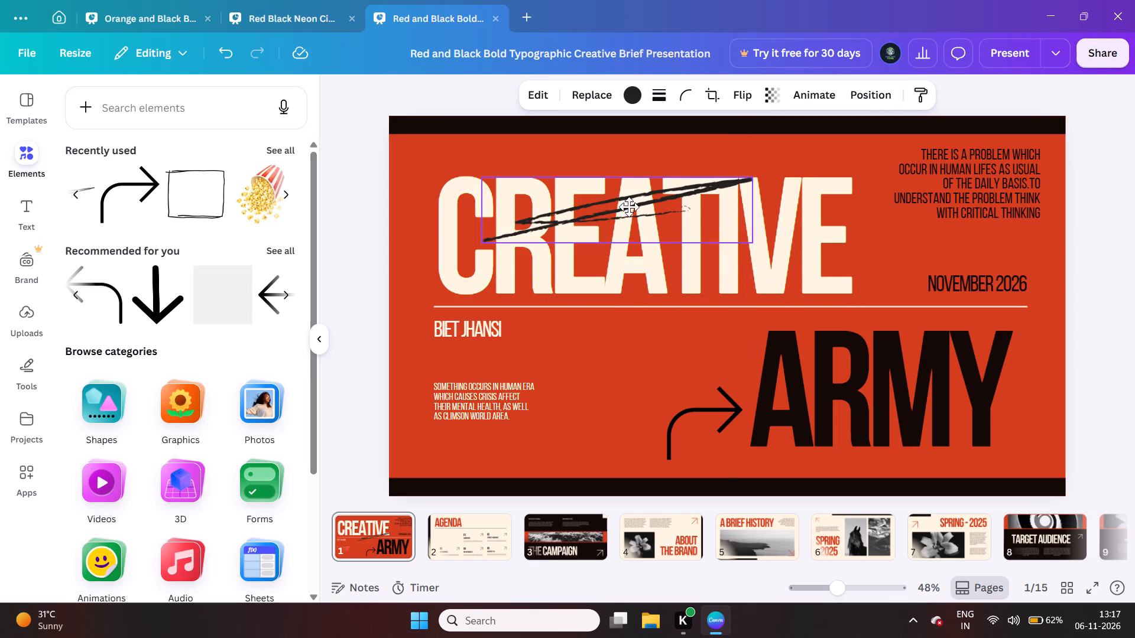
left_click_drag(629, 207, 669, 234)
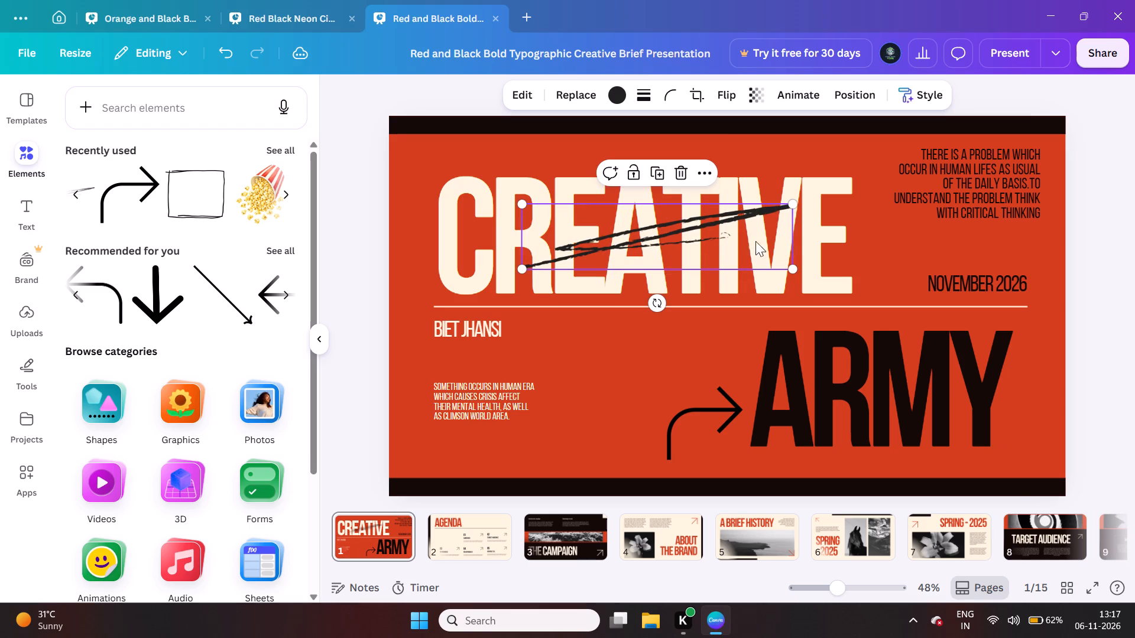
Enlarge the black scribble stroke so that it runs from the R to the upper end of the last E in CREATIVE.
left_click_drag(793, 205, 835, 181)
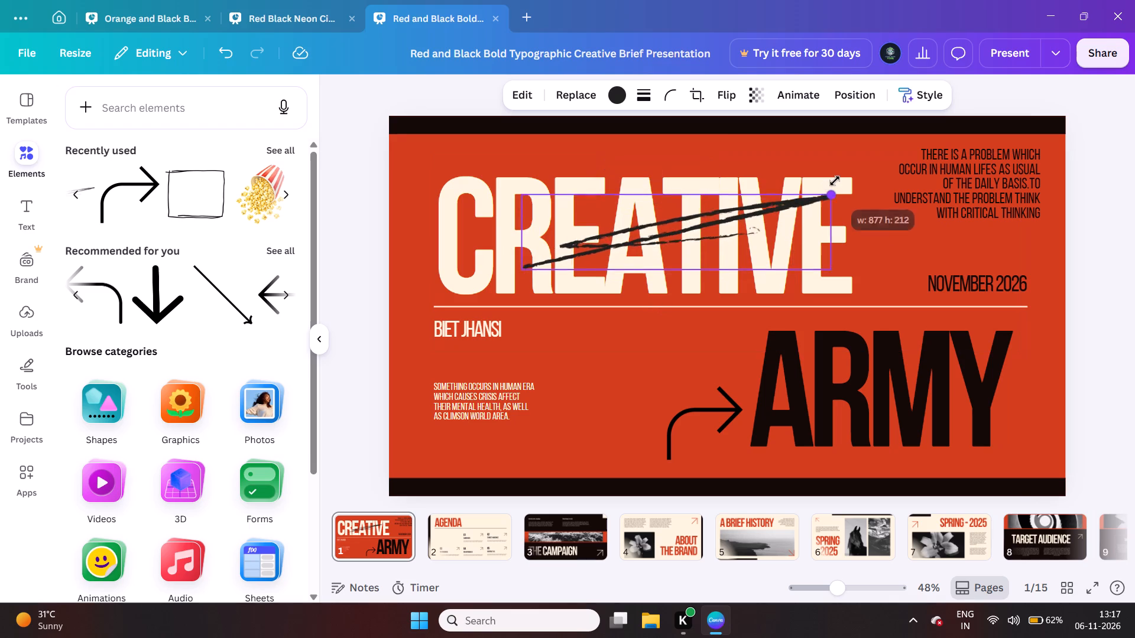
left_click_drag(835, 181, 861, 172)
double_click(714, 234)
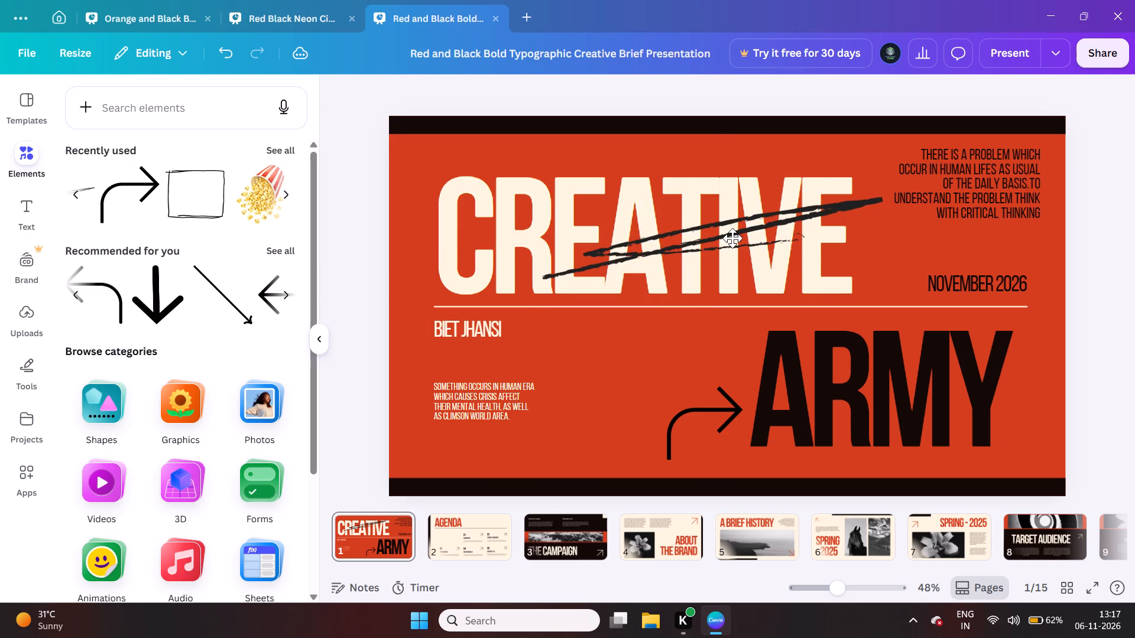
left_click(907, 243)
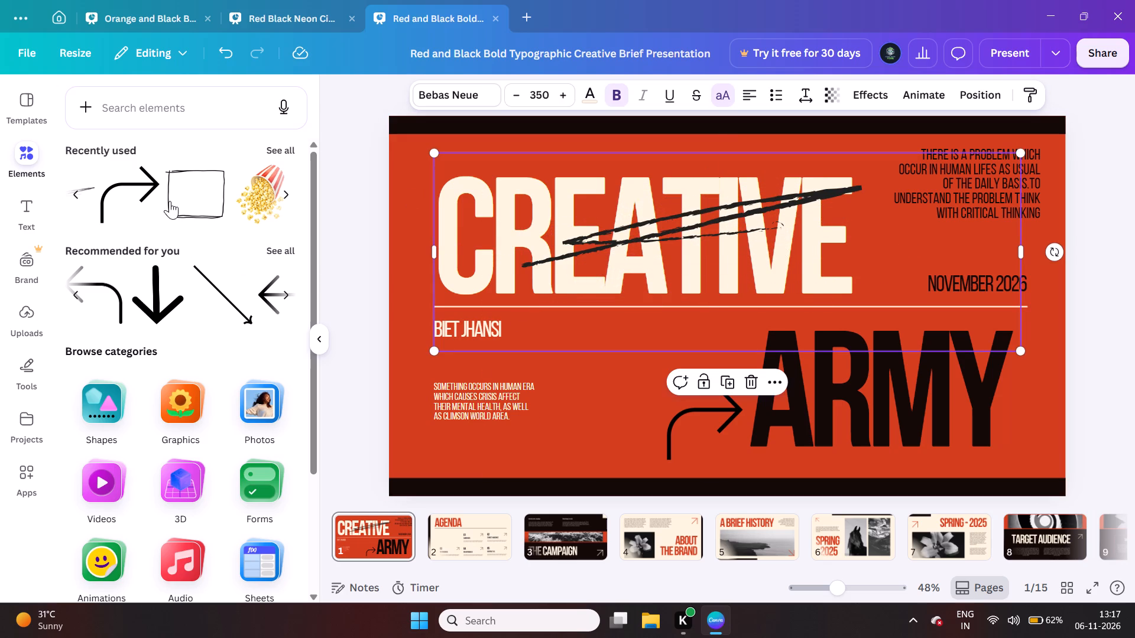
Insert the recently used black ink splatter and move it almost entirely off the cover's lower left edge.
scroll(170, 198, "right", 6)
scroll(170, 198, "up", 1)
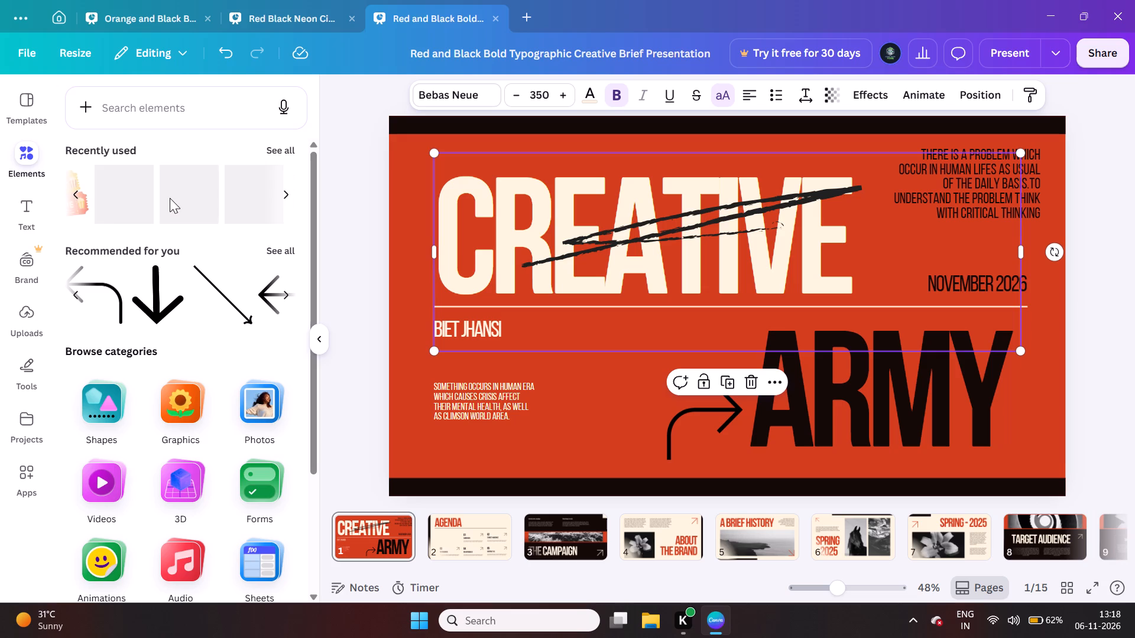
scroll(170, 198, "up", 1)
scroll(170, 198, "left", 3)
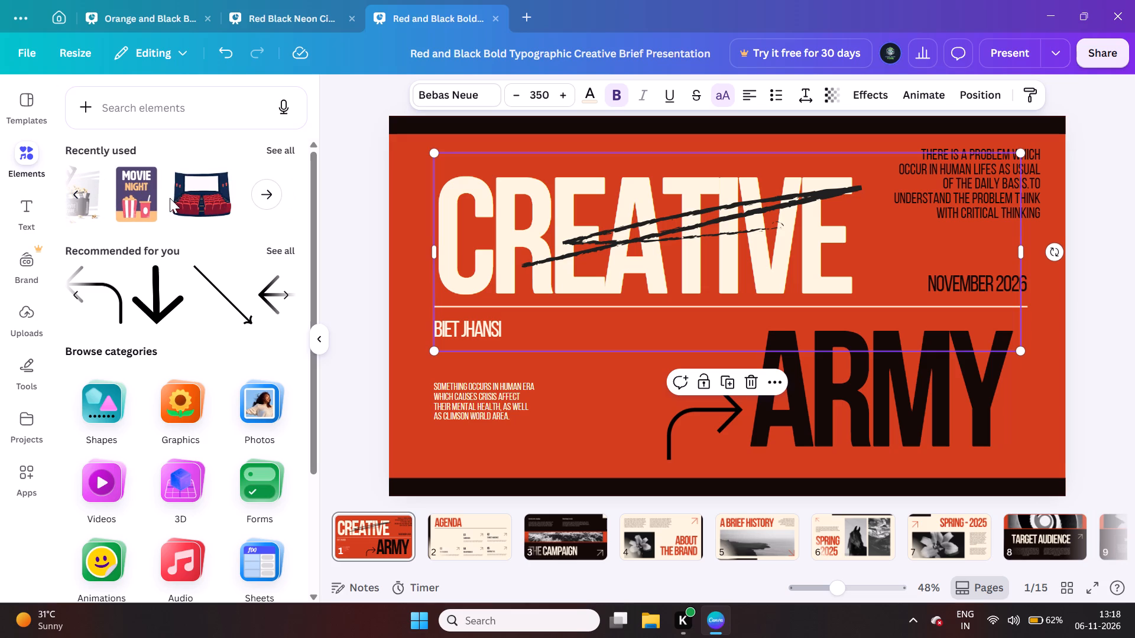
left_click(275, 158)
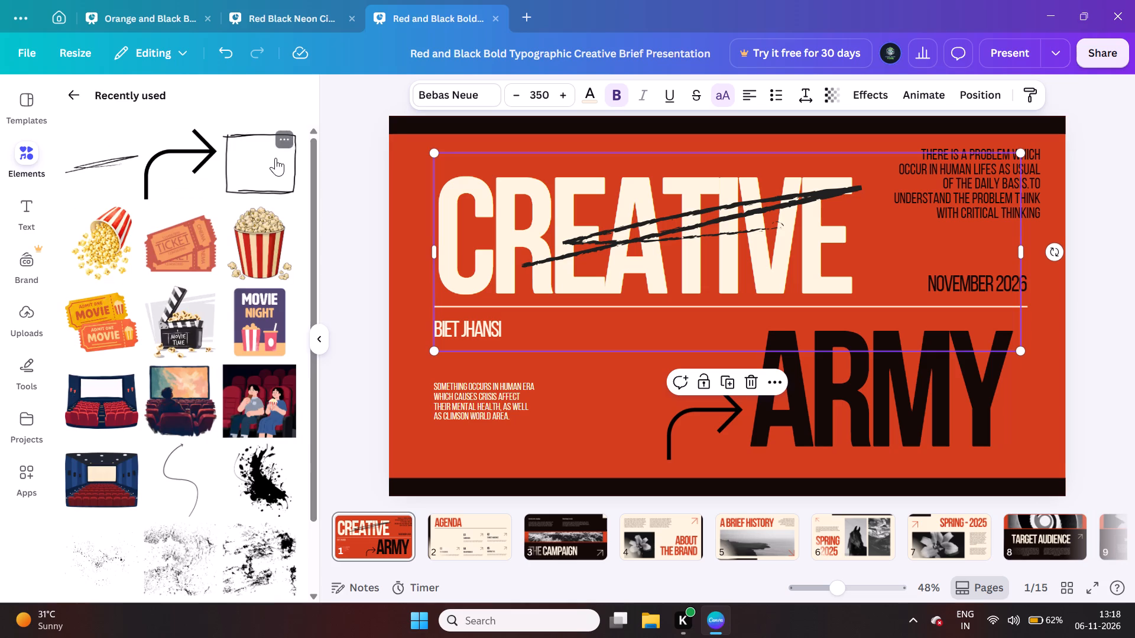
scroll(226, 307, "down", 2)
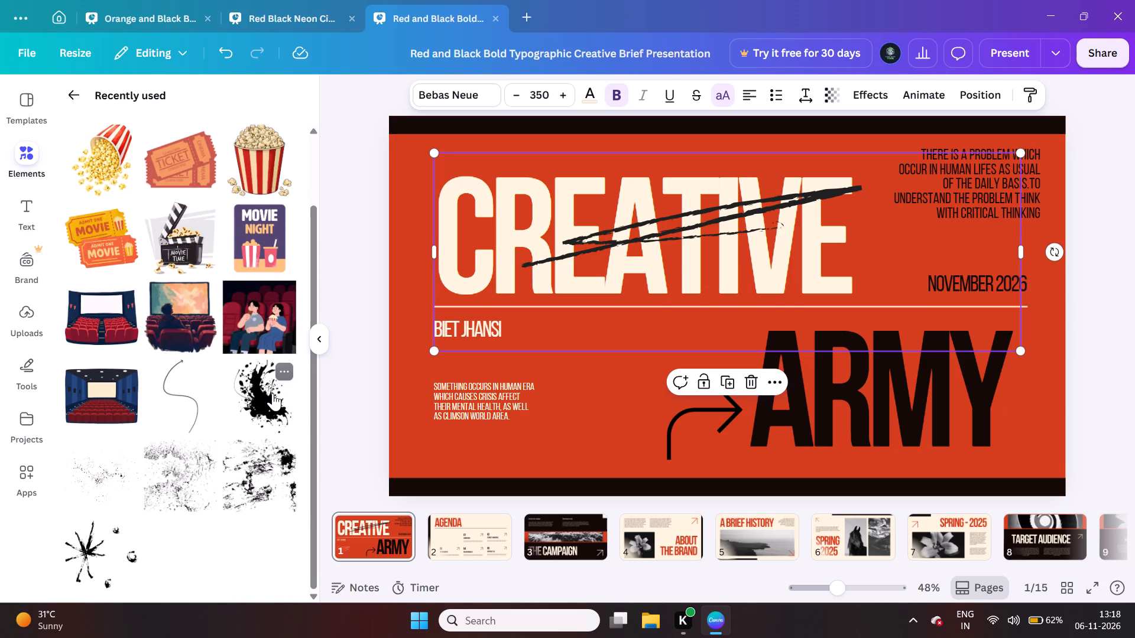
left_click(273, 393)
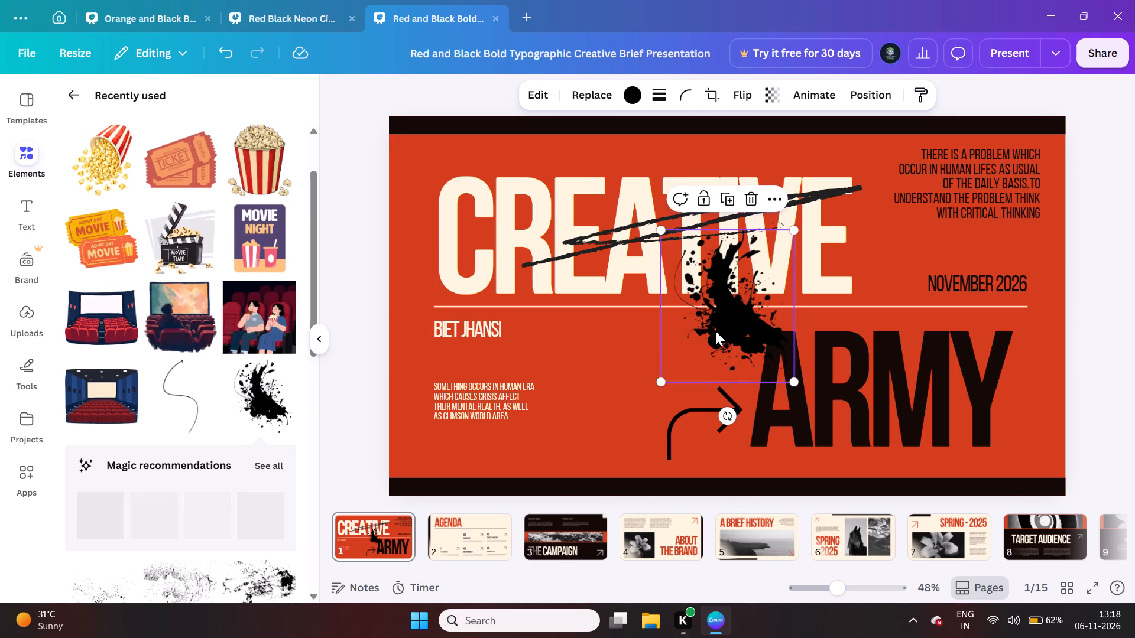
left_click_drag(715, 331, 543, 273)
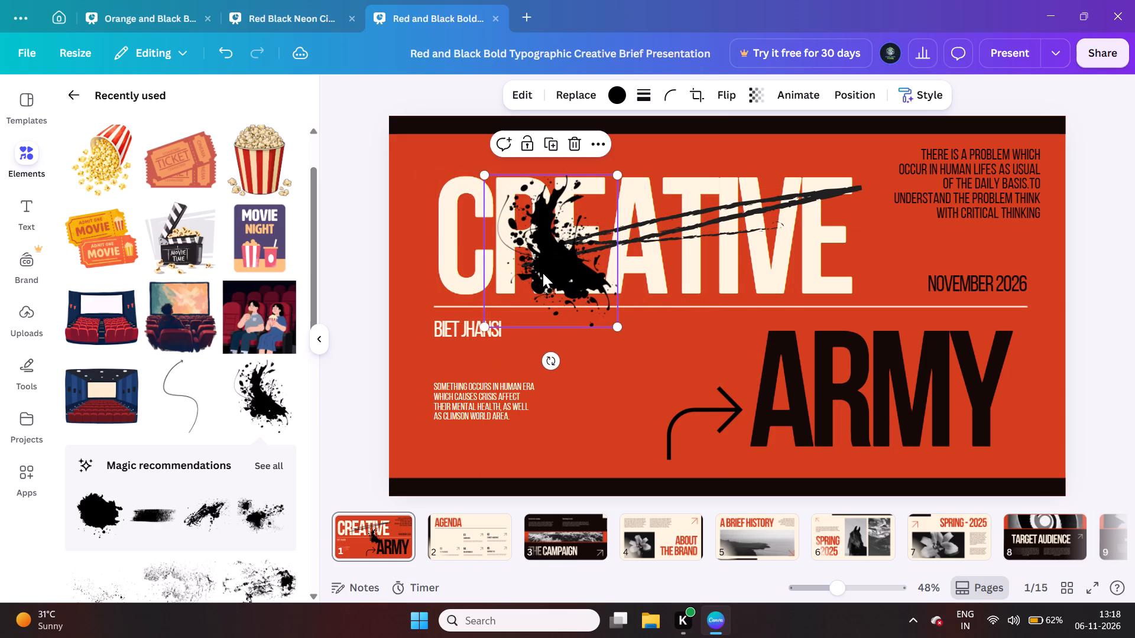
left_click_drag(543, 273, 320, 460)
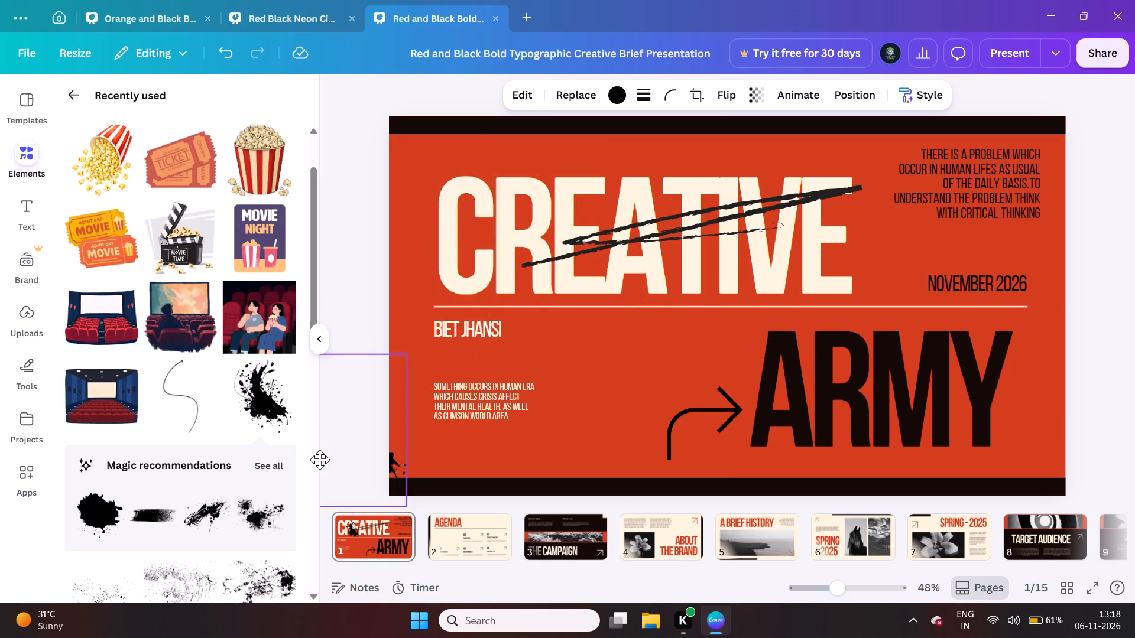
left_click_drag(320, 460, 319, 460)
Insert the recently used fine black speckled grunge texture and place it over the first letters of CREATIVE.
scroll(214, 525, "down", 1)
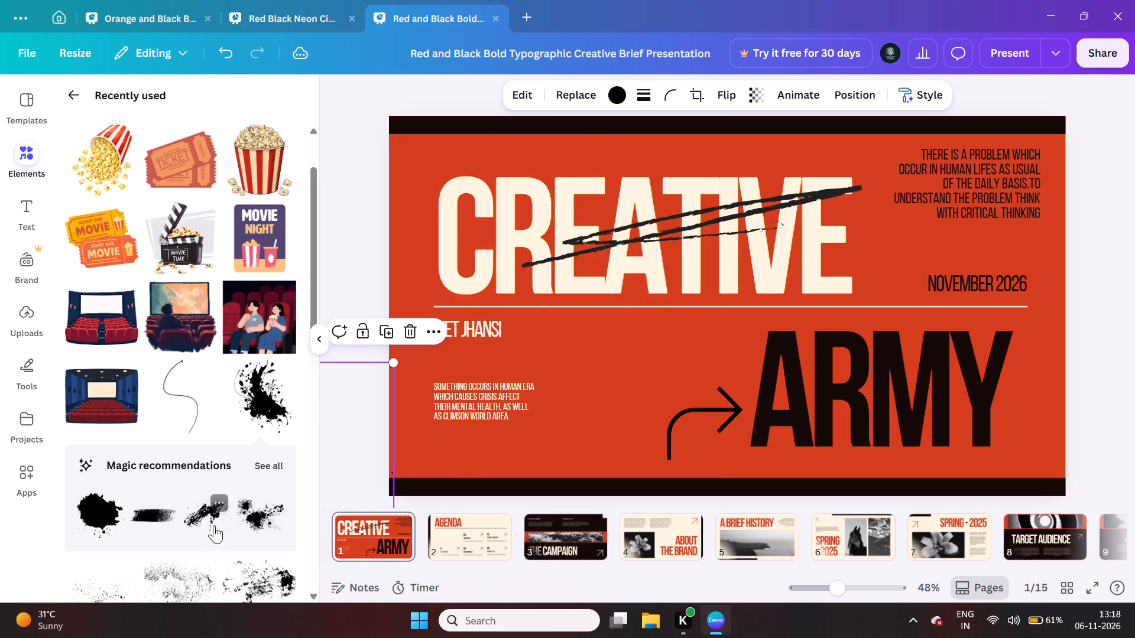
scroll(214, 525, "down", 3)
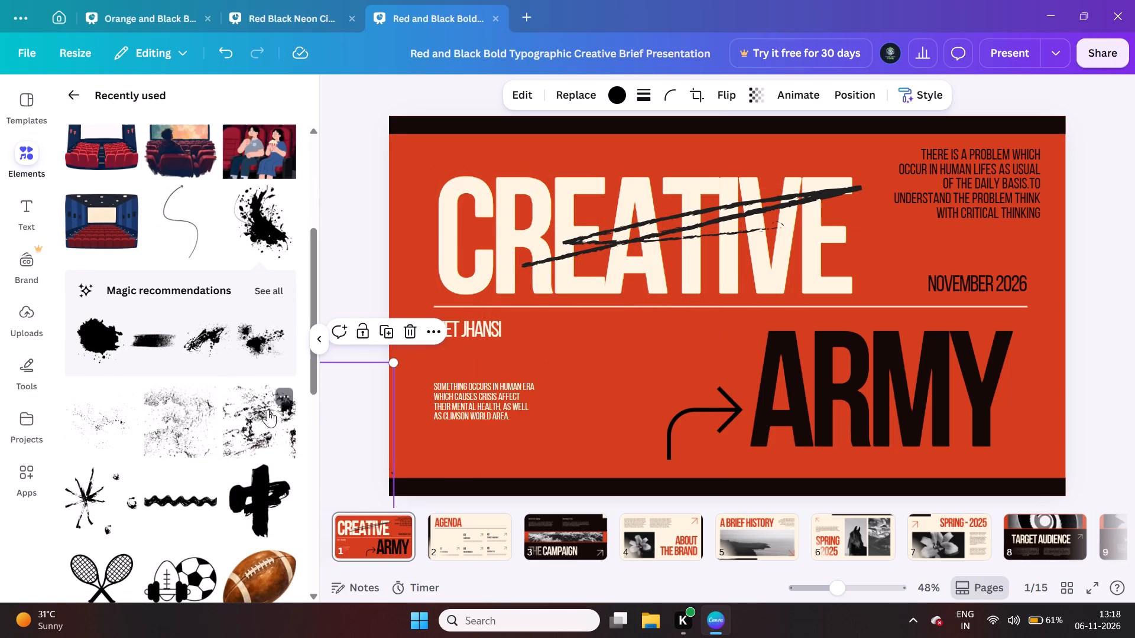
left_click(171, 420)
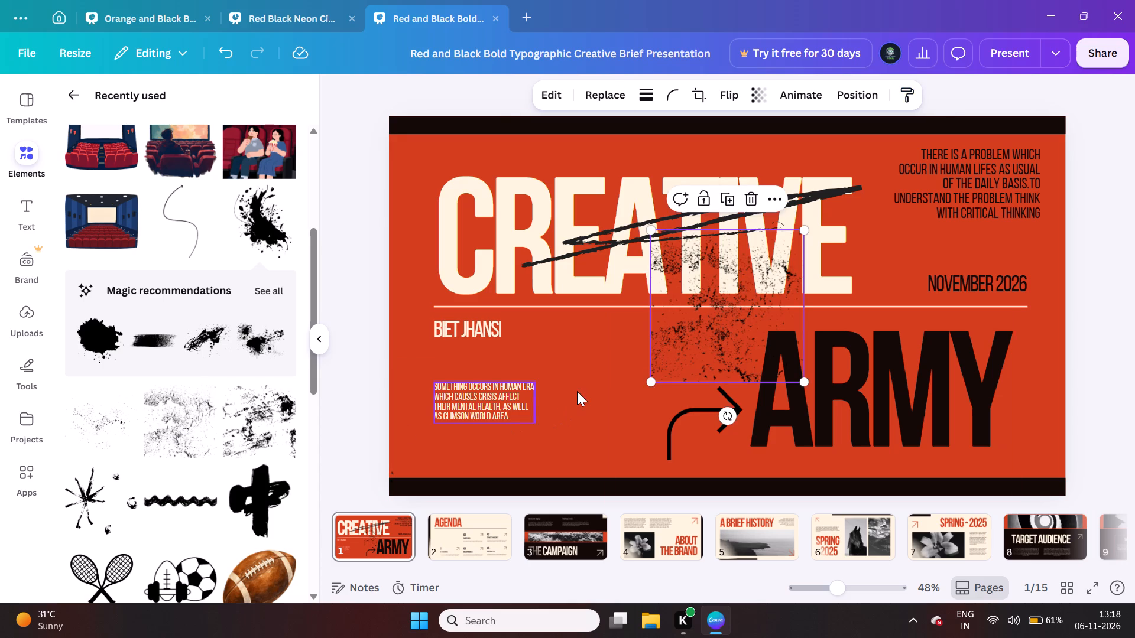
left_click_drag(707, 328, 511, 150)
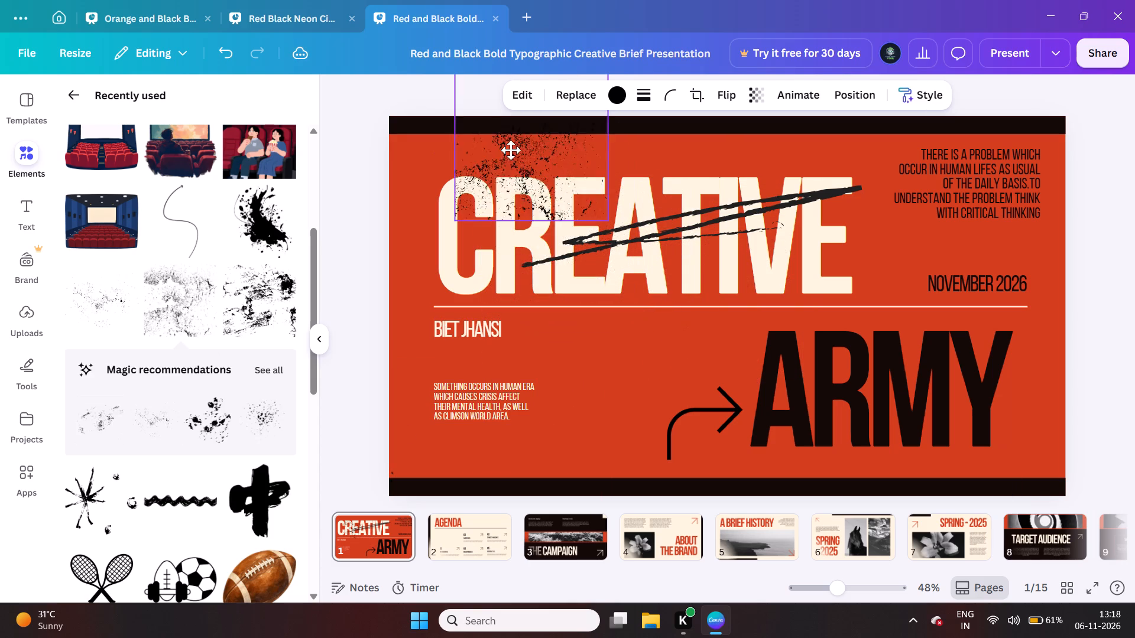
left_click_drag(511, 150, 505, 242)
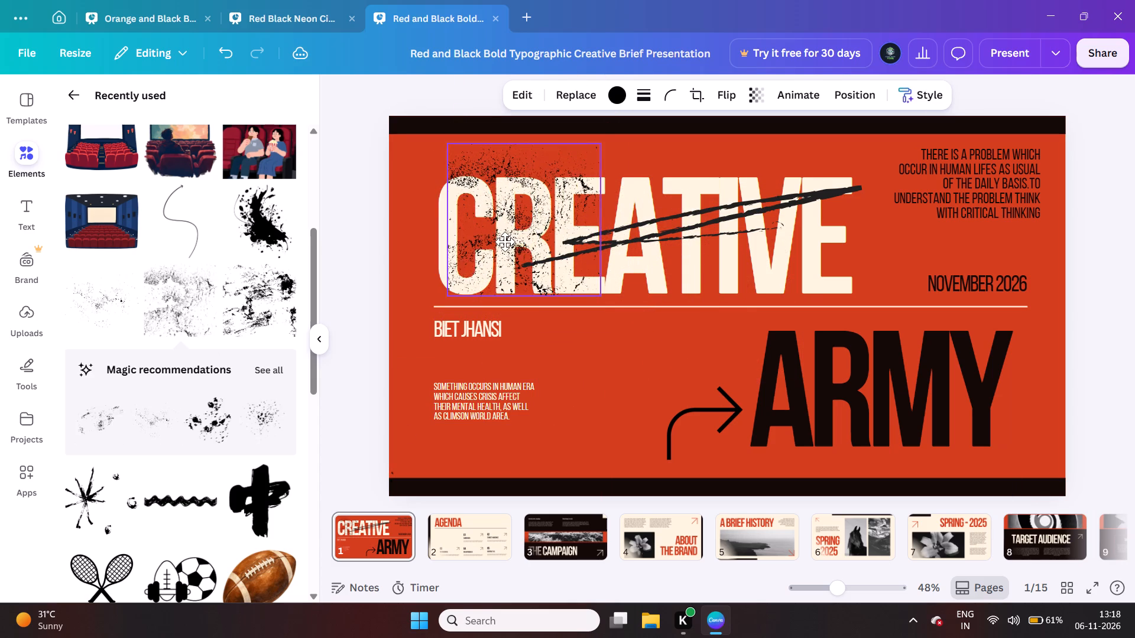
left_click_drag(505, 242, 505, 242)
left_click(712, 347)
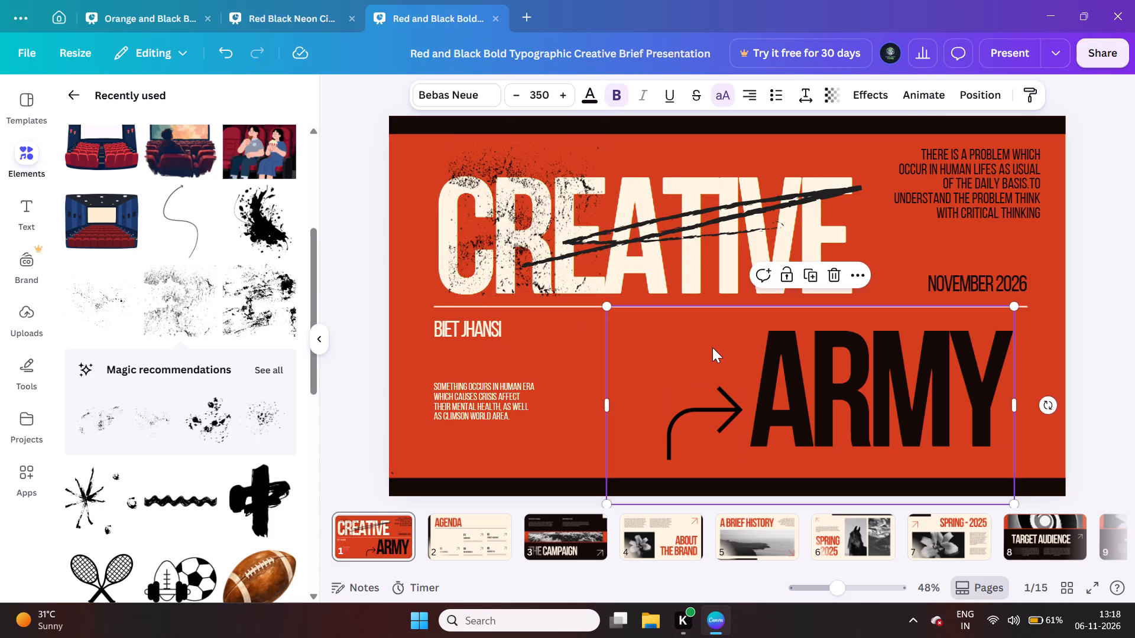
left_click(687, 350)
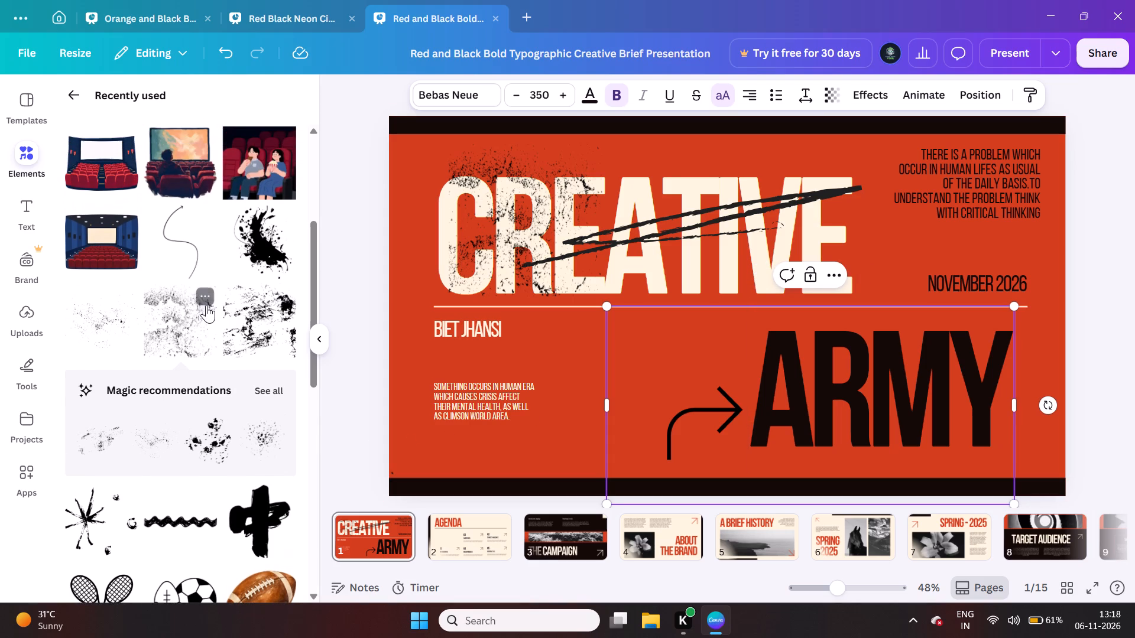
Insert the recently used thin S-shaped arrow and place it at the cover's left edge, pointing at the C of CREATIVE.
left_click(194, 247)
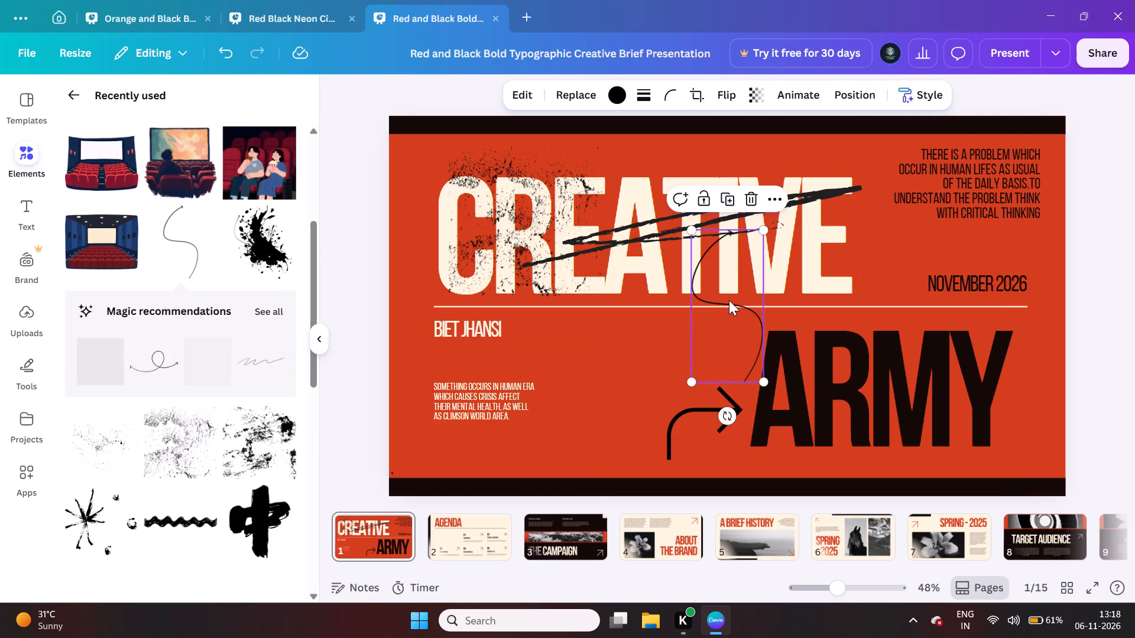
left_click_drag(729, 300, 419, 337)
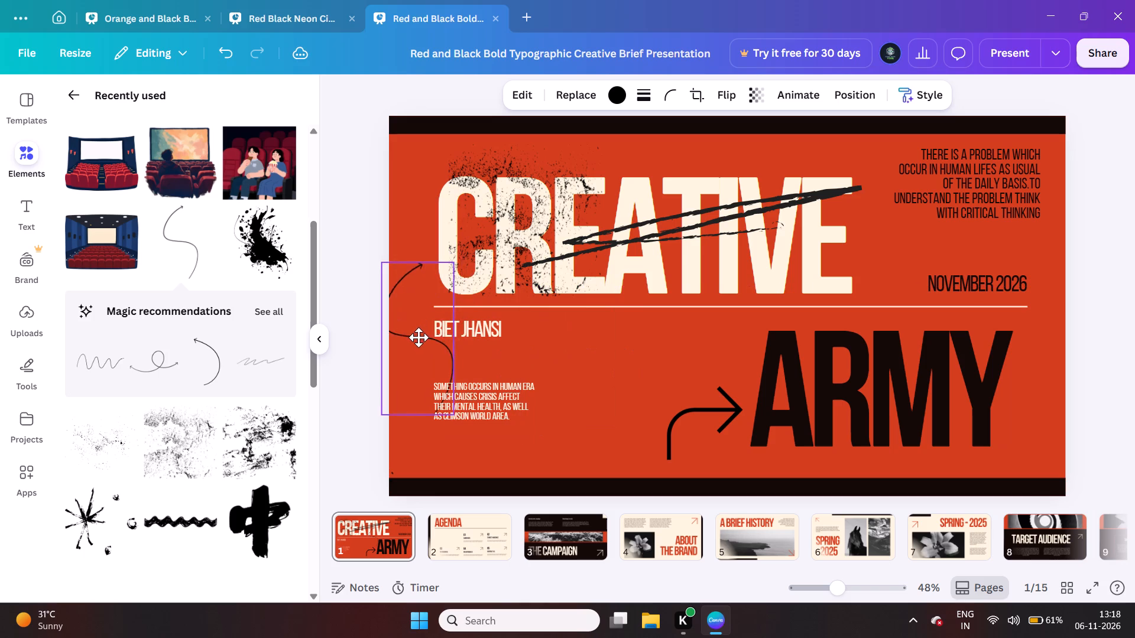
left_click_drag(419, 337, 421, 273)
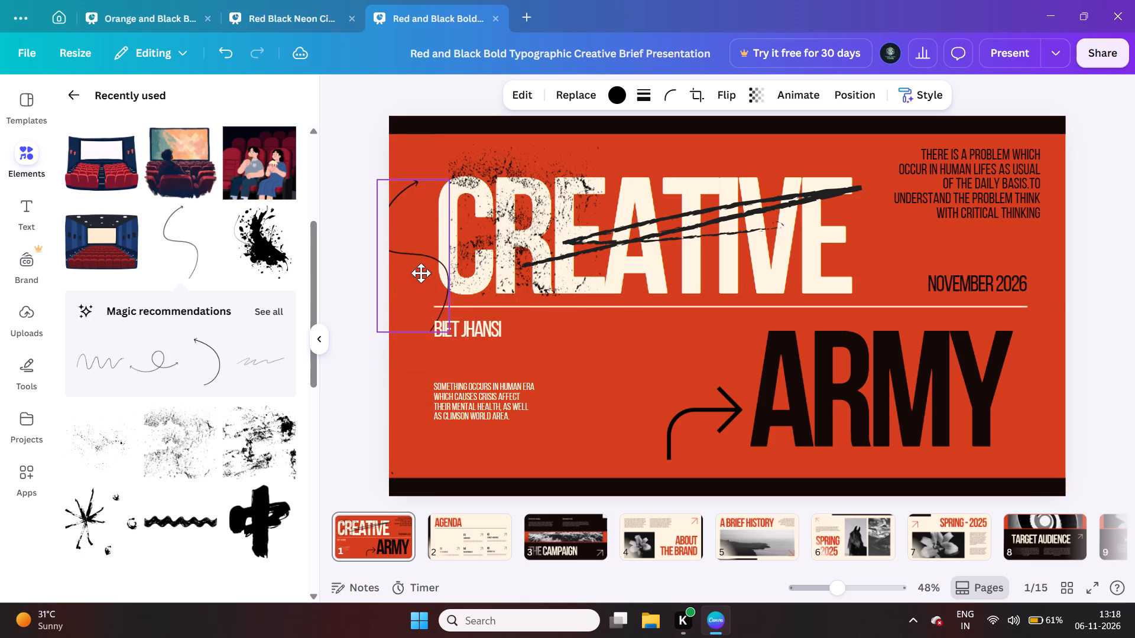
left_click_drag(421, 273, 429, 288)
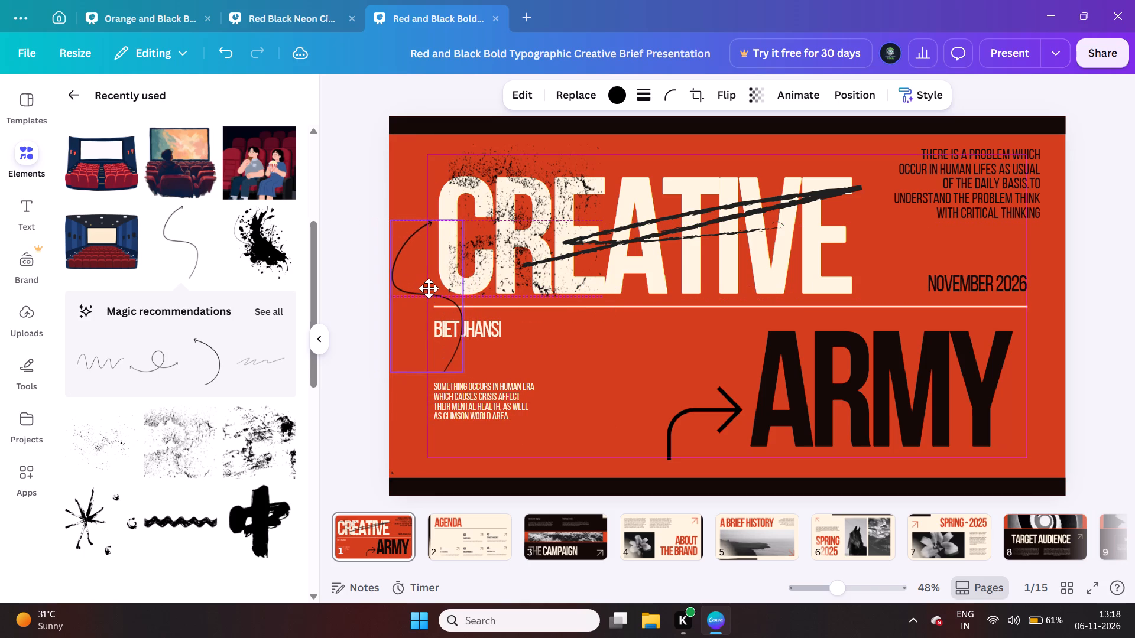
left_click_drag(429, 288, 428, 289)
left_click(666, 320)
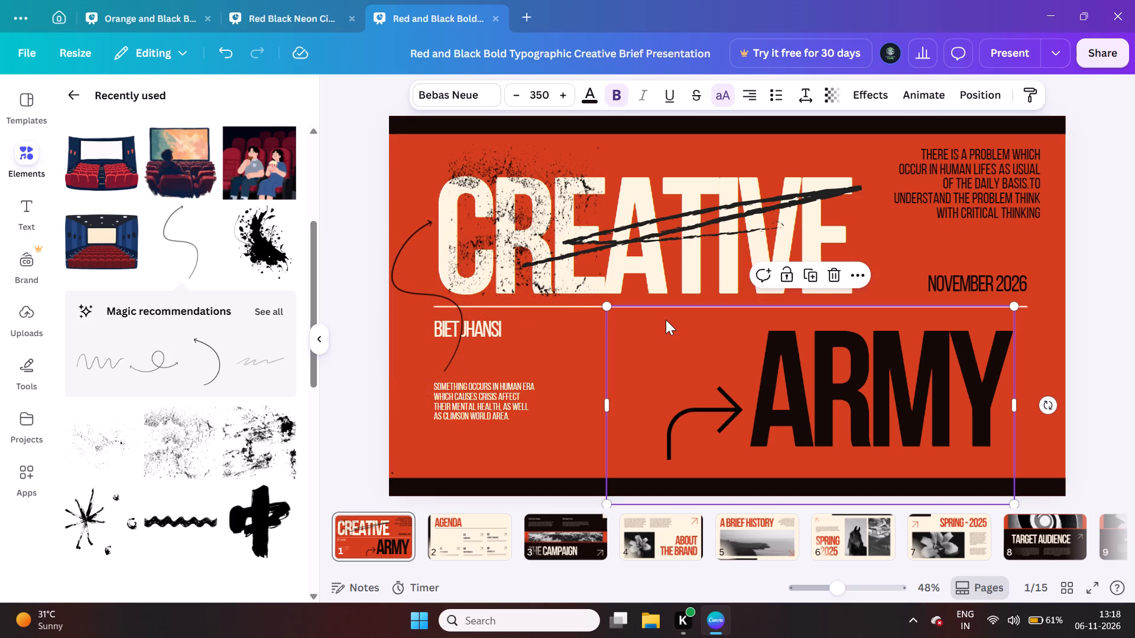
Shift the small SOMETHING OCCURS IN HUMAN ERA paragraph left so that it sits beneath the thin arrow's tail.
left_click_drag(443, 394, 412, 386)
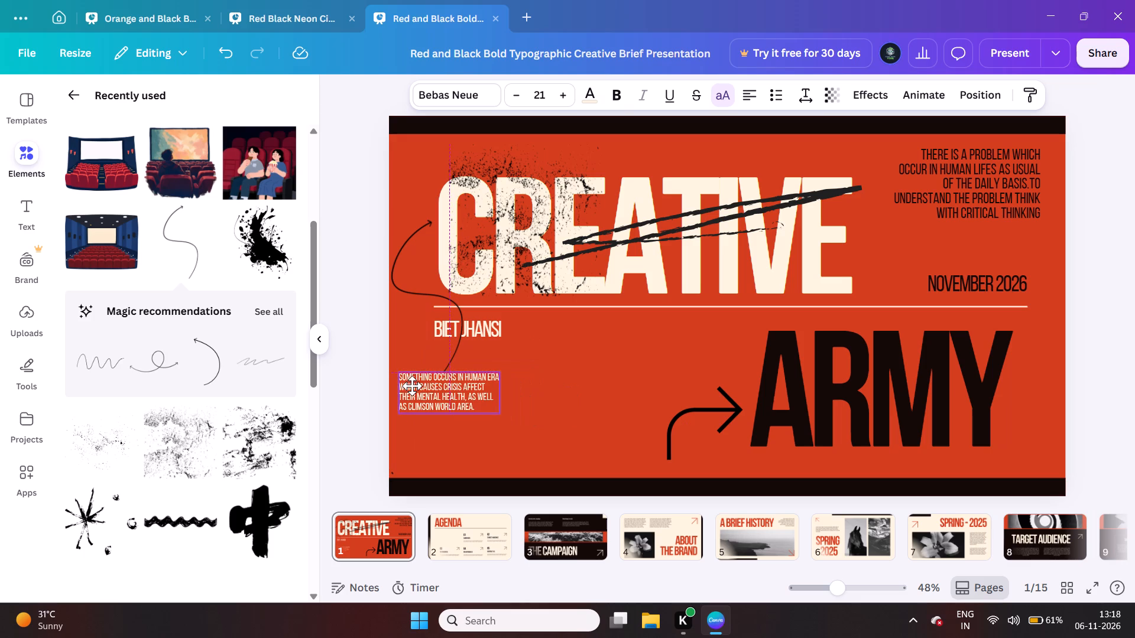
left_click_drag(412, 386, 417, 385)
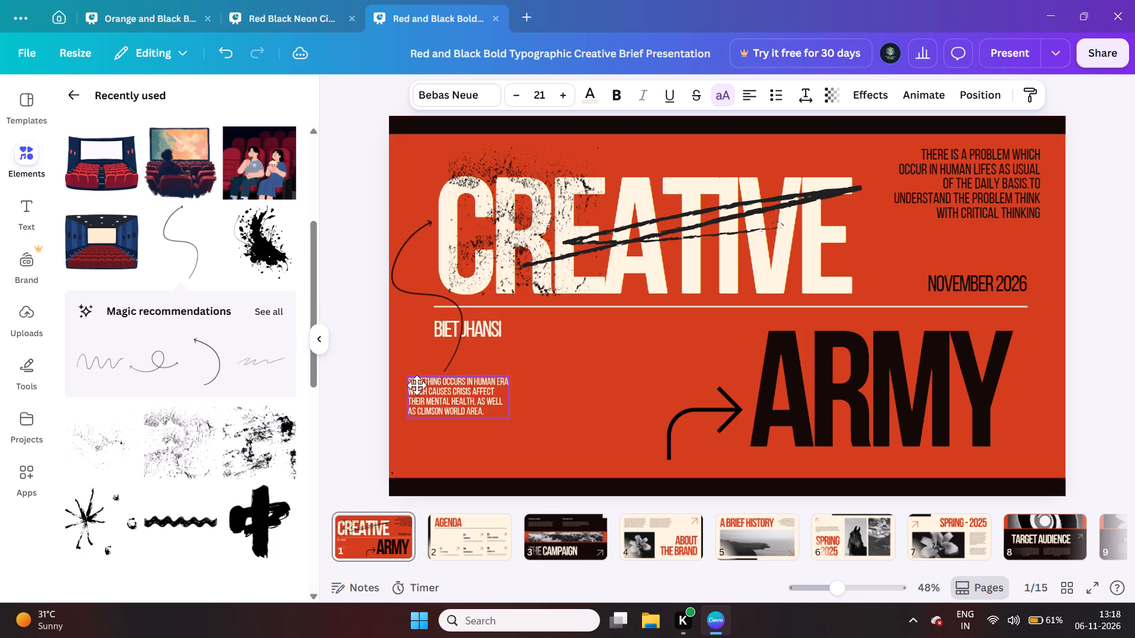
left_click_drag(417, 385, 416, 388)
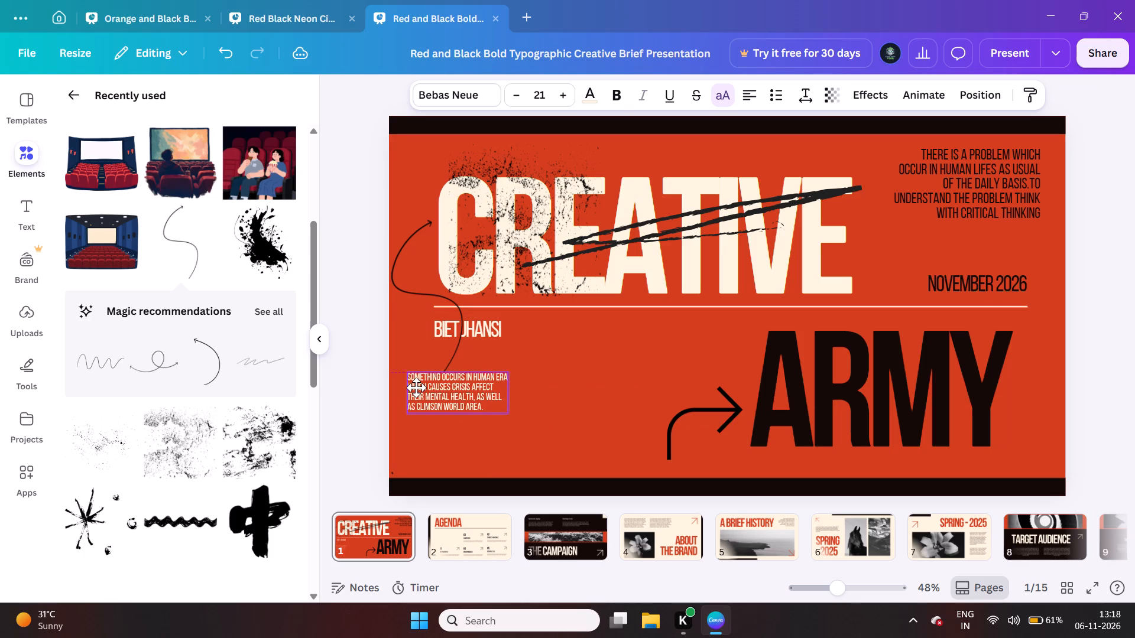
left_click_drag(416, 388, 416, 391)
left_click(381, 357)
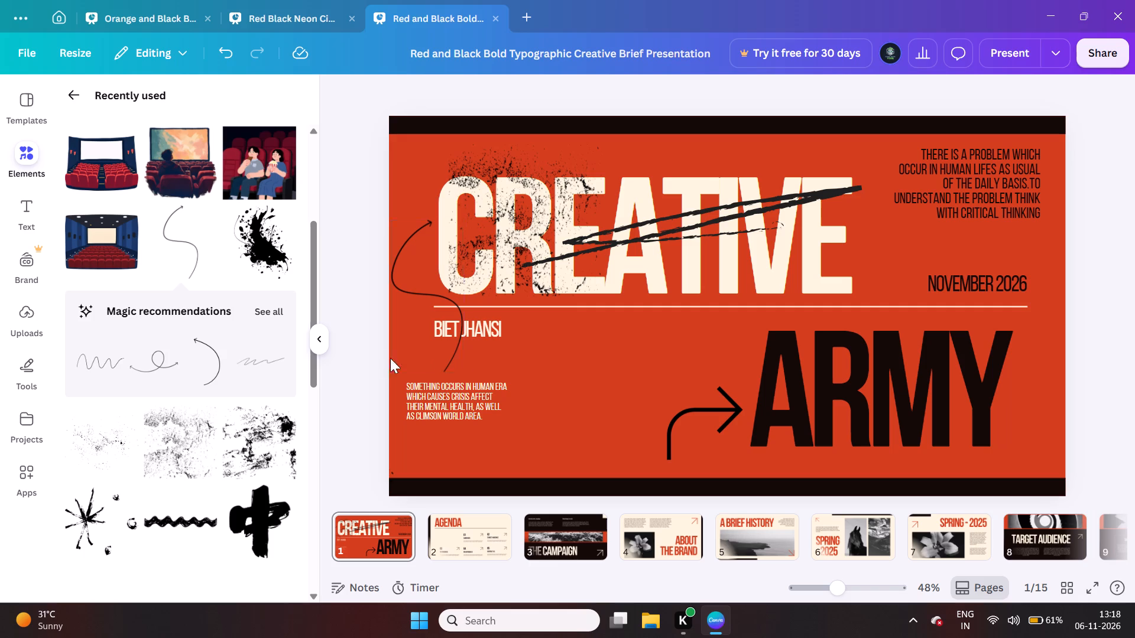
Move the BIET JHANSI text right, clear of the thin arrow and just below the dividing line.
left_click_drag(485, 321, 546, 331)
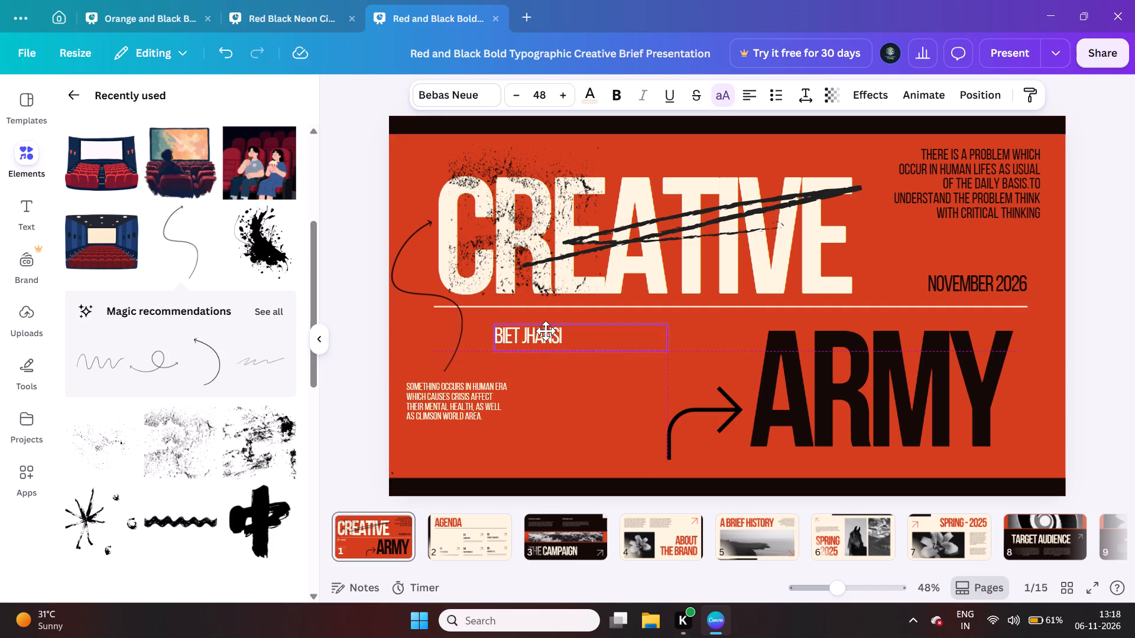
left_click_drag(546, 331, 659, 183)
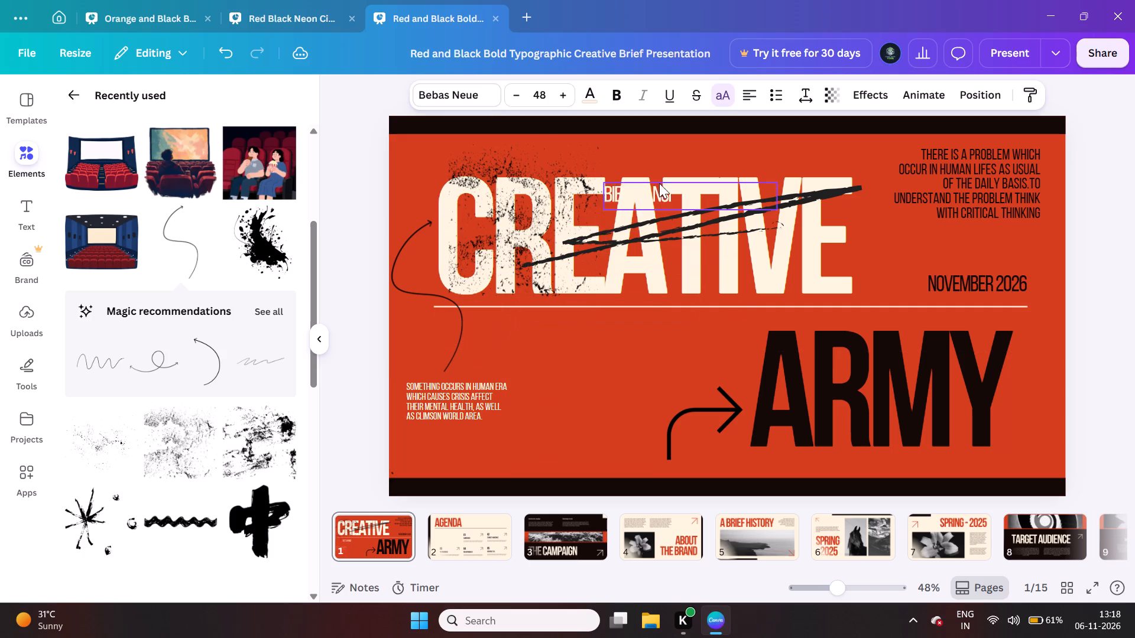
left_click_drag(659, 183, 559, 326)
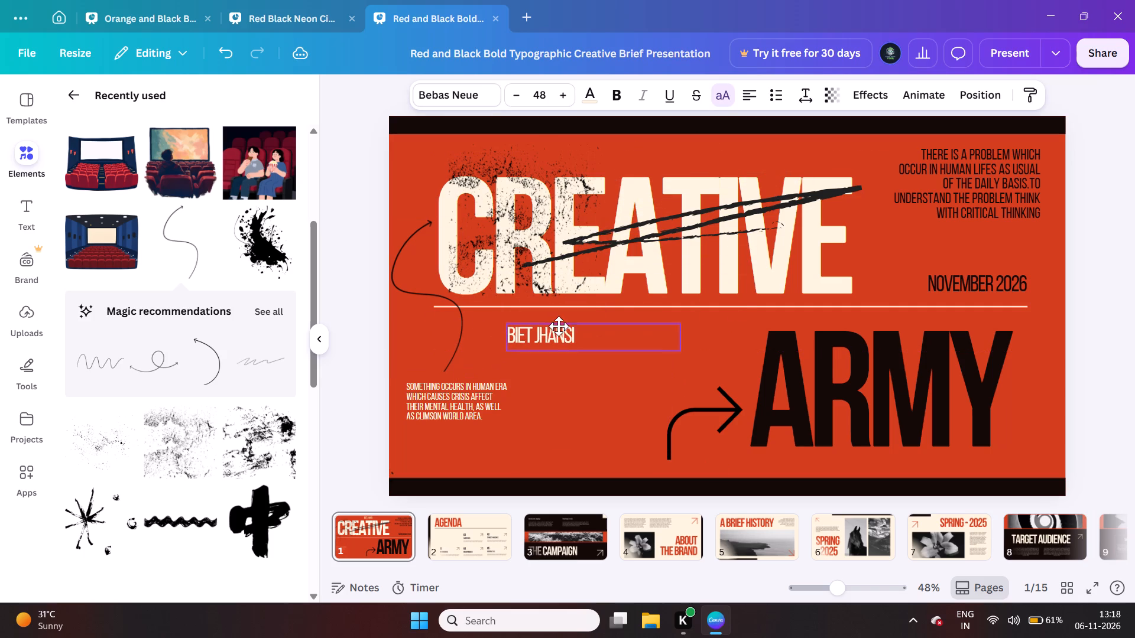
left_click_drag(559, 326, 564, 323)
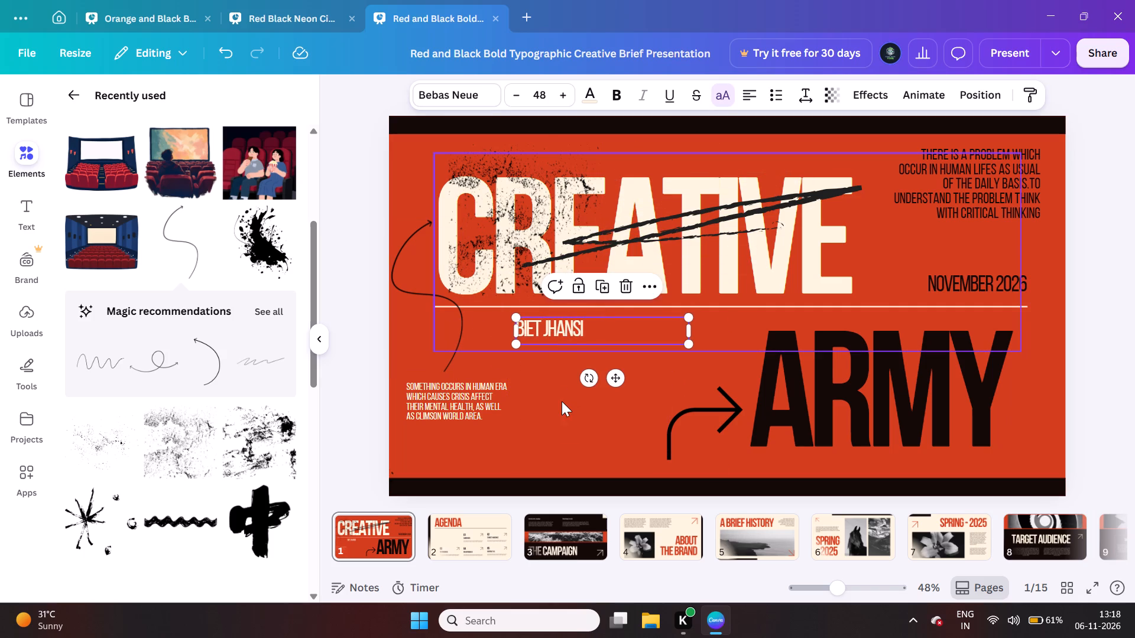
left_click(557, 401)
Scale the BIET JHANSI text up to font size 56.
left_click(559, 328)
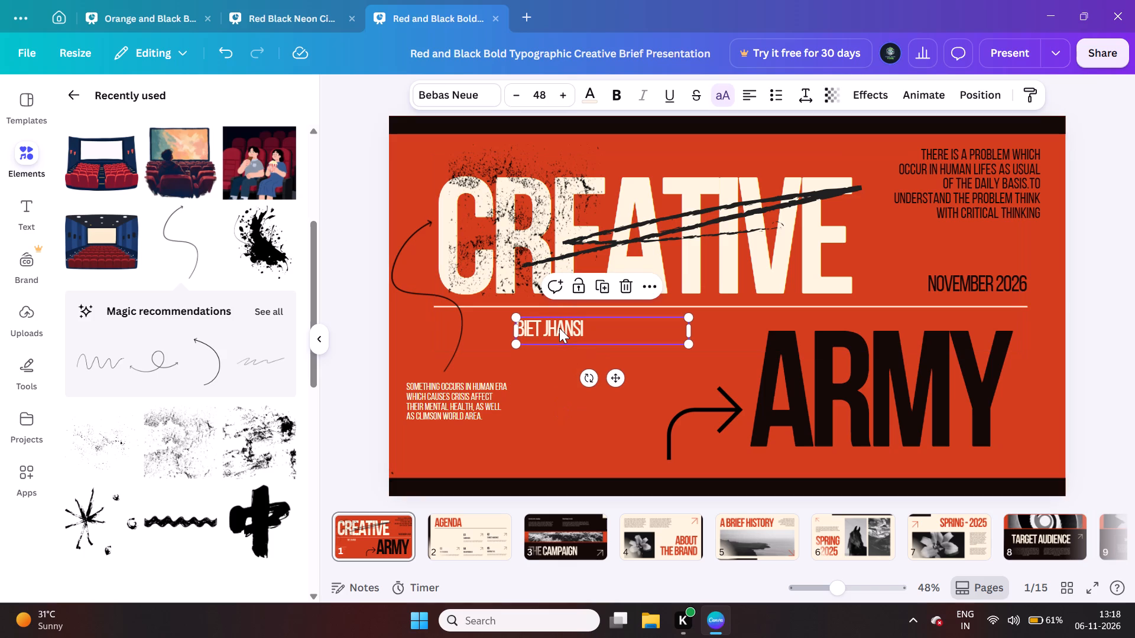
left_click_drag(685, 341, 705, 401)
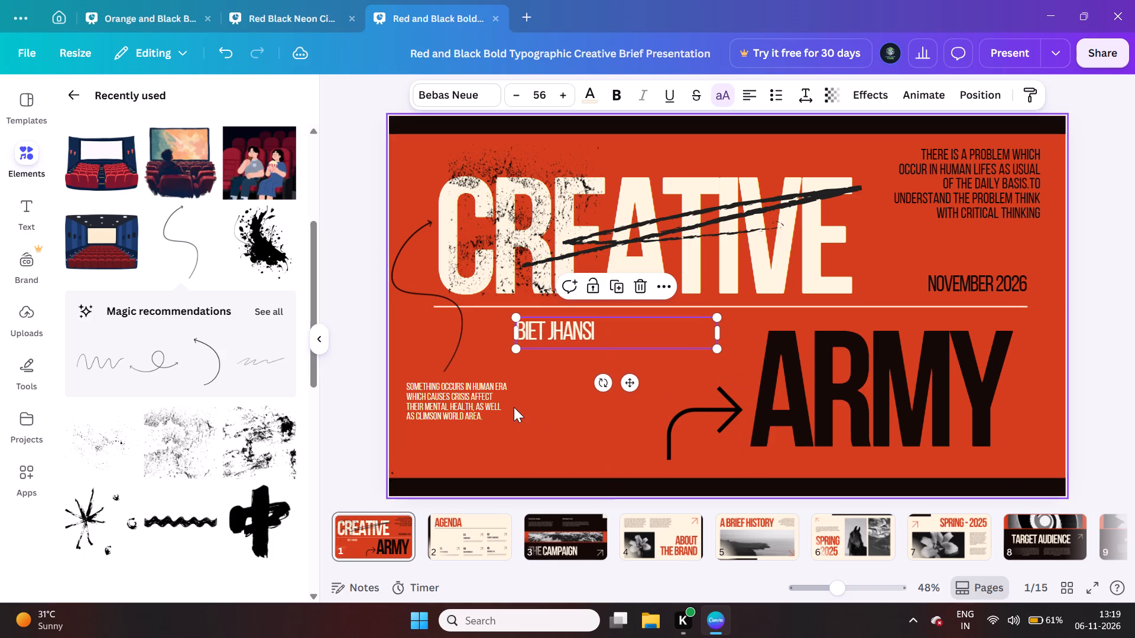
left_click(514, 407)
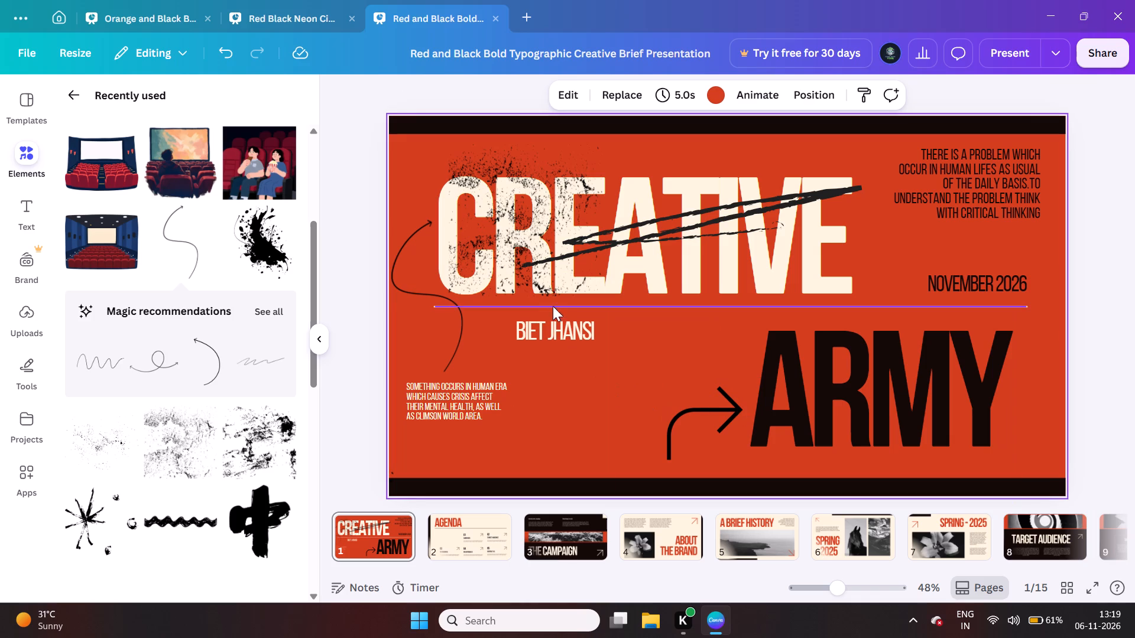
Insert the recently used black brush-burst graphic with small splatters on the cover and shrink it to roughly half size.
scroll(258, 212, "down", 1)
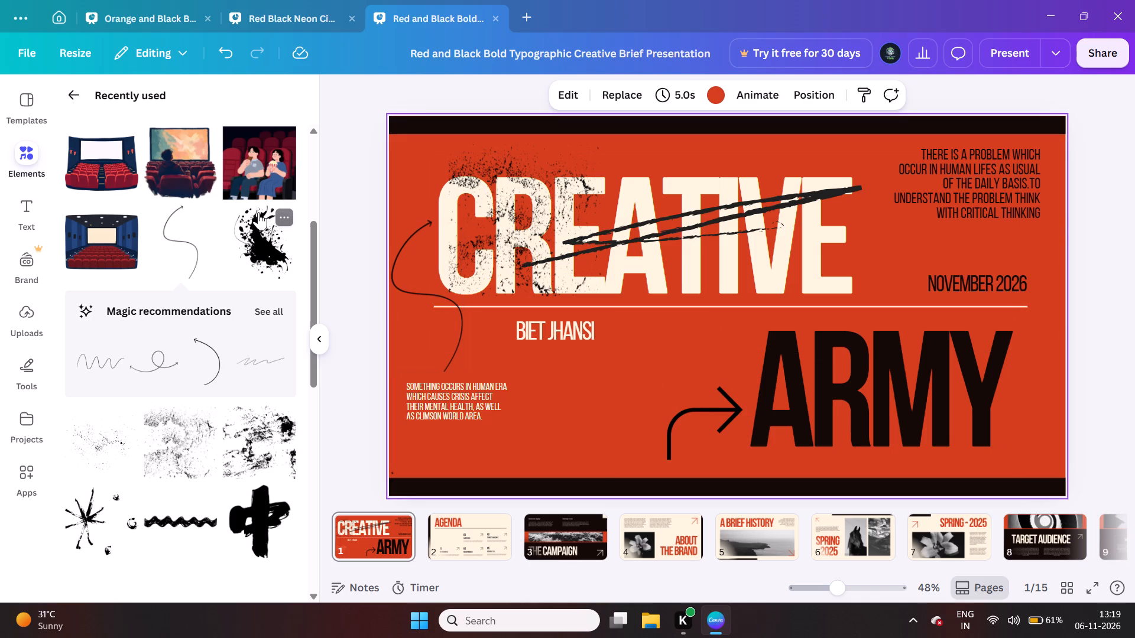
scroll(258, 212, "down", 1)
scroll(193, 420, "down", 2)
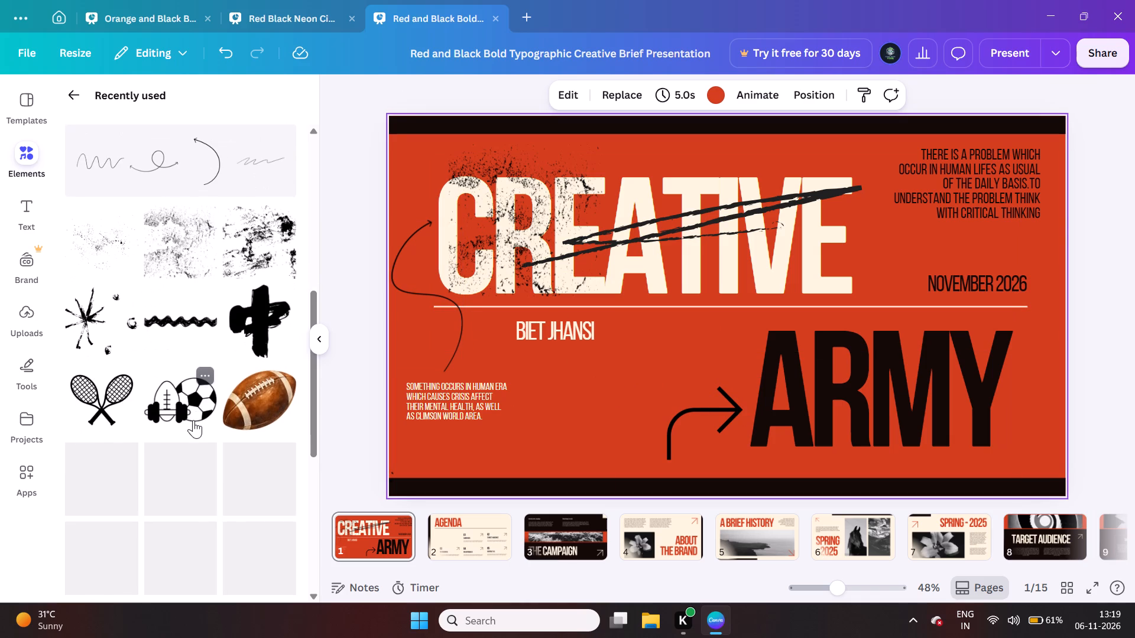
left_click(101, 332)
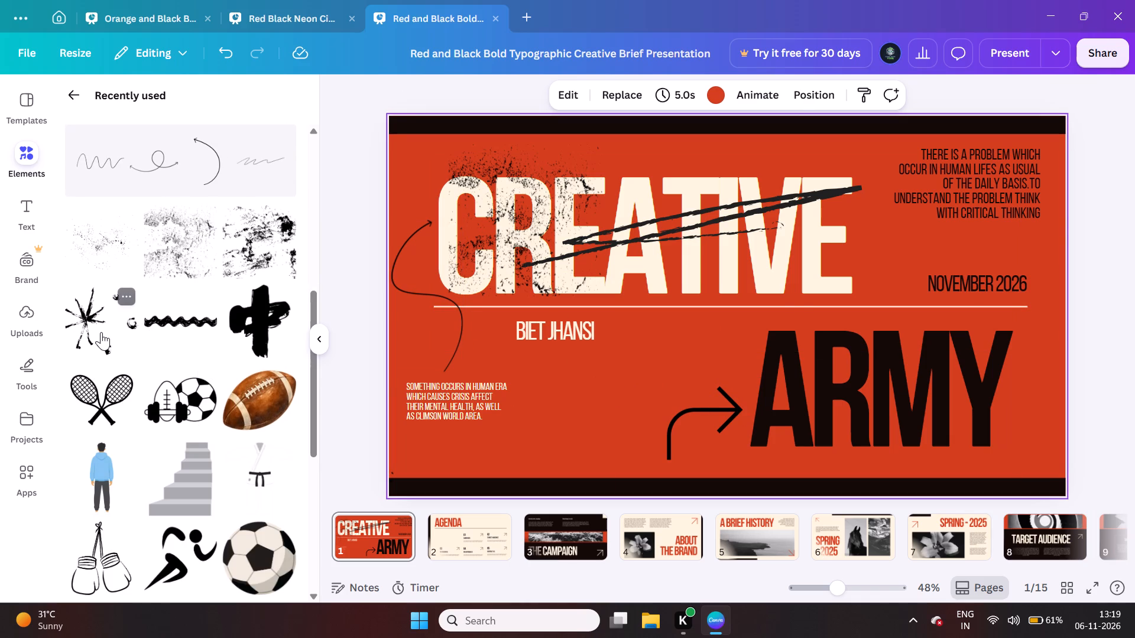
scroll(101, 332, "right", 2)
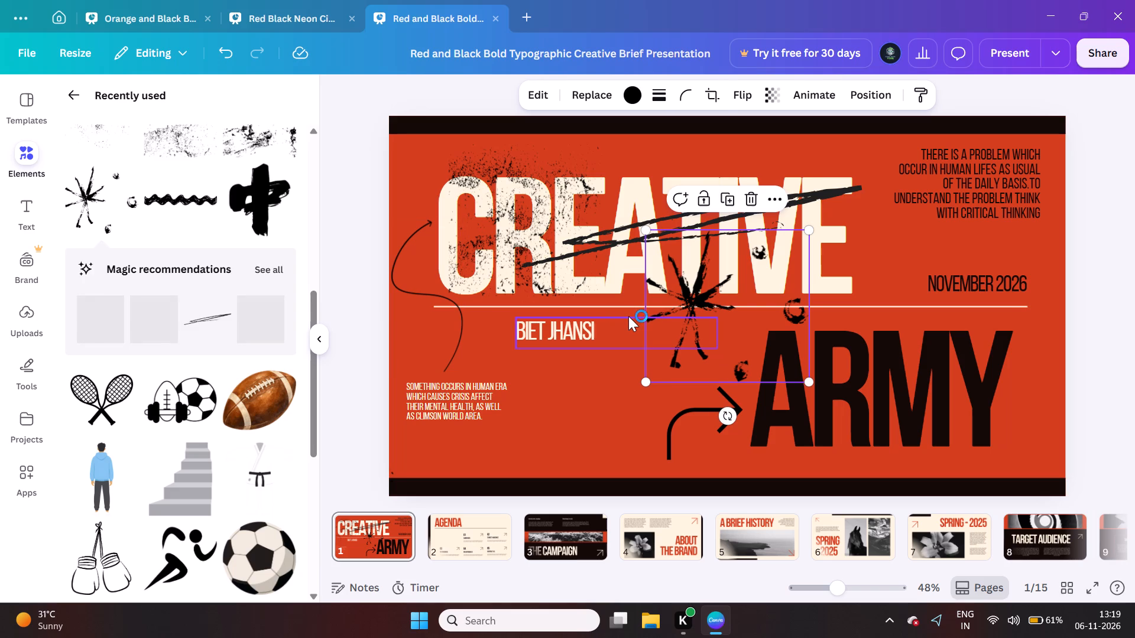
left_click(642, 384)
left_click_drag(642, 384, 747, 313)
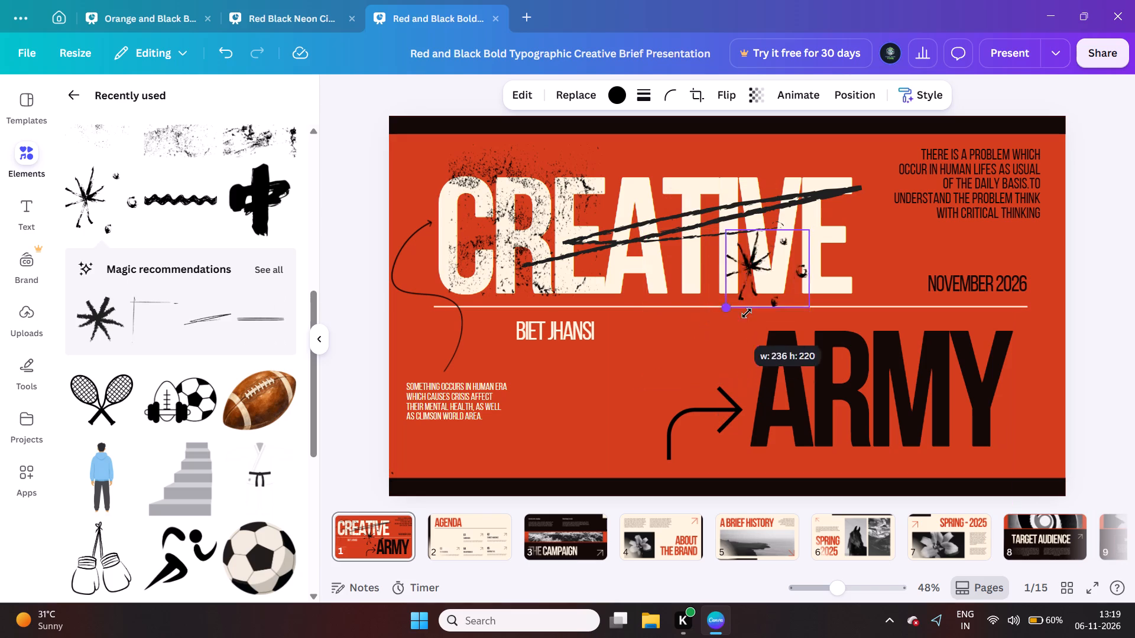
left_click_drag(747, 313, 722, 327)
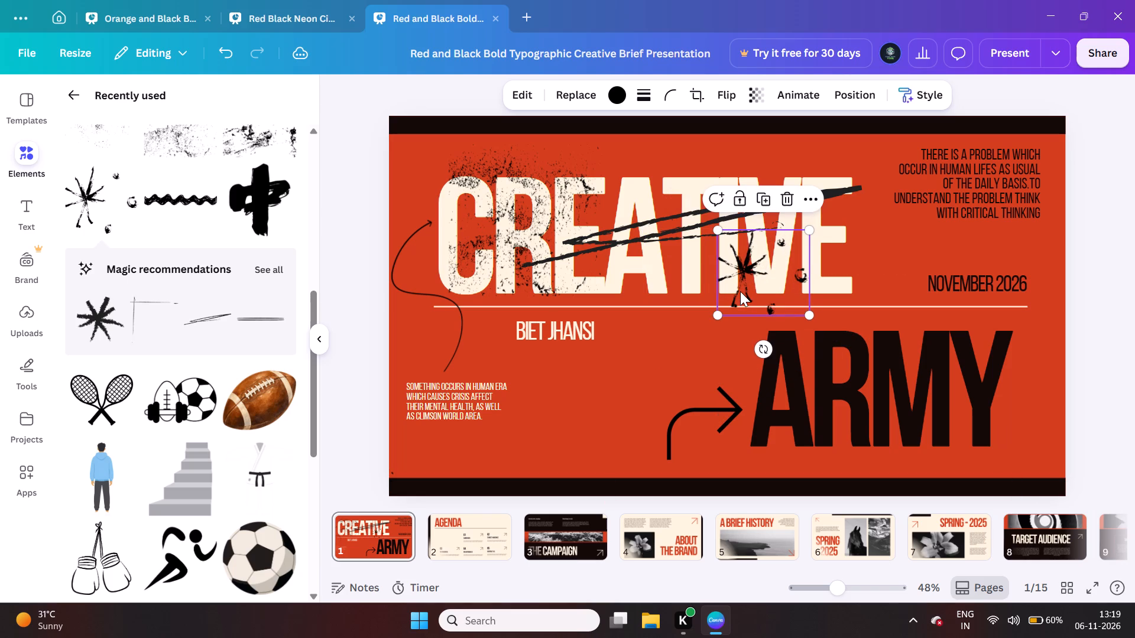
Position the brush burst in the cover's lower-right corner, below the Y of ARMY and overlapping the bottom black band.
left_click_drag(740, 291, 547, 434)
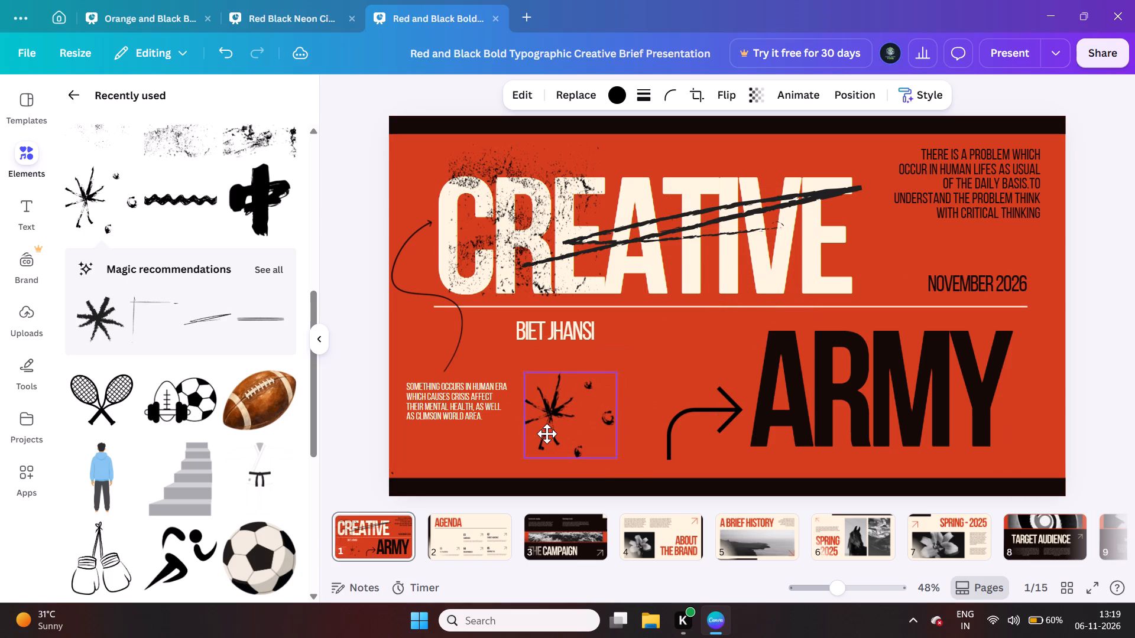
left_click_drag(547, 434, 744, 307)
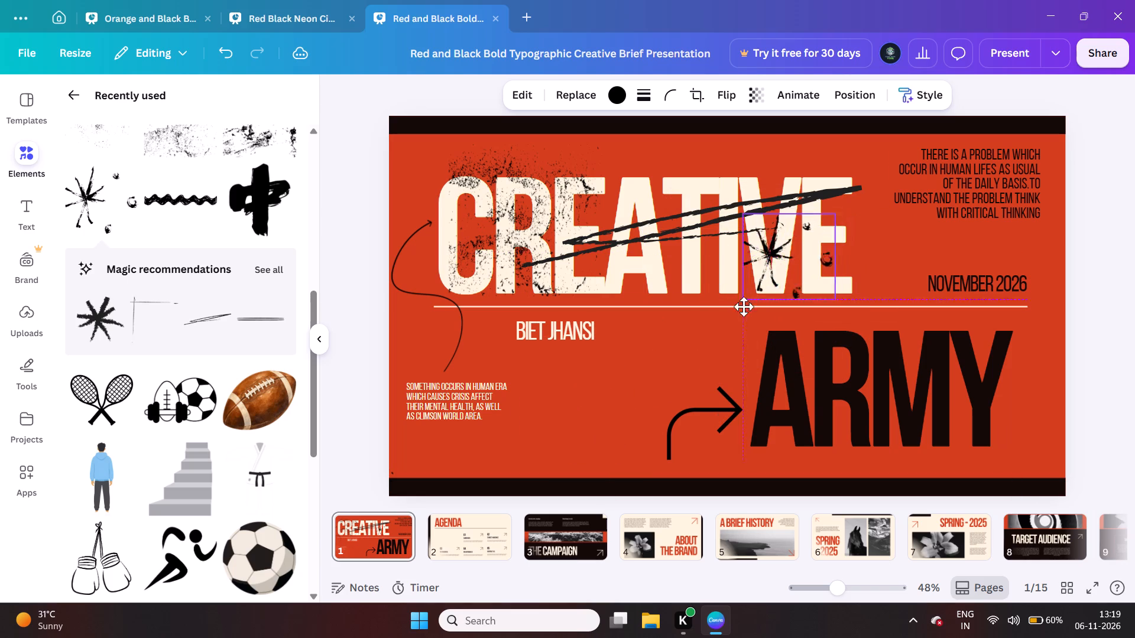
left_click_drag(744, 307, 1017, 465)
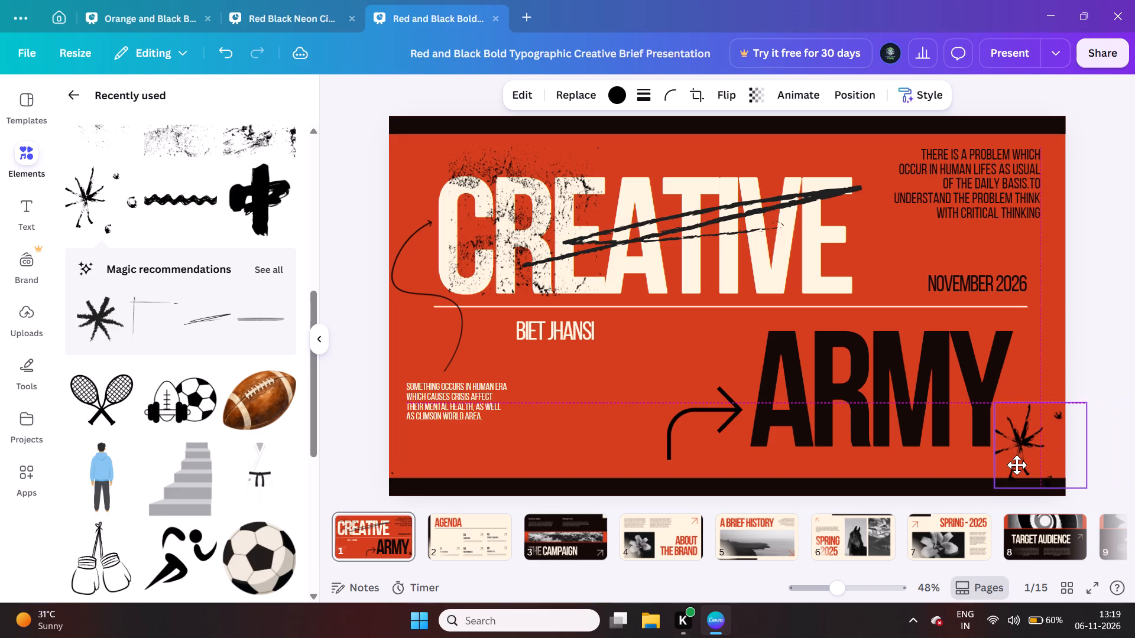
left_click_drag(1017, 465, 1006, 505)
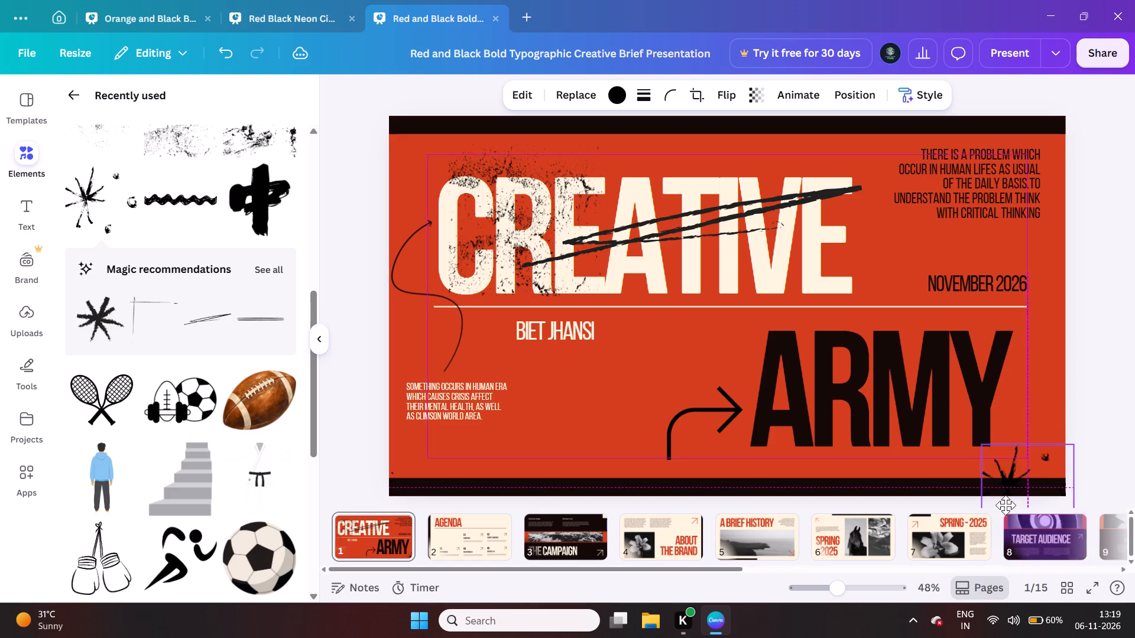
left_click_drag(1006, 505, 1006, 504)
left_click(1099, 367)
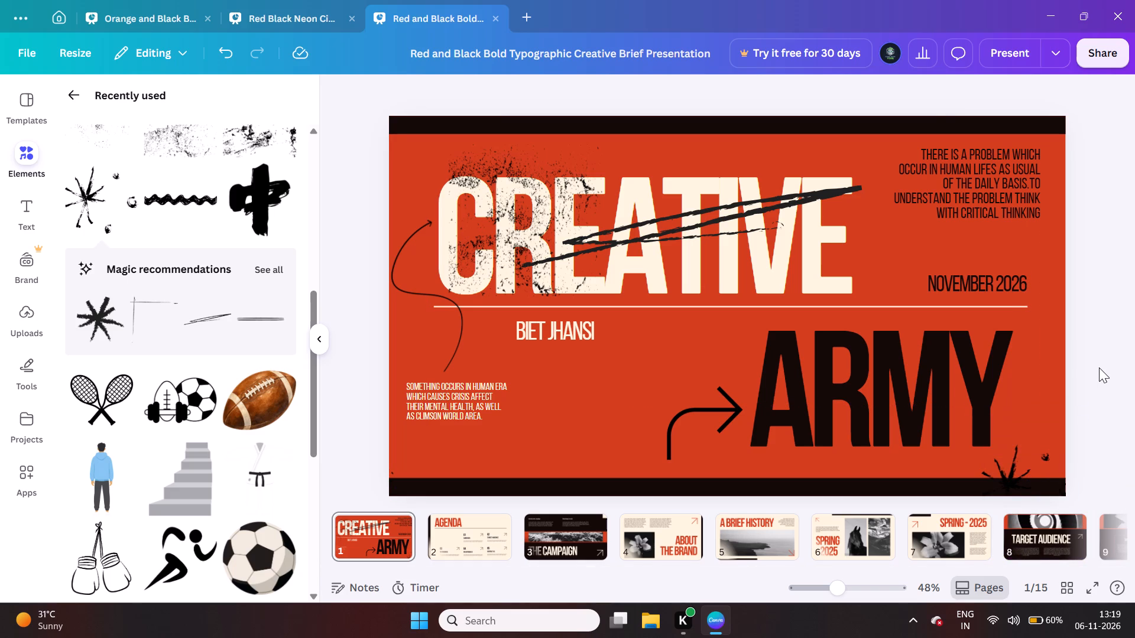
Insert the sketchy crossed corner lines from the magic recommendations and fit them around the upper-left corner of ARMY.
left_click(150, 334)
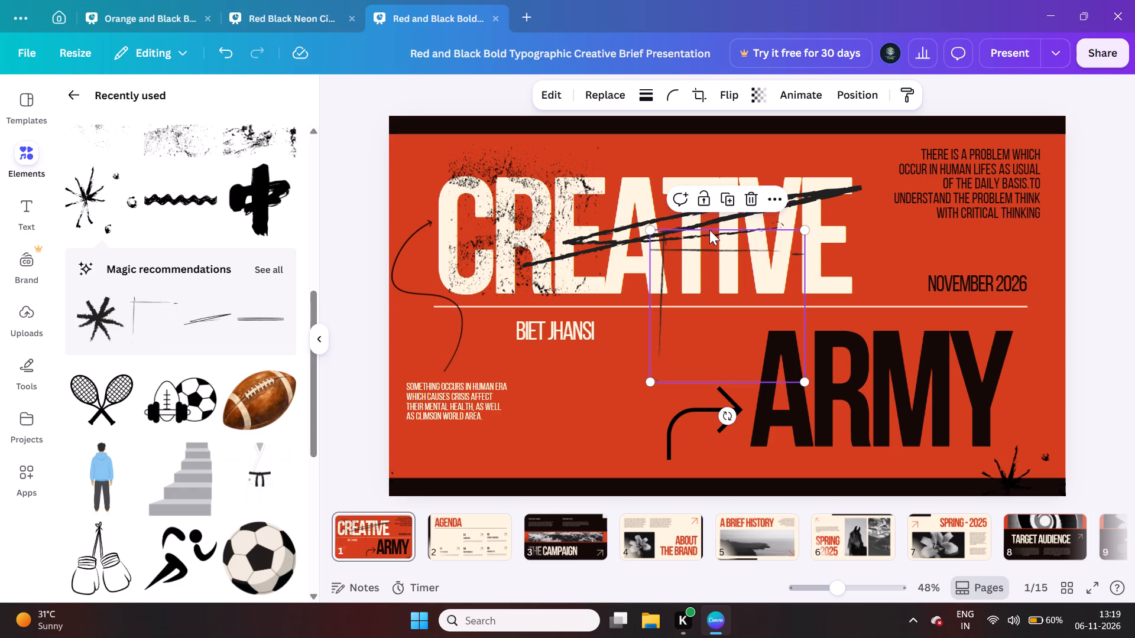
left_click_drag(698, 261, 791, 339)
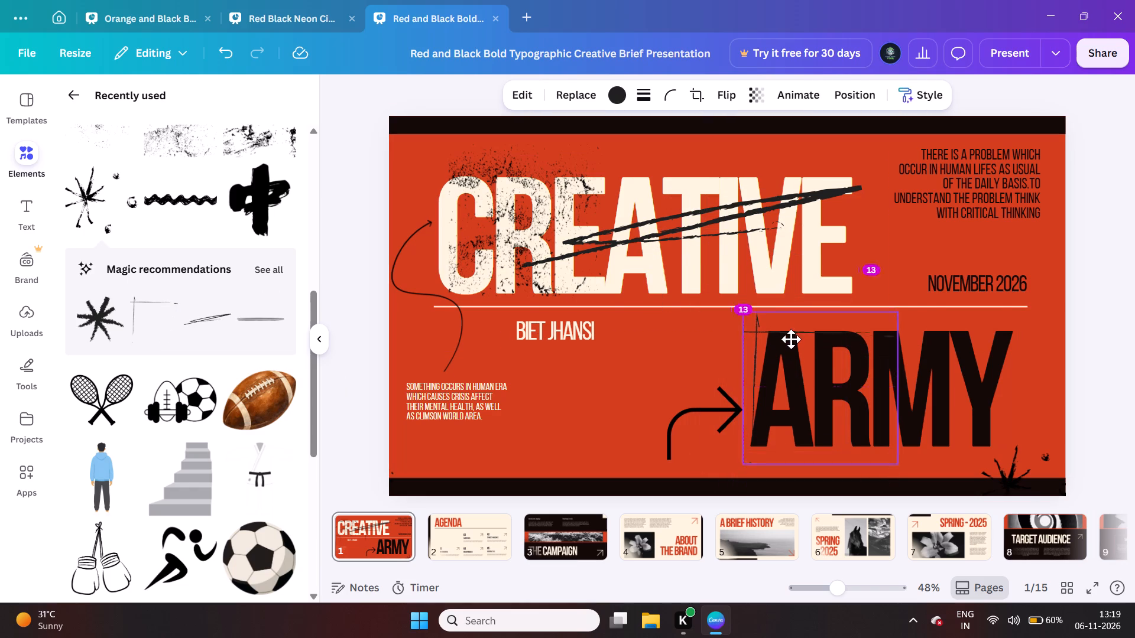
left_click_drag(791, 339, 788, 333)
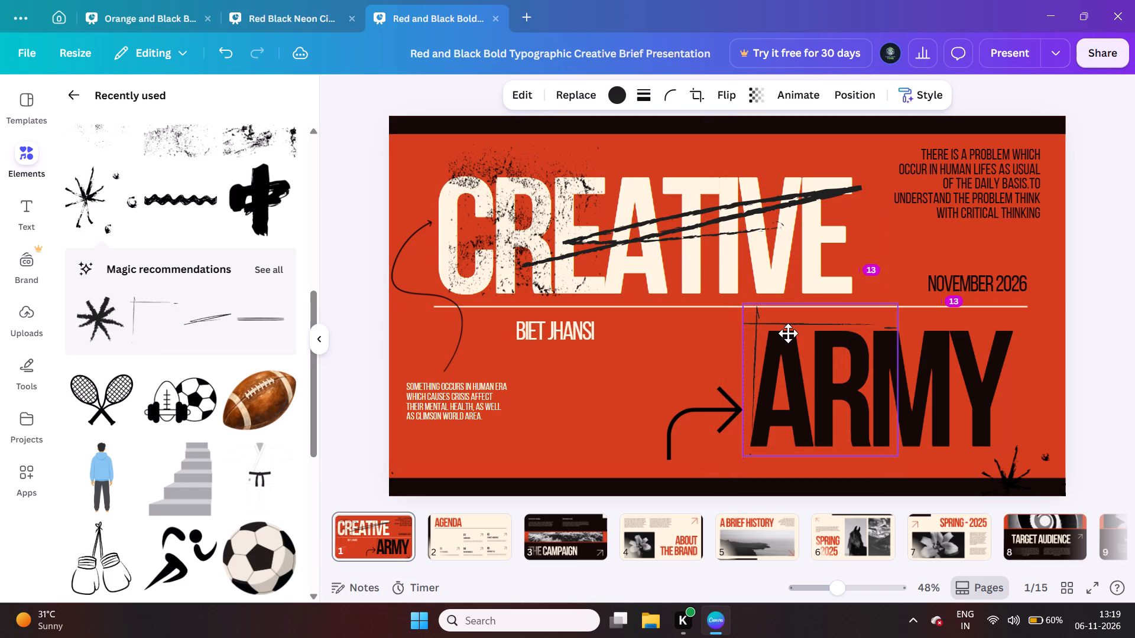
left_click_drag(788, 333, 787, 331)
left_click(639, 344)
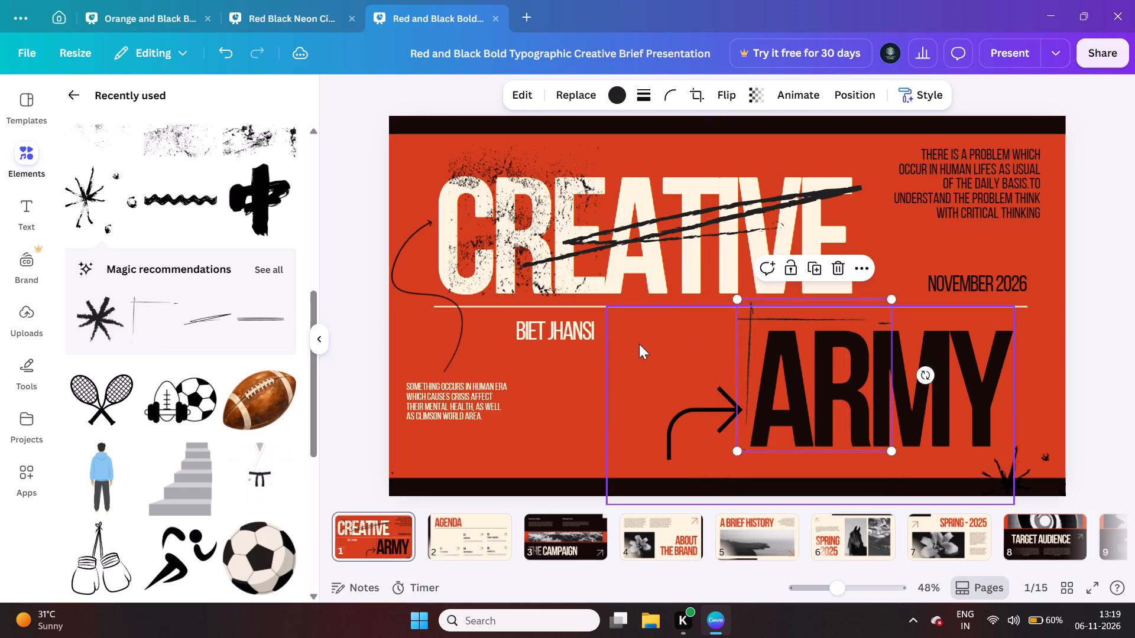
left_click(1134, 228)
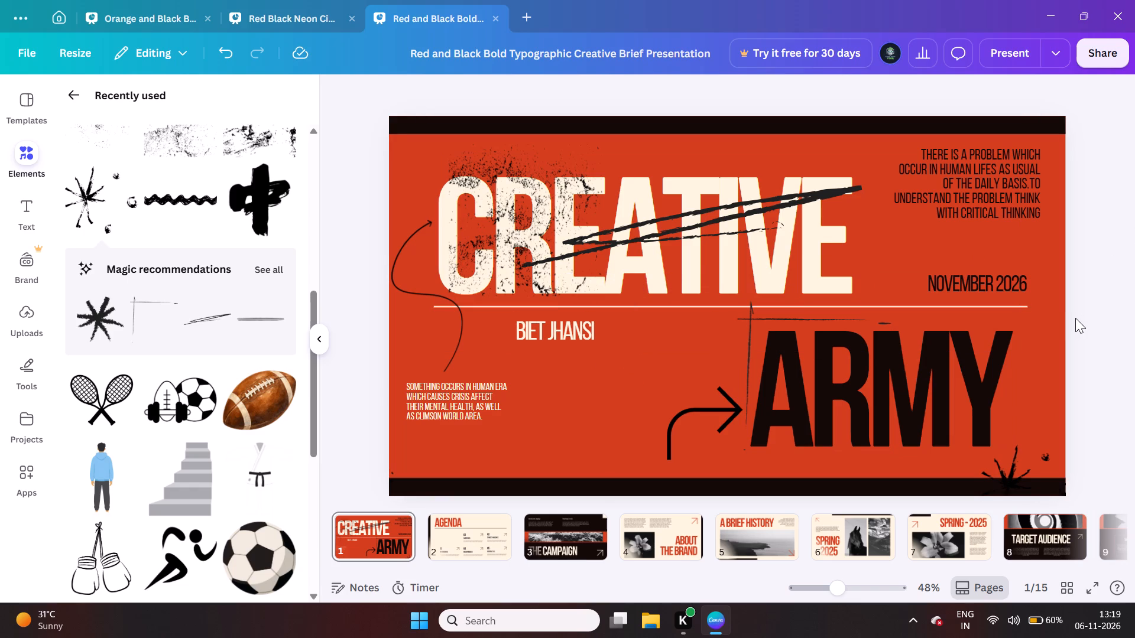
Insert a second set of sketchy corner lines, rotate it about 180° and fit it around the lower-right corner of ARMY.
left_click(155, 327)
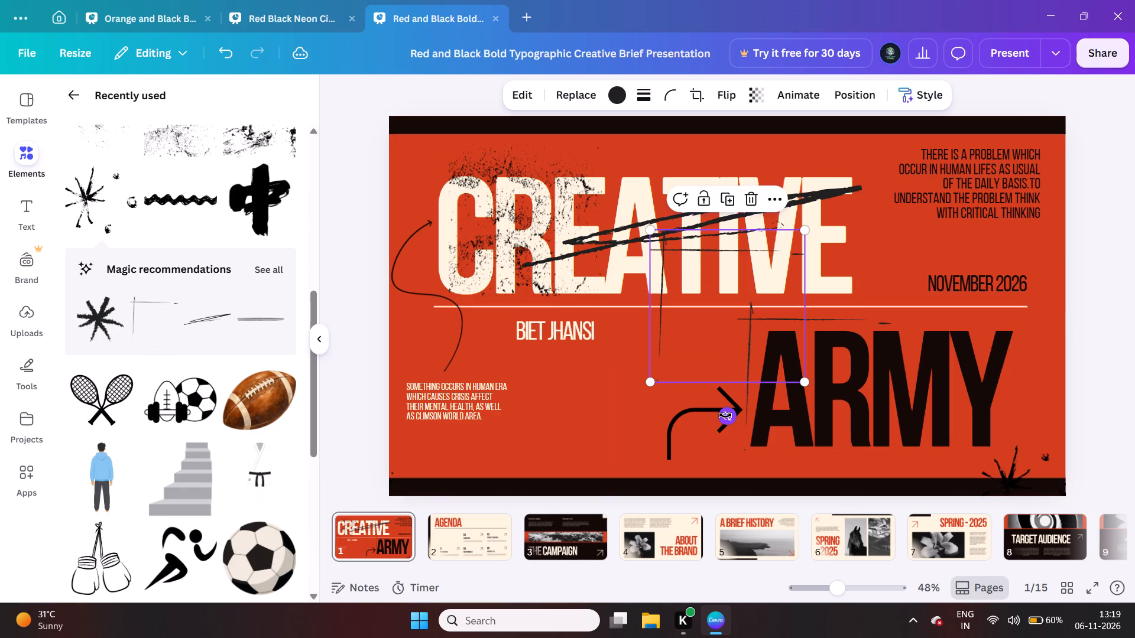
left_click_drag(725, 415, 284, 0)
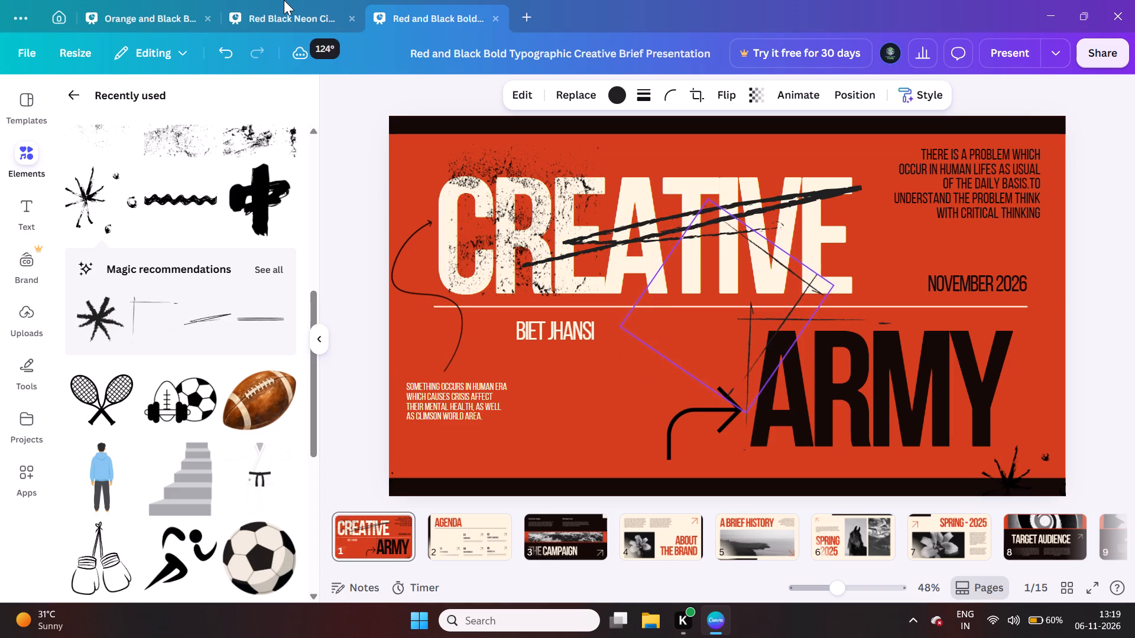
left_click_drag(284, 0, 735, 0)
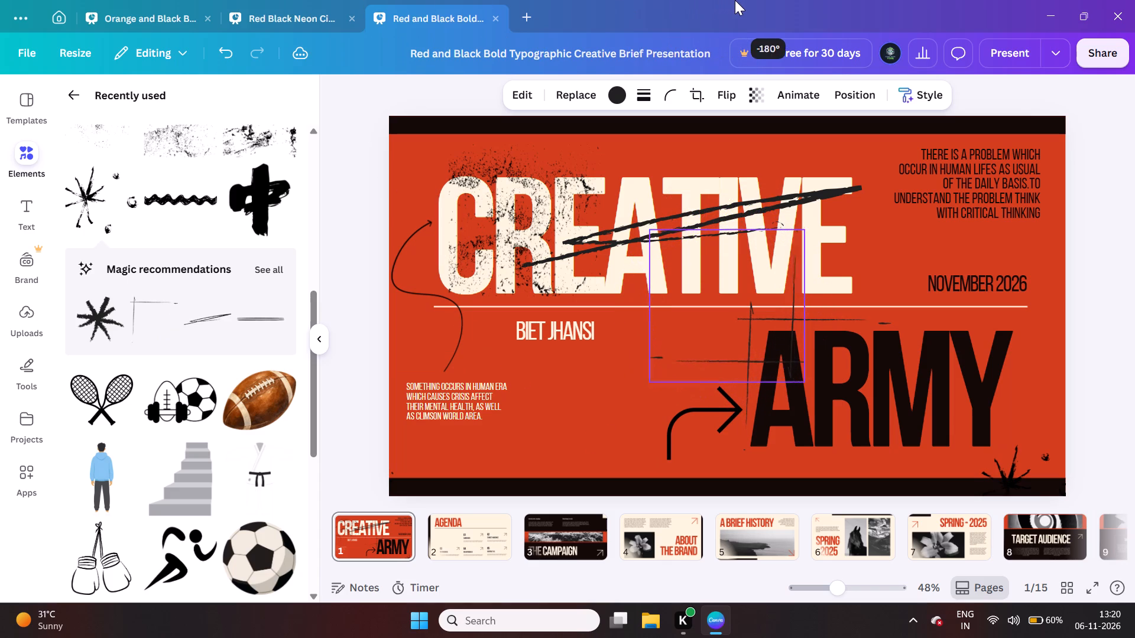
left_click_drag(735, 0, 725, 0)
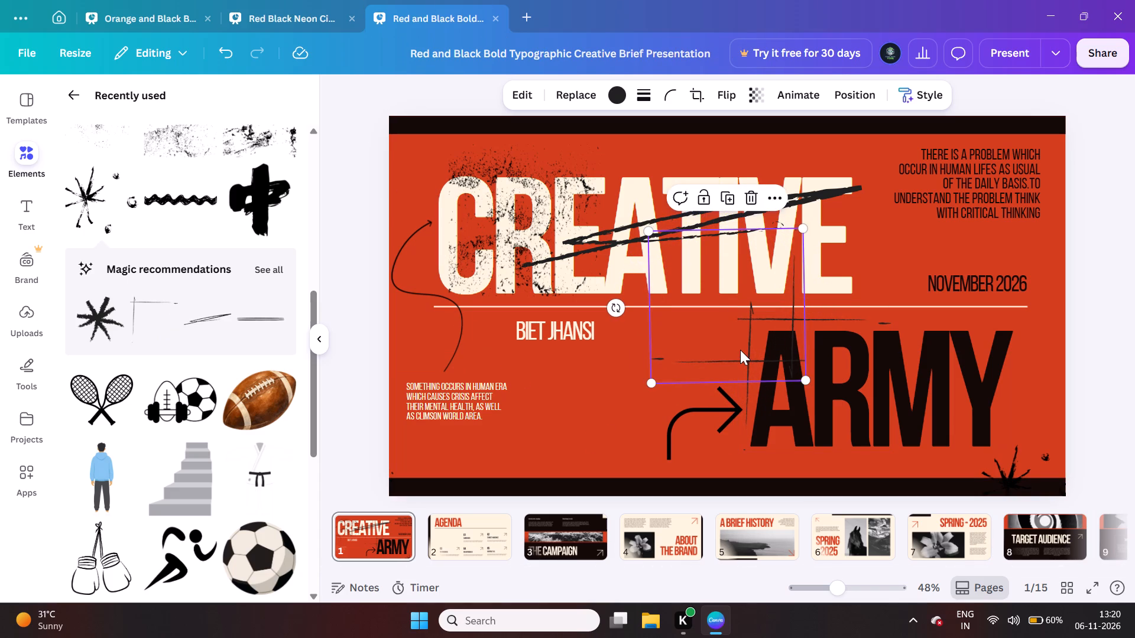
left_click(740, 350)
left_click_drag(740, 350, 1007, 435)
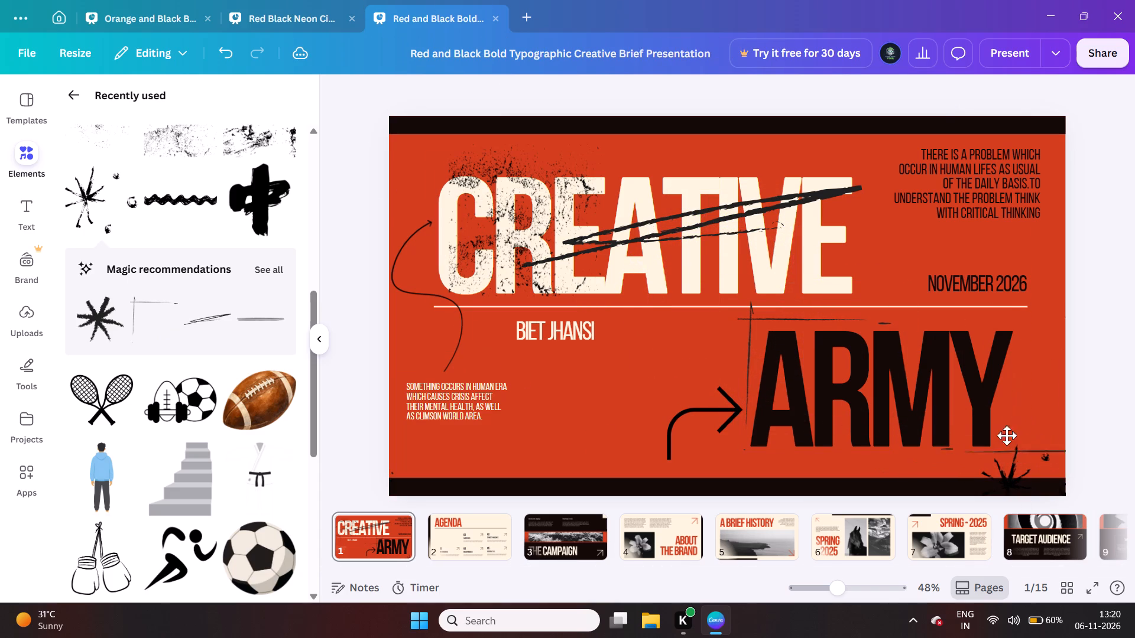
left_click_drag(1007, 435, 952, 440)
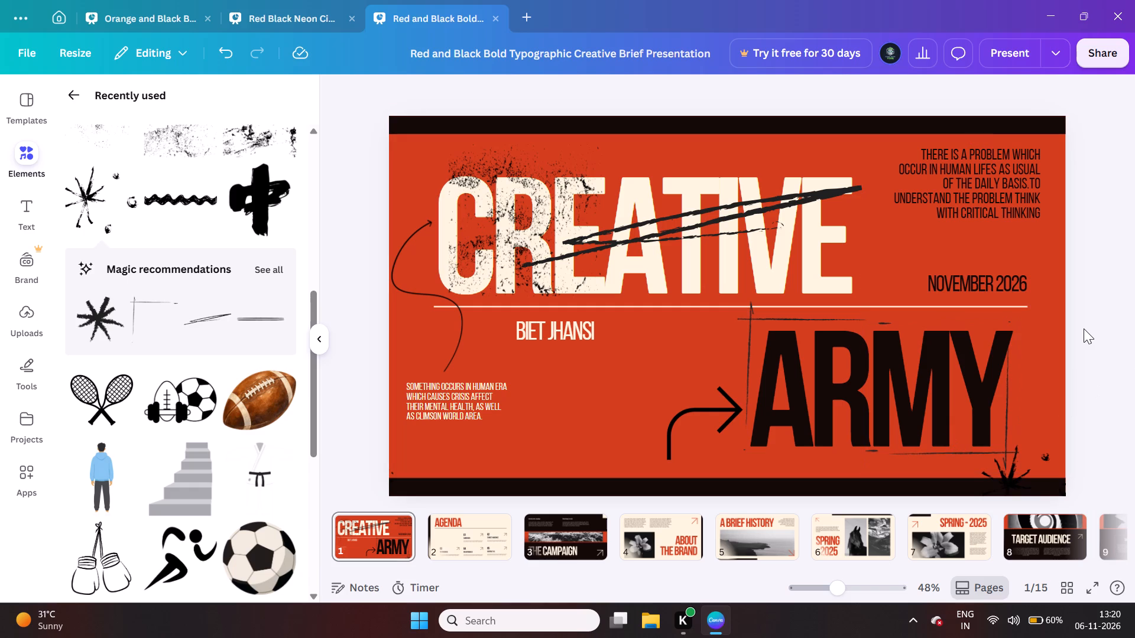
Insert the recently used black ink splatter and place it below BIET JHANSI, between the small paragraph and the thick arrow.
scroll(186, 153, "up", 1)
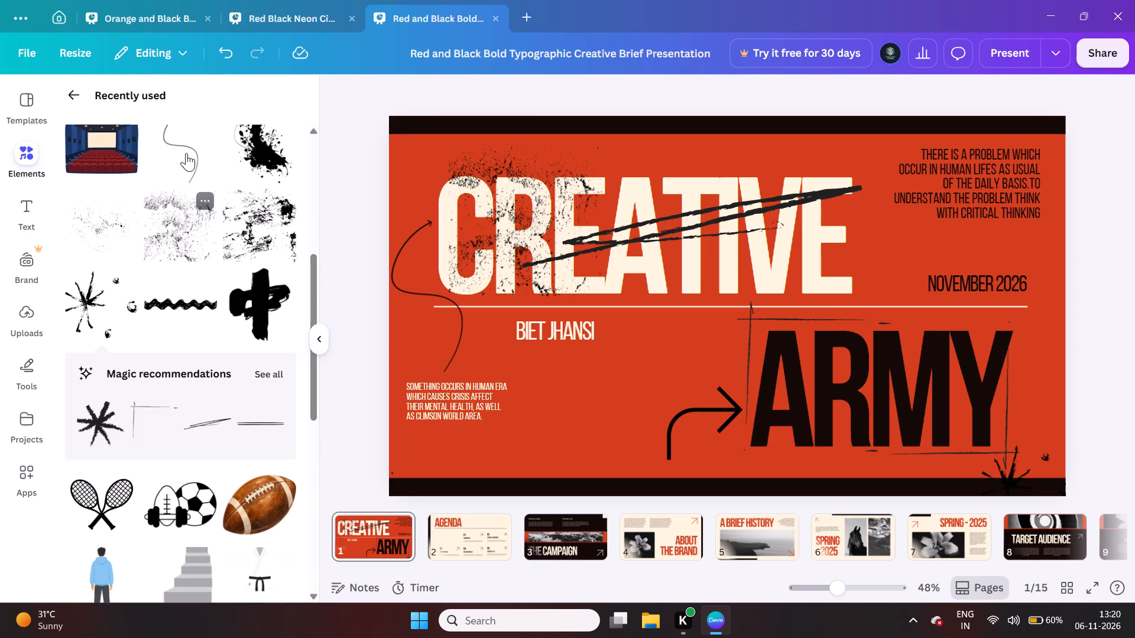
scroll(186, 153, "up", 1)
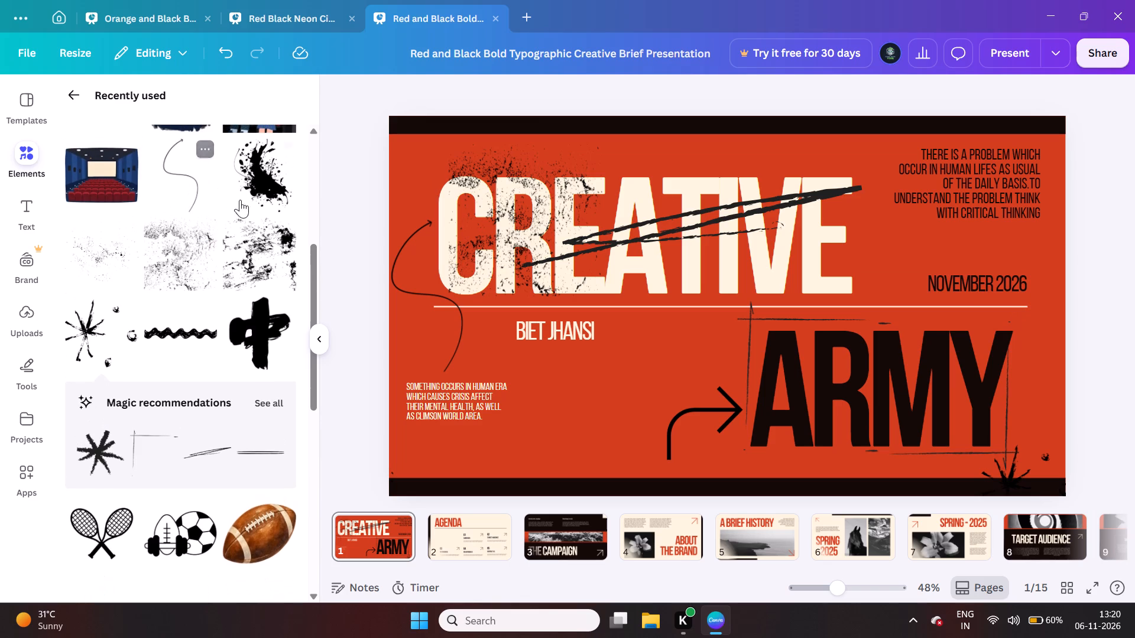
left_click(267, 189)
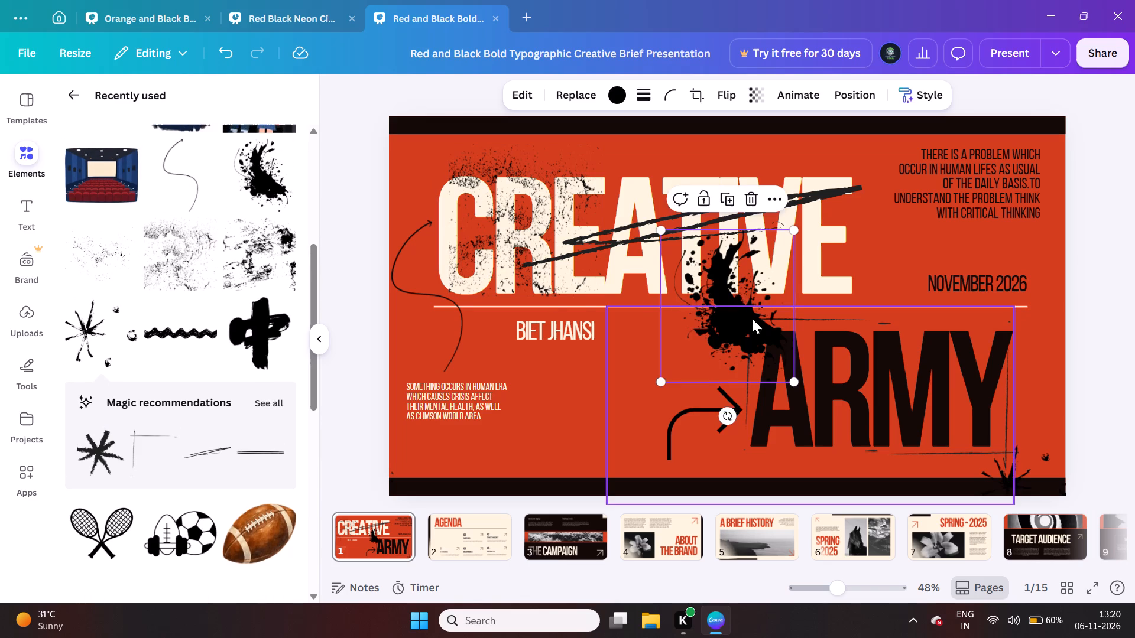
left_click_drag(752, 318, 607, 430)
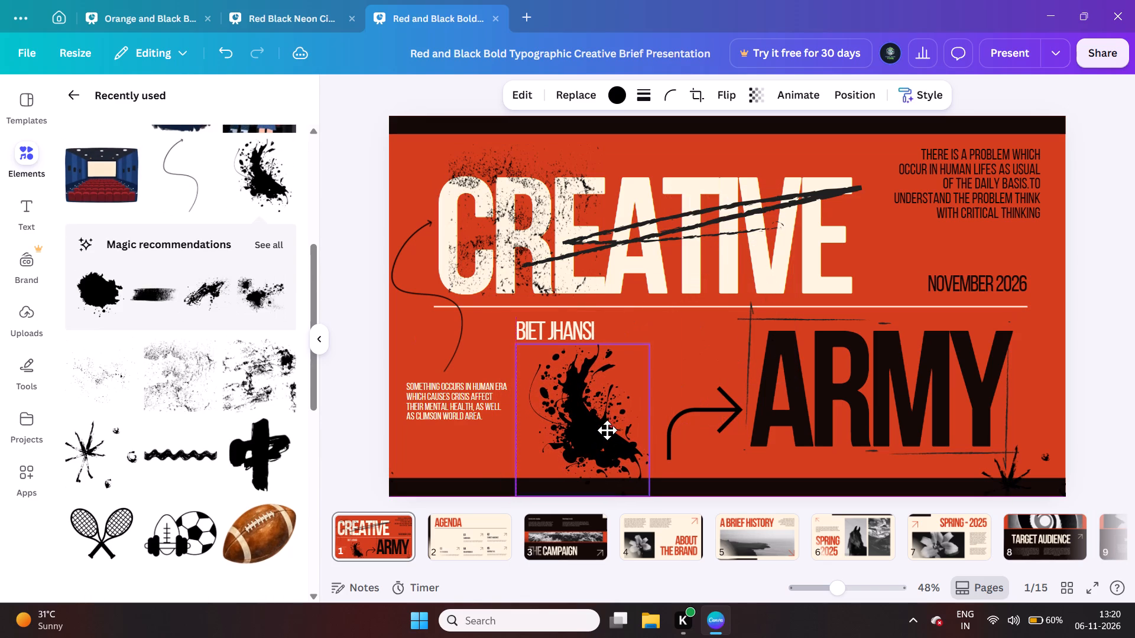
left_click_drag(607, 430, 607, 428)
left_click(381, 383)
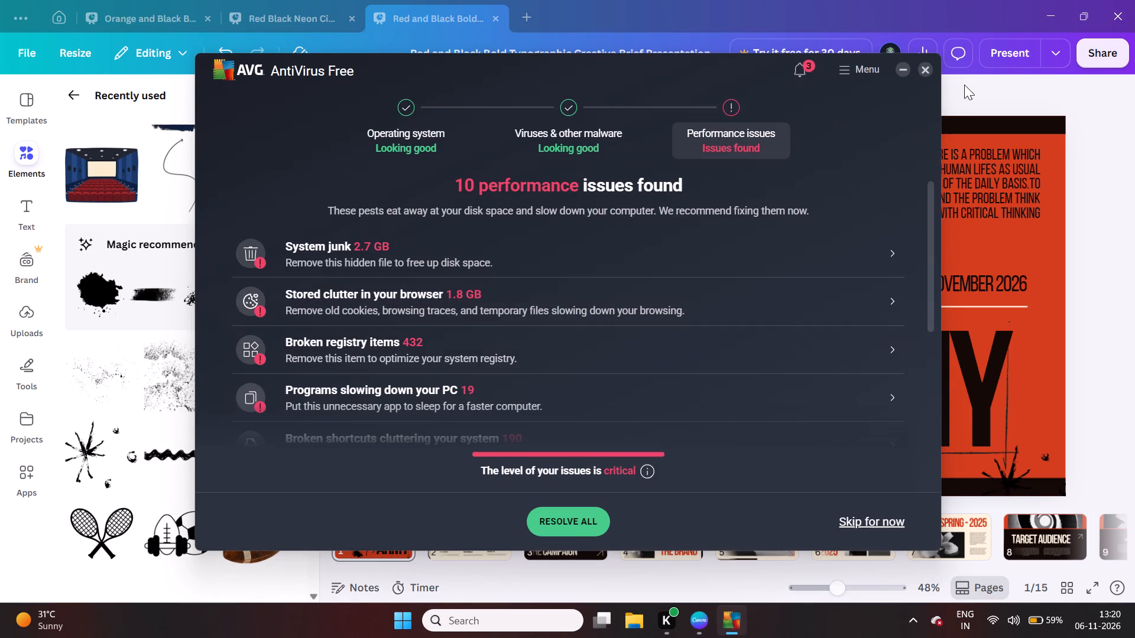
Close the AVG AntiVirus window covering the presentation.
left_click(920, 74)
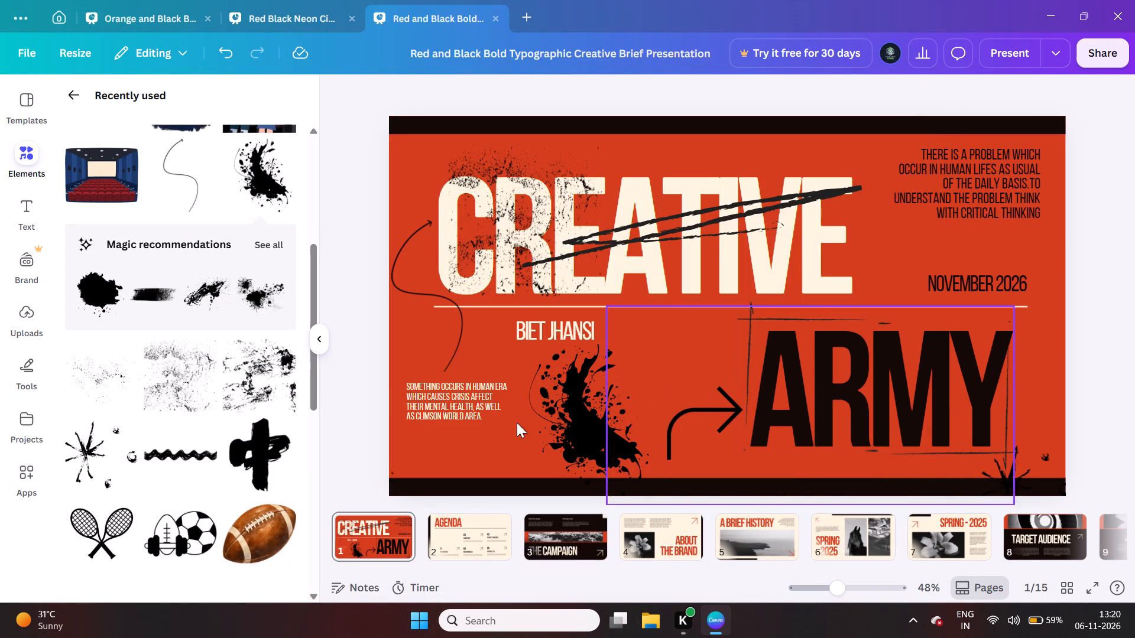
Open the Agenda page and look through the recommended elements for a graphic that suits it.
left_click(448, 539)
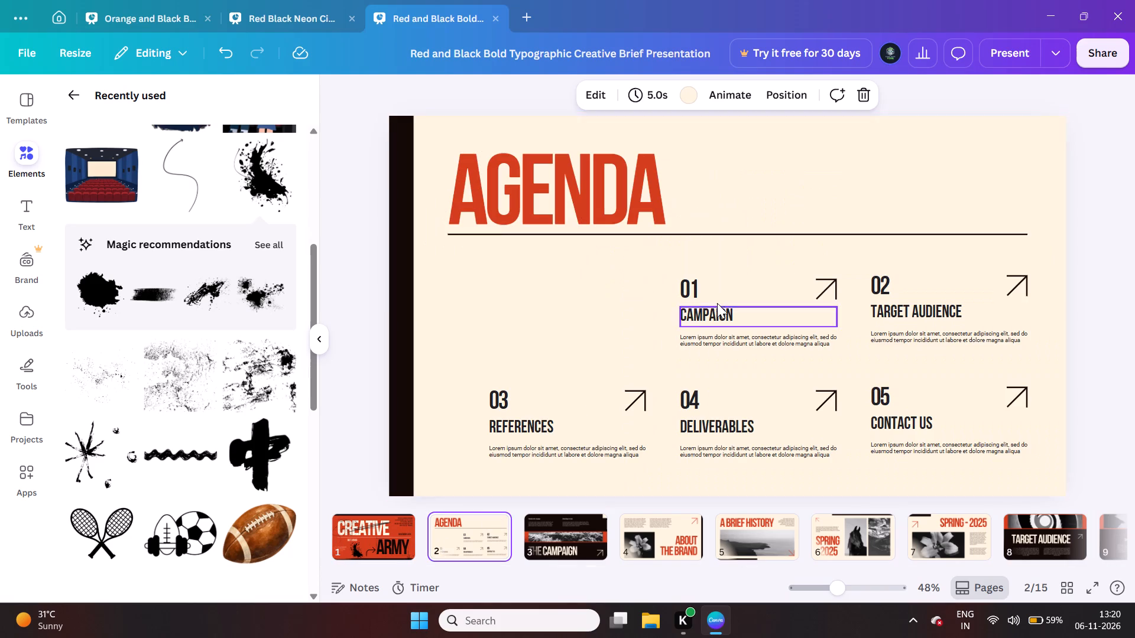
left_click(299, 287)
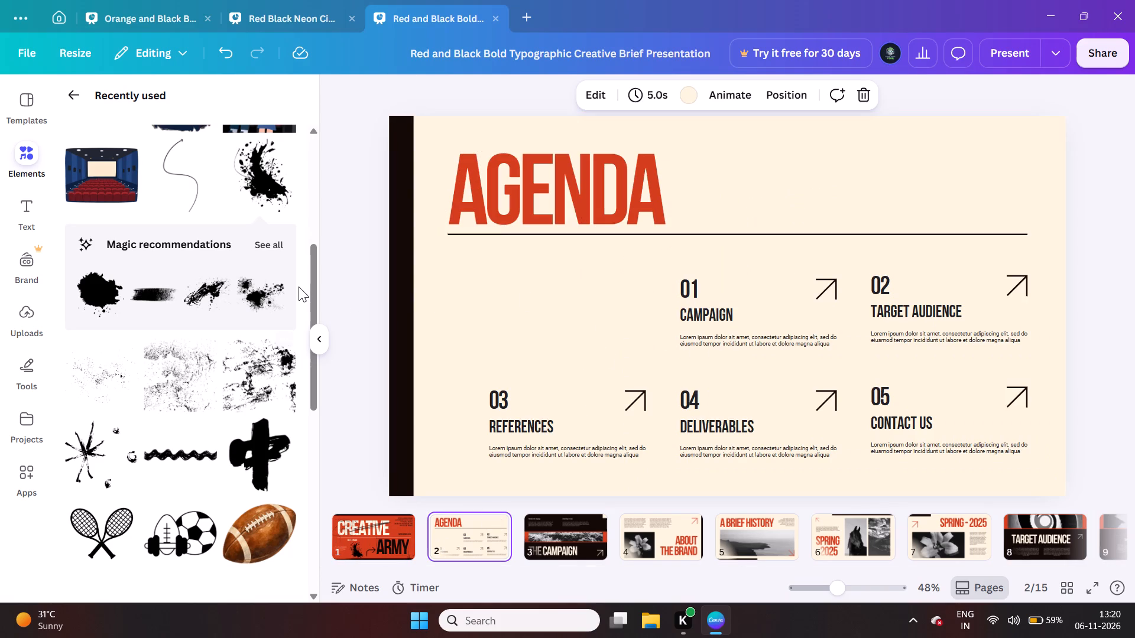
scroll(231, 142, "up", 4)
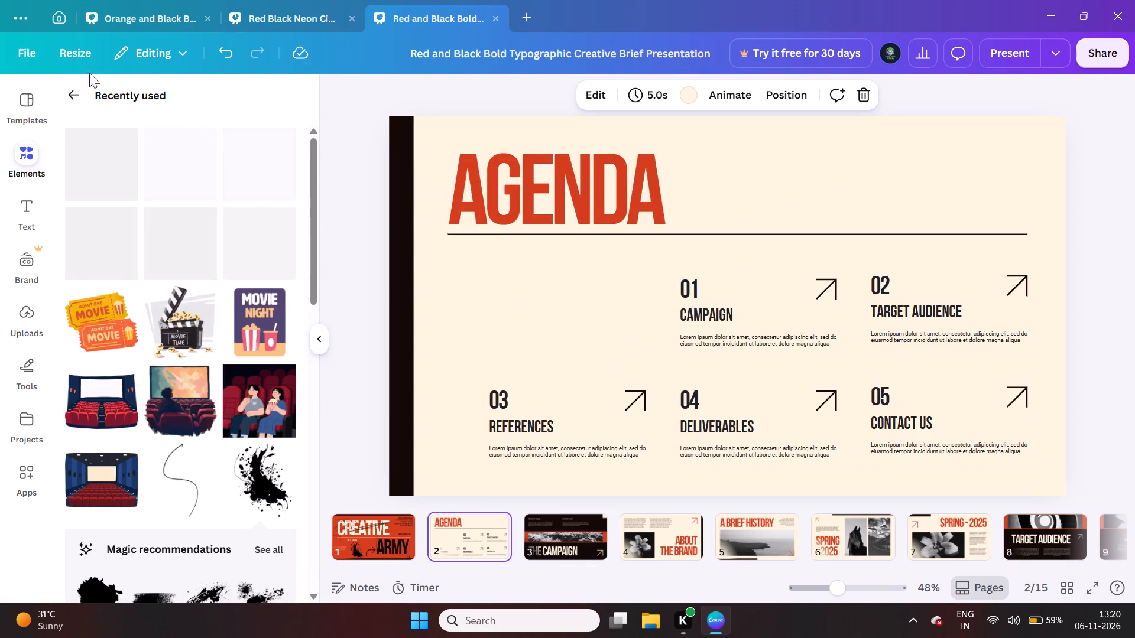
left_click(68, 101)
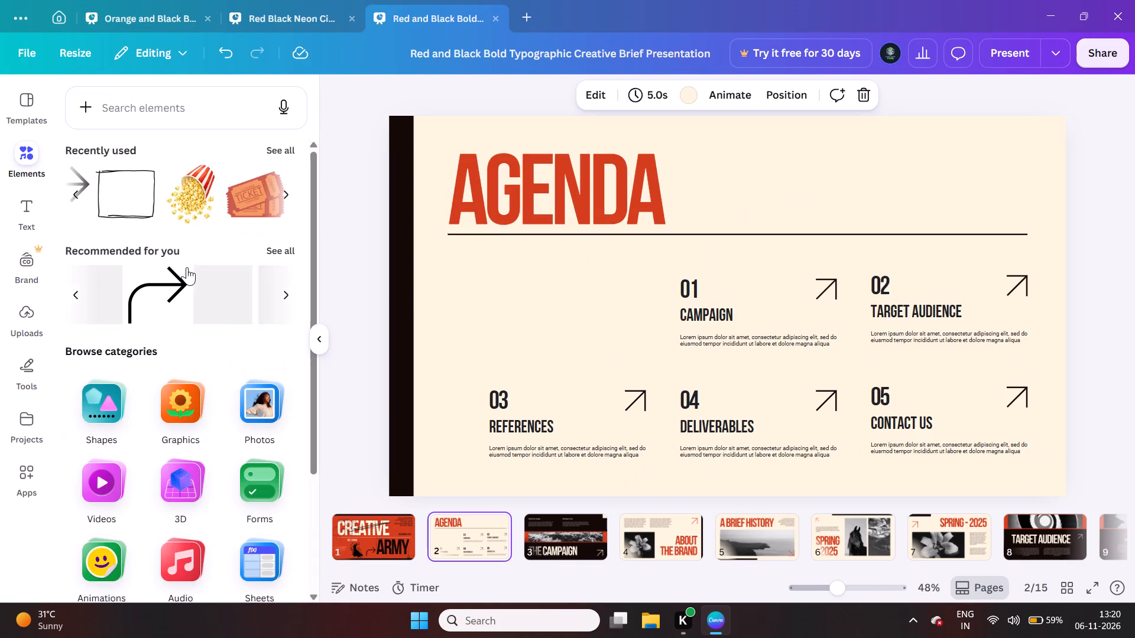
scroll(188, 262, "up", 2)
scroll(134, 298, "right", 5)
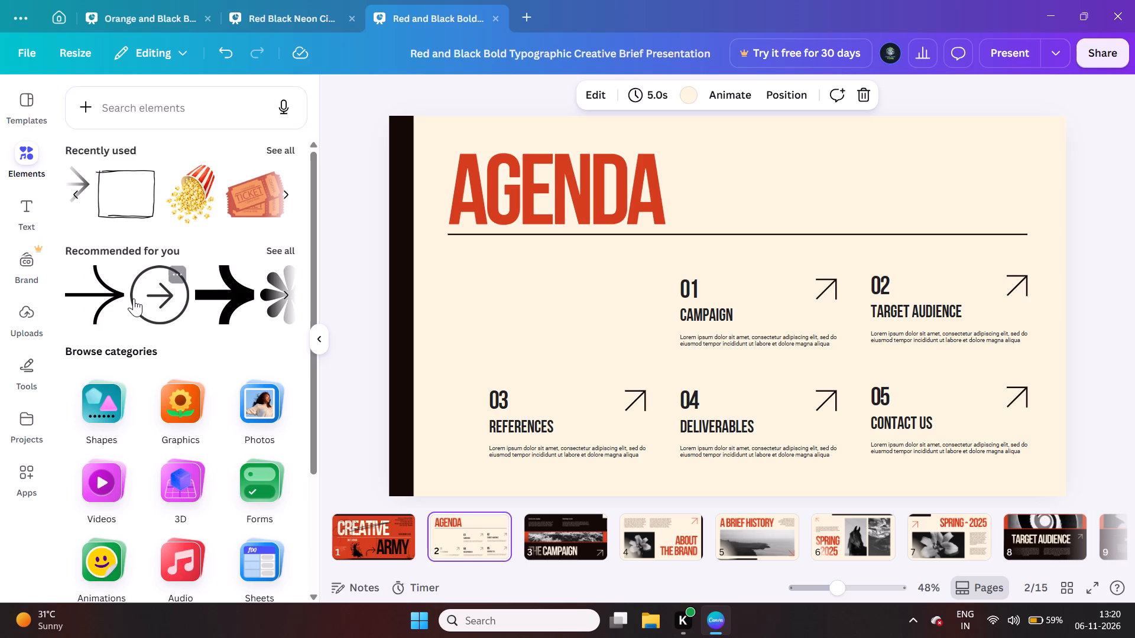
scroll(134, 298, "right", 2)
scroll(134, 298, "left", 8)
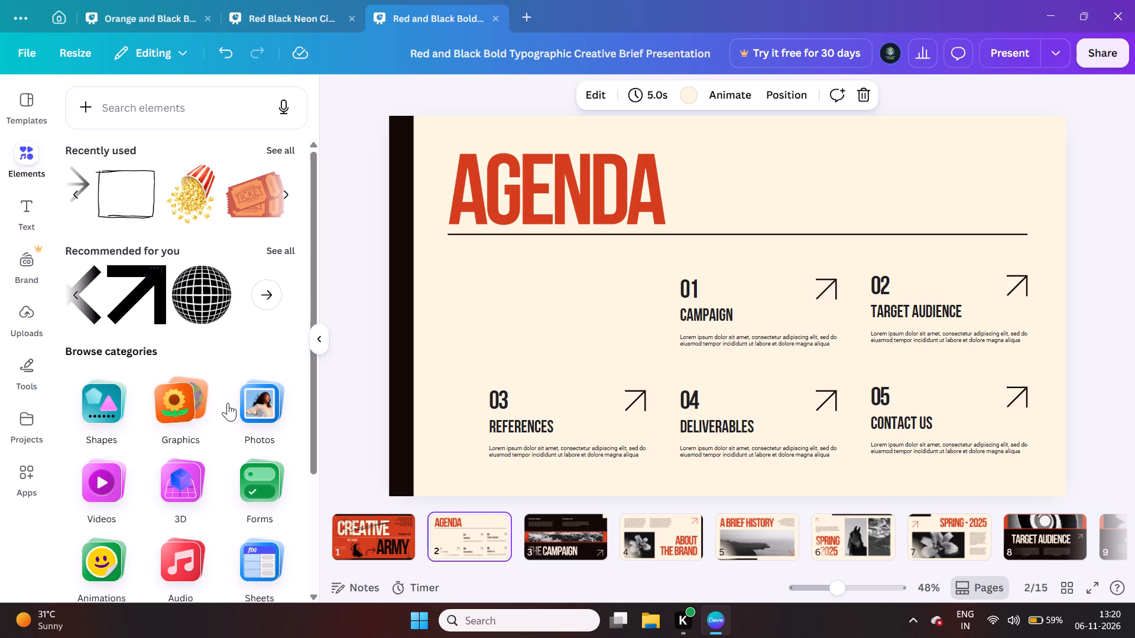
Examine the recommended, recently used and trending photos for a picture that suits the Agenda page.
left_click(254, 410)
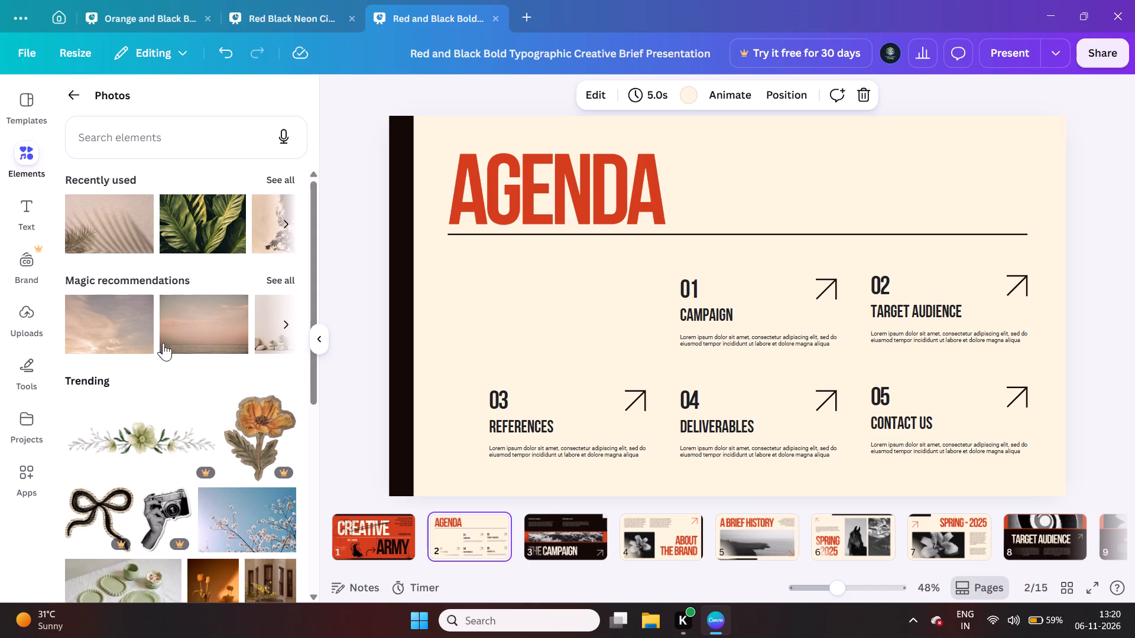
scroll(223, 319, "left", 4)
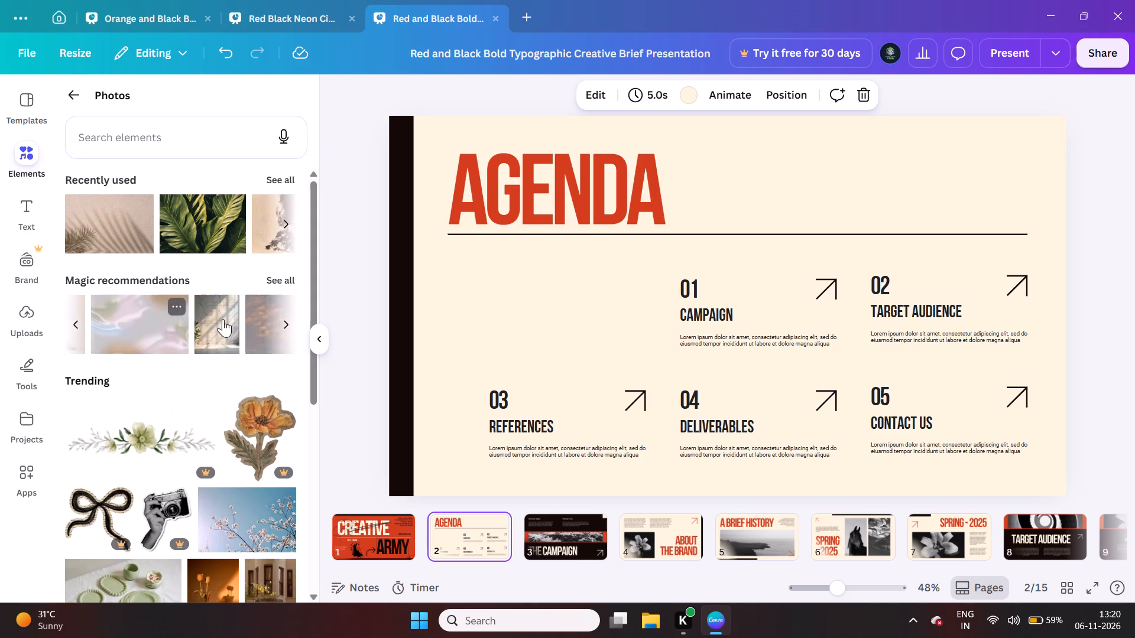
scroll(223, 319, "left", 1)
scroll(223, 319, "down", 1)
scroll(223, 319, "left", 3)
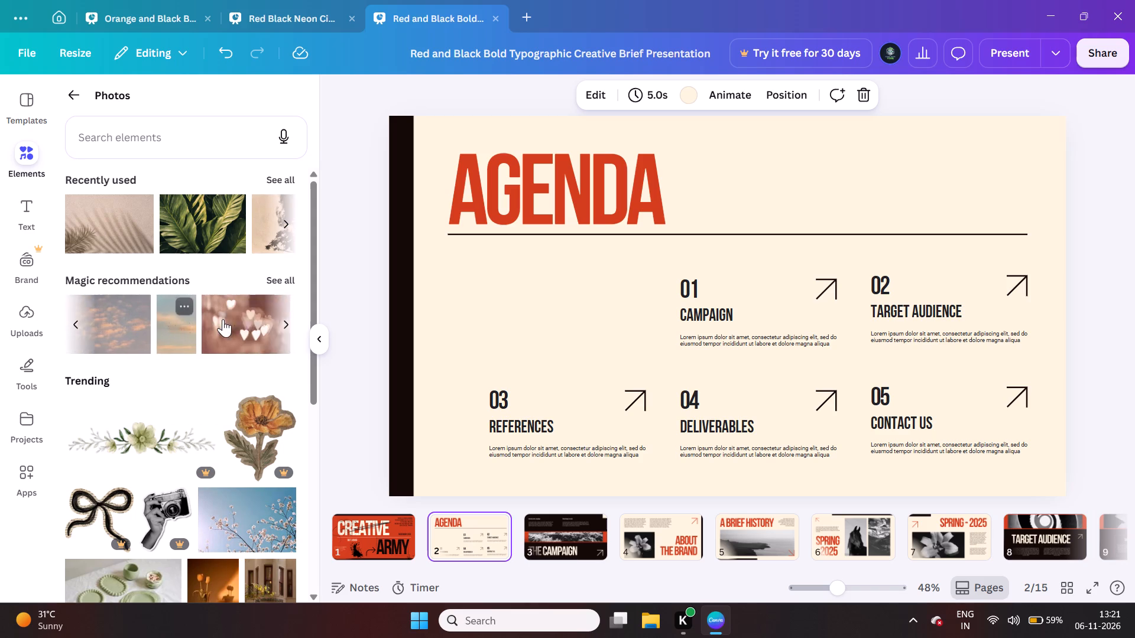
scroll(223, 319, "left", 5)
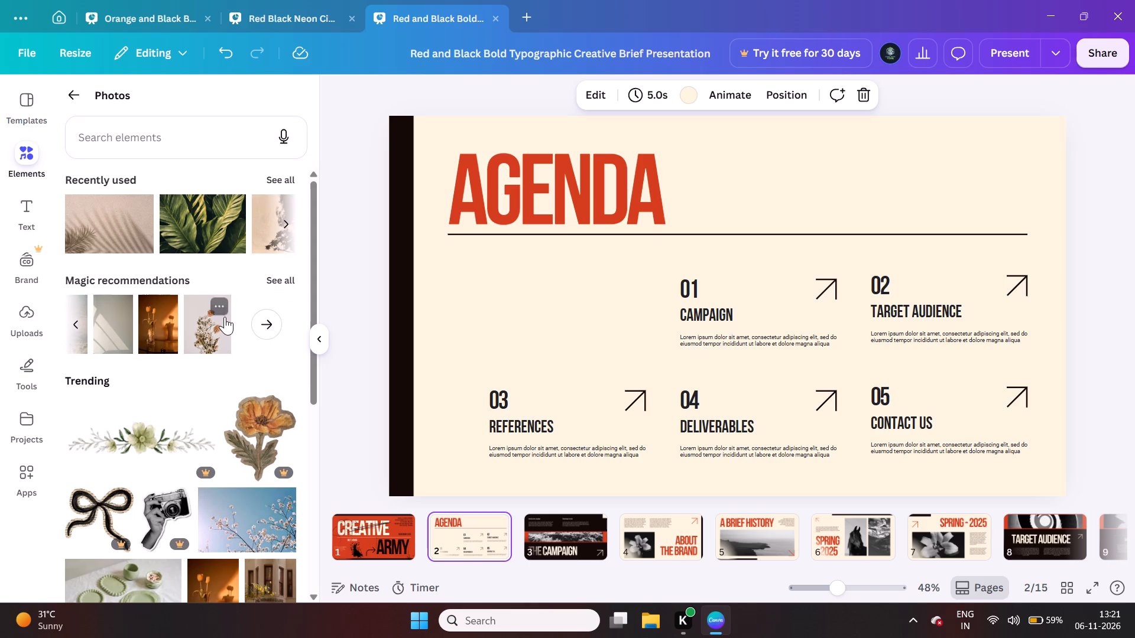
scroll(228, 243, "left", 3)
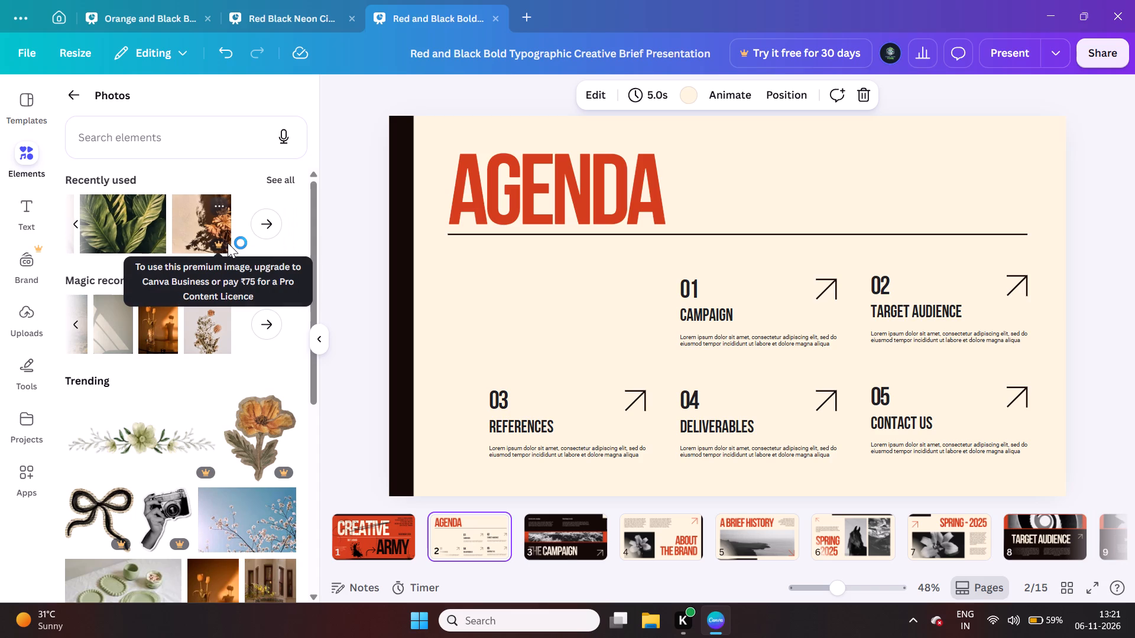
scroll(228, 243, "left", 1)
scroll(228, 243, "down", 2)
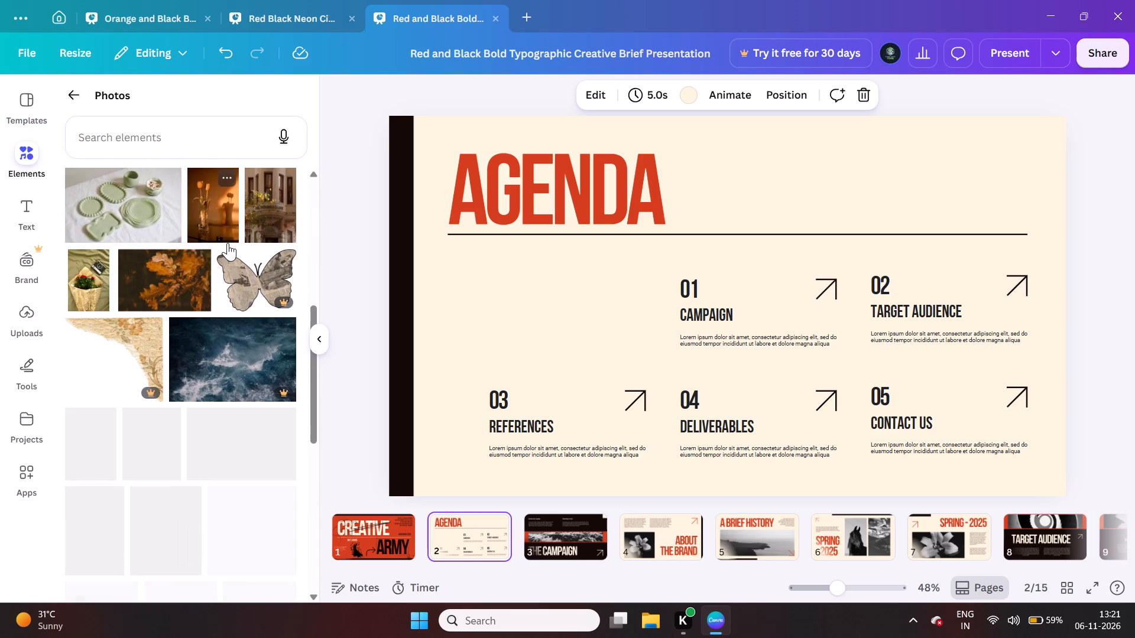
scroll(228, 243, "down", 4)
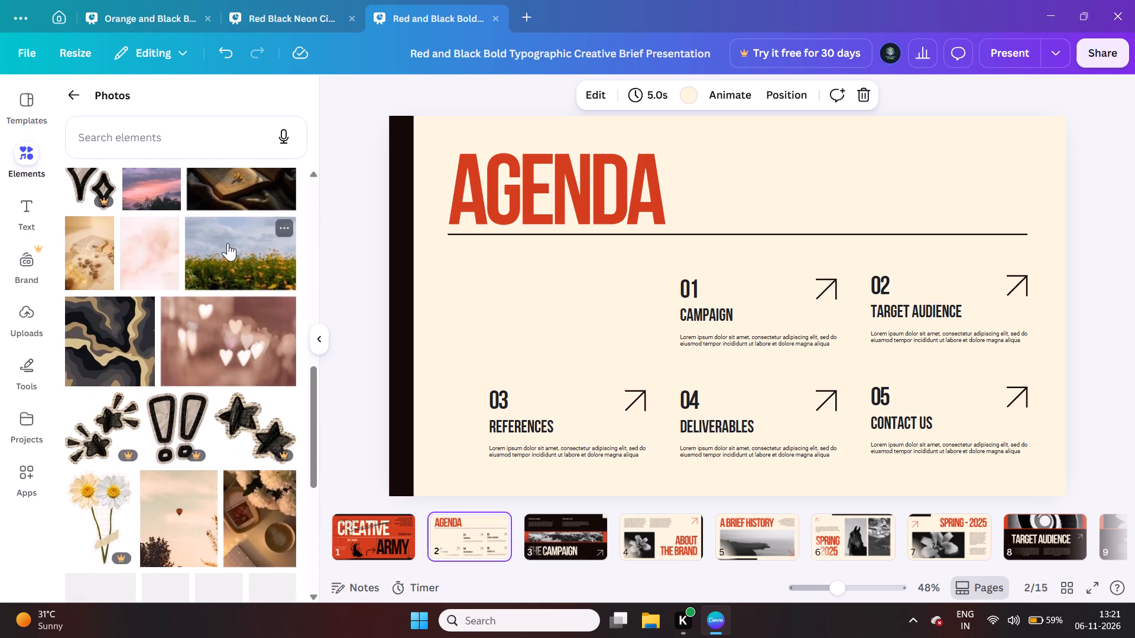
scroll(228, 243, "down", 2)
scroll(228, 243, "up", 3)
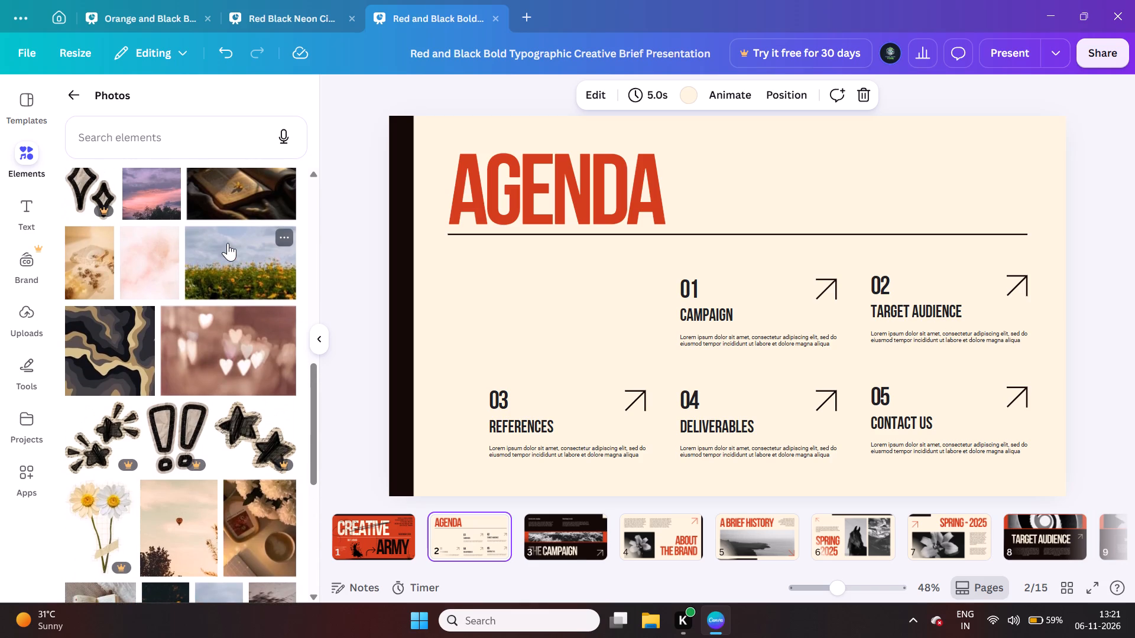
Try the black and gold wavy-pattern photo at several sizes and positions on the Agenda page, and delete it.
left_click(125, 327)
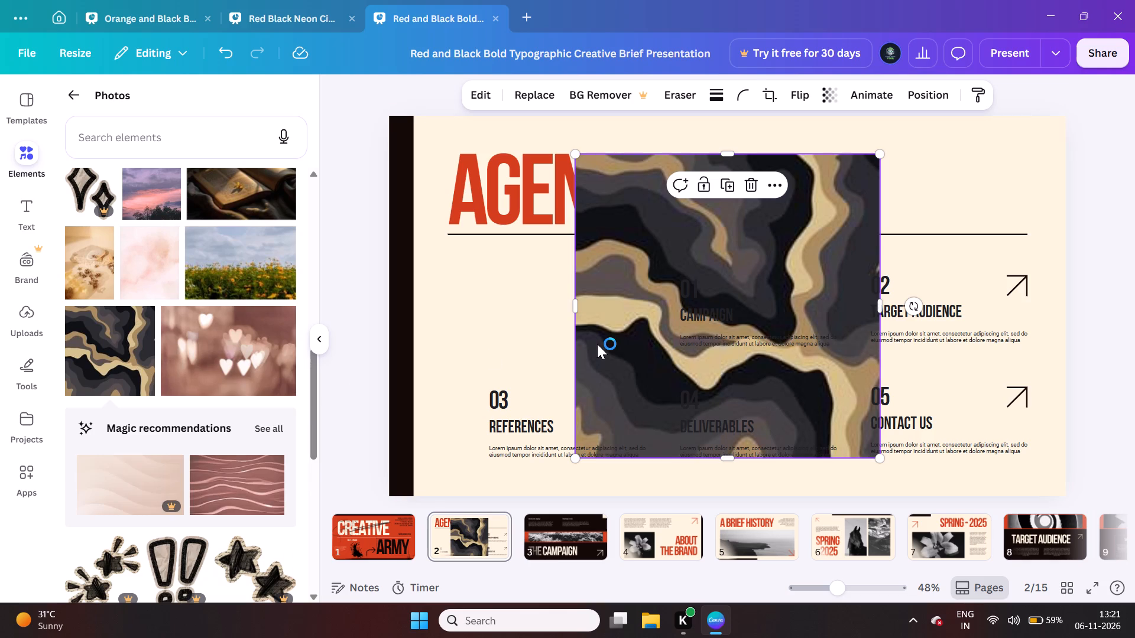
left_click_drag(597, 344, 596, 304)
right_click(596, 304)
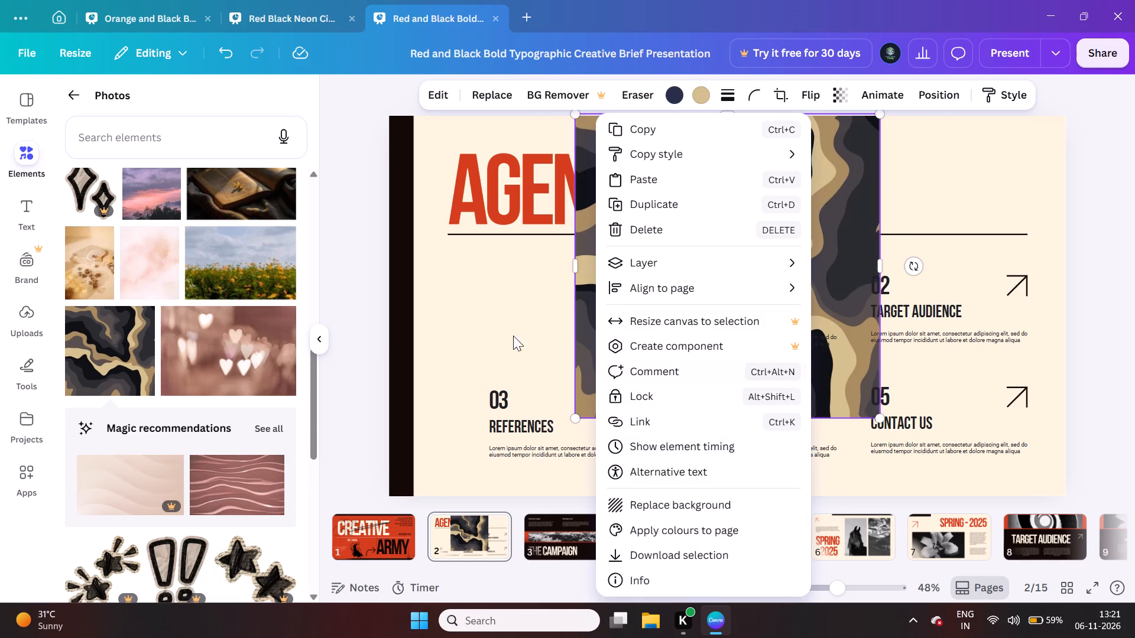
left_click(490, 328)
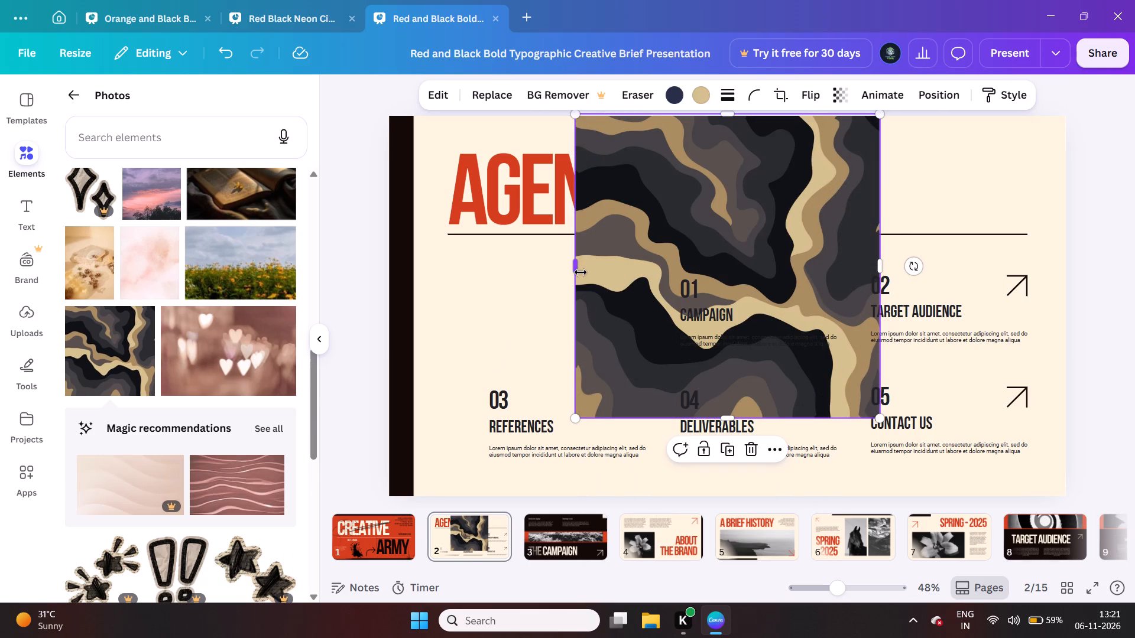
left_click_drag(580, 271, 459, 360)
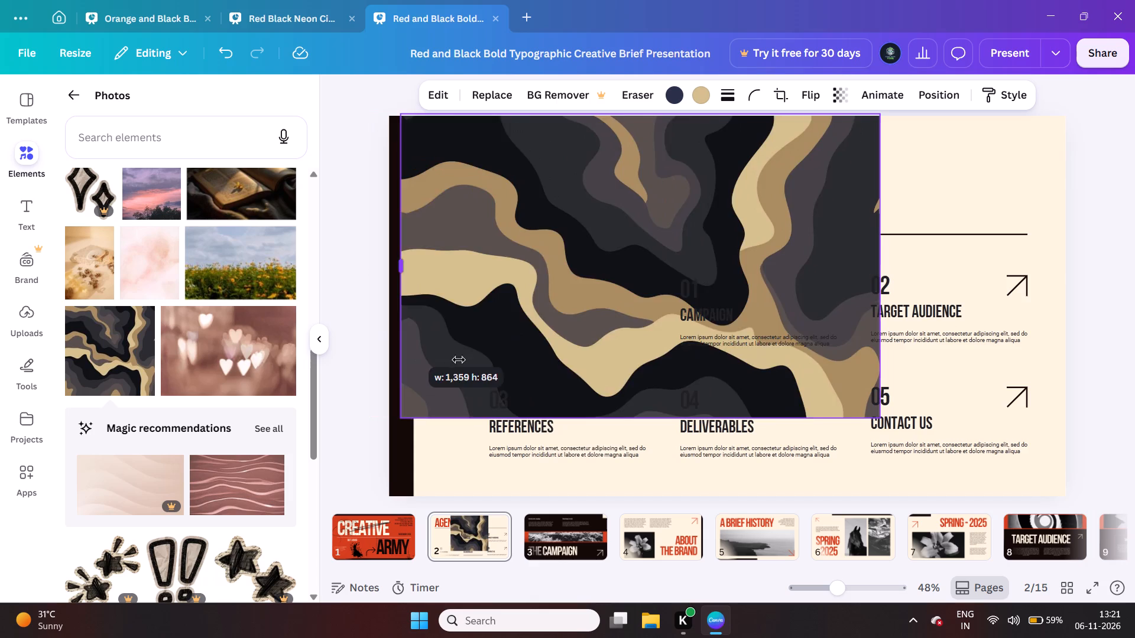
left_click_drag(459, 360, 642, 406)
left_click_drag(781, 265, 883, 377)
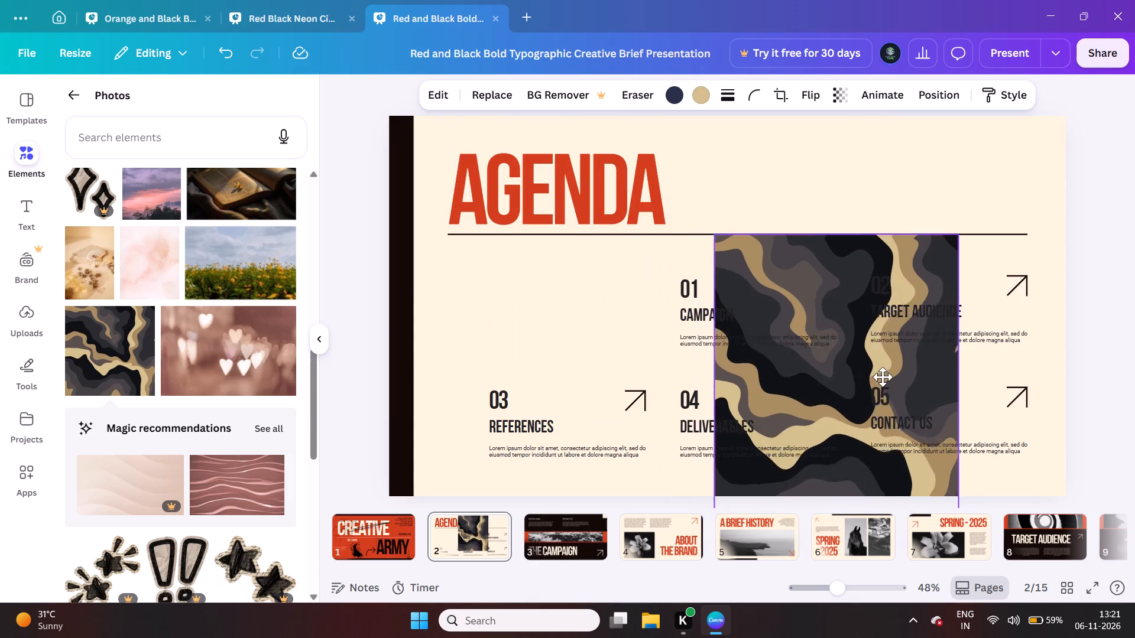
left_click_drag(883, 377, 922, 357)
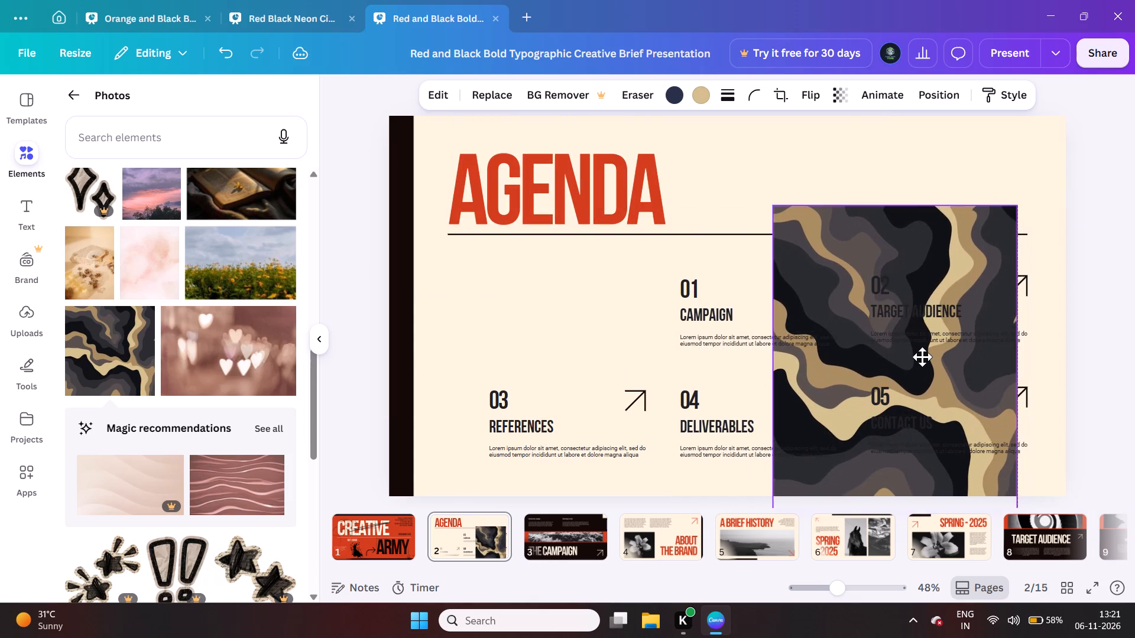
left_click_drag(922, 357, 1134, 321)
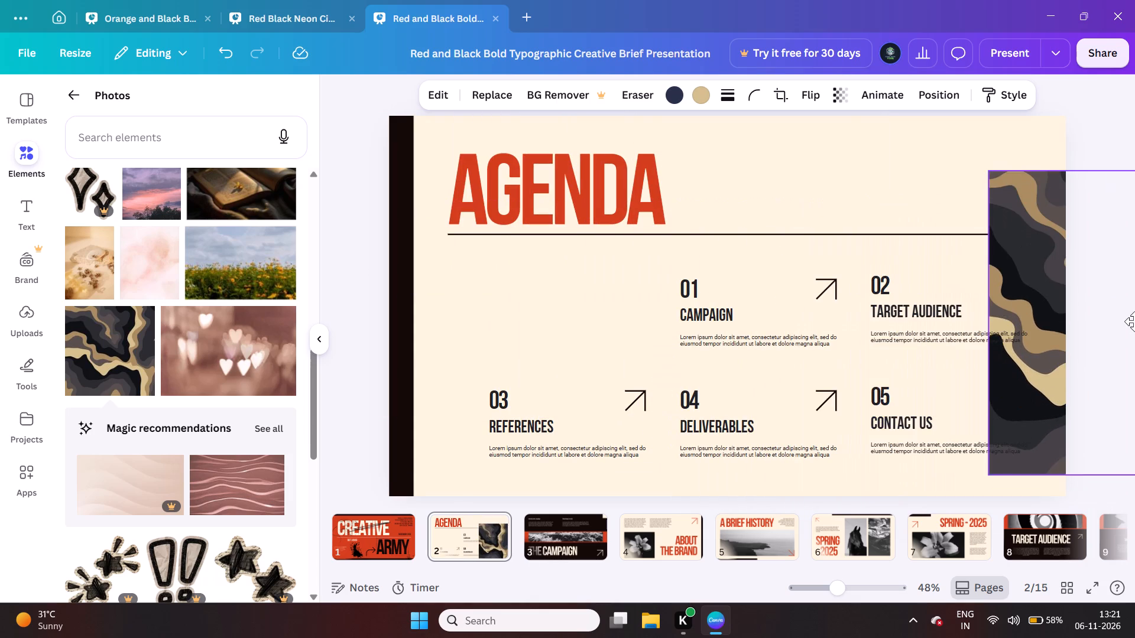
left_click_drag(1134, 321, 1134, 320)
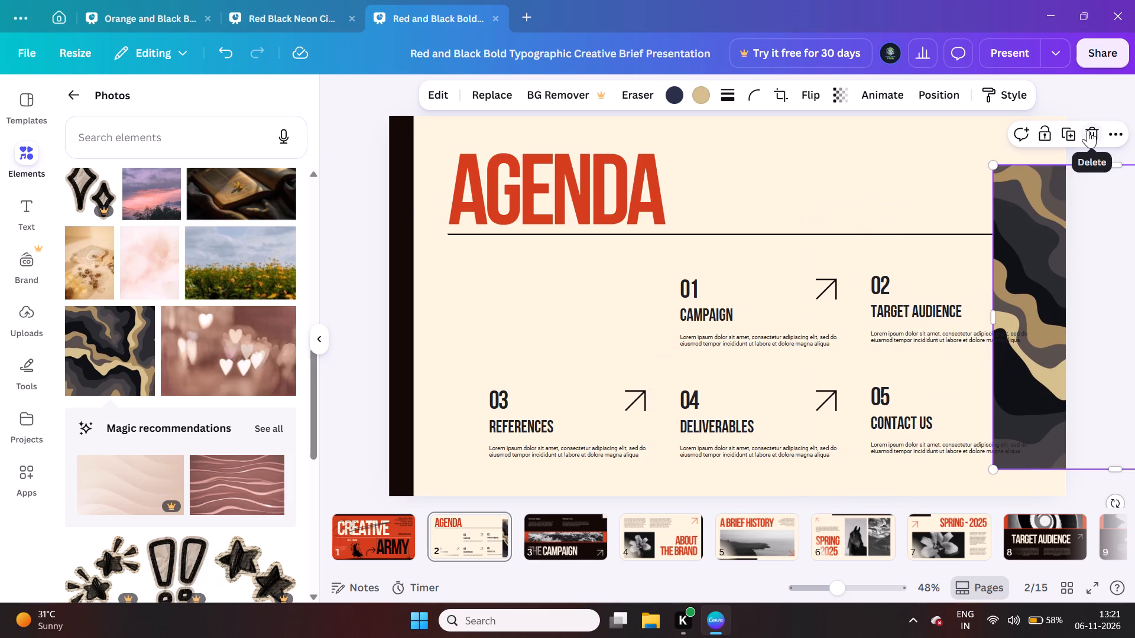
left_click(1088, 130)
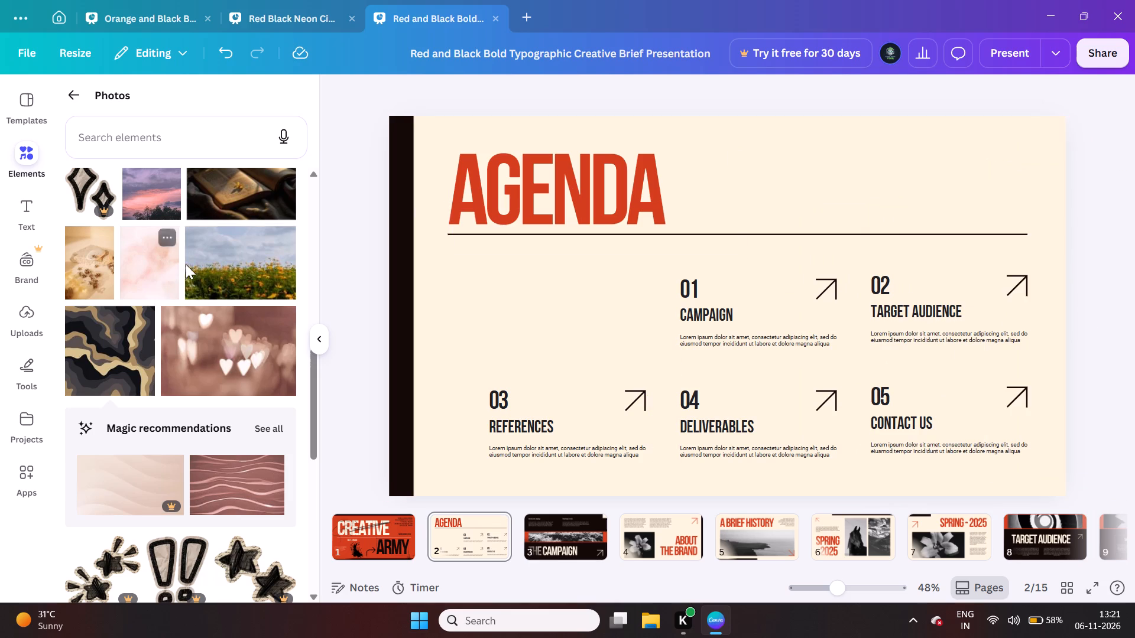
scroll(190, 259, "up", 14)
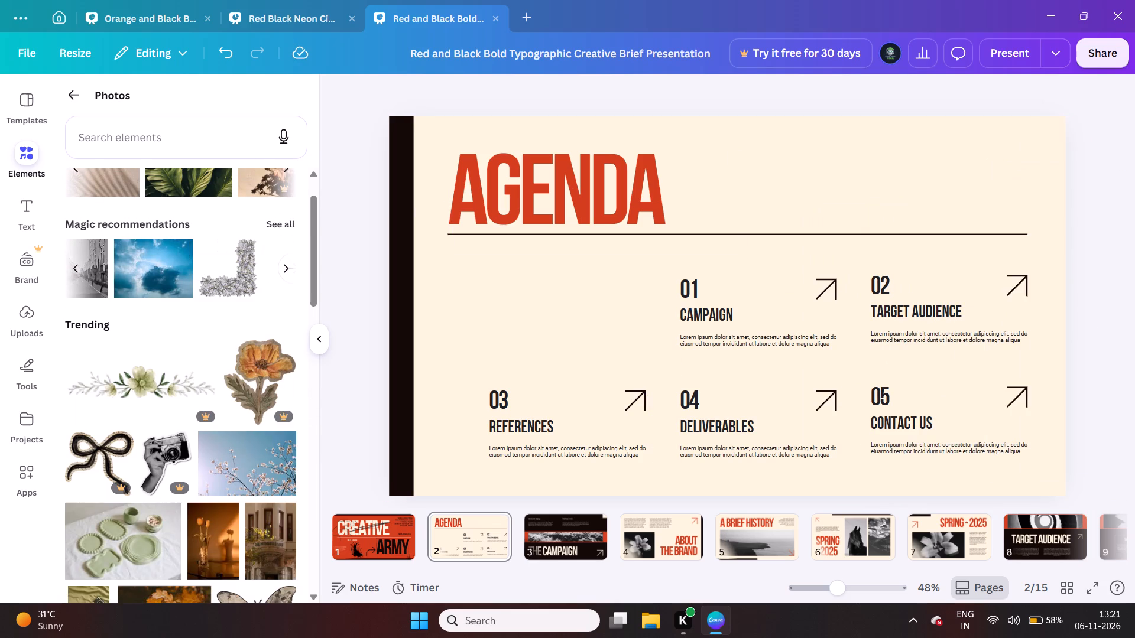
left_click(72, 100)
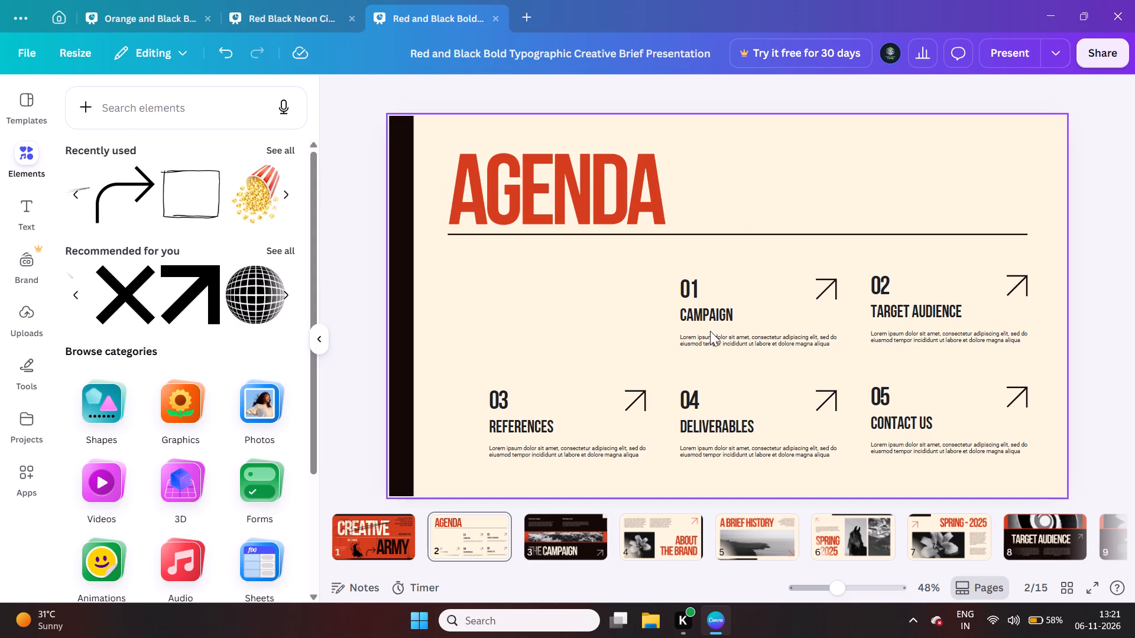
Extend the AGENDA title to read "AGENDA OF COMPAIGN".
left_click(661, 184)
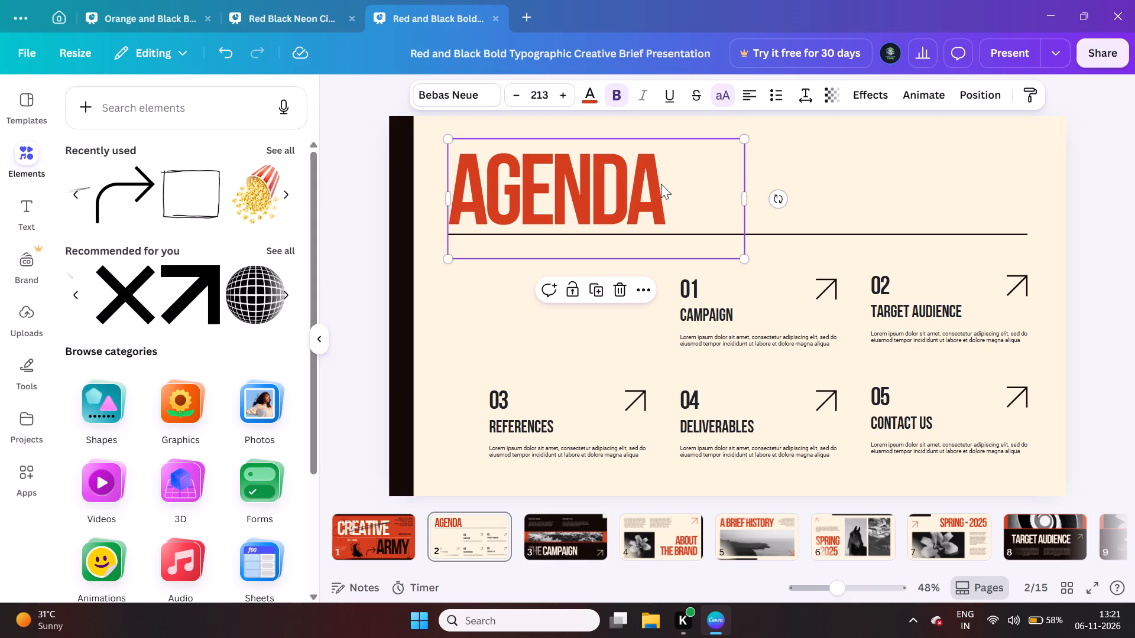
left_click(681, 185)
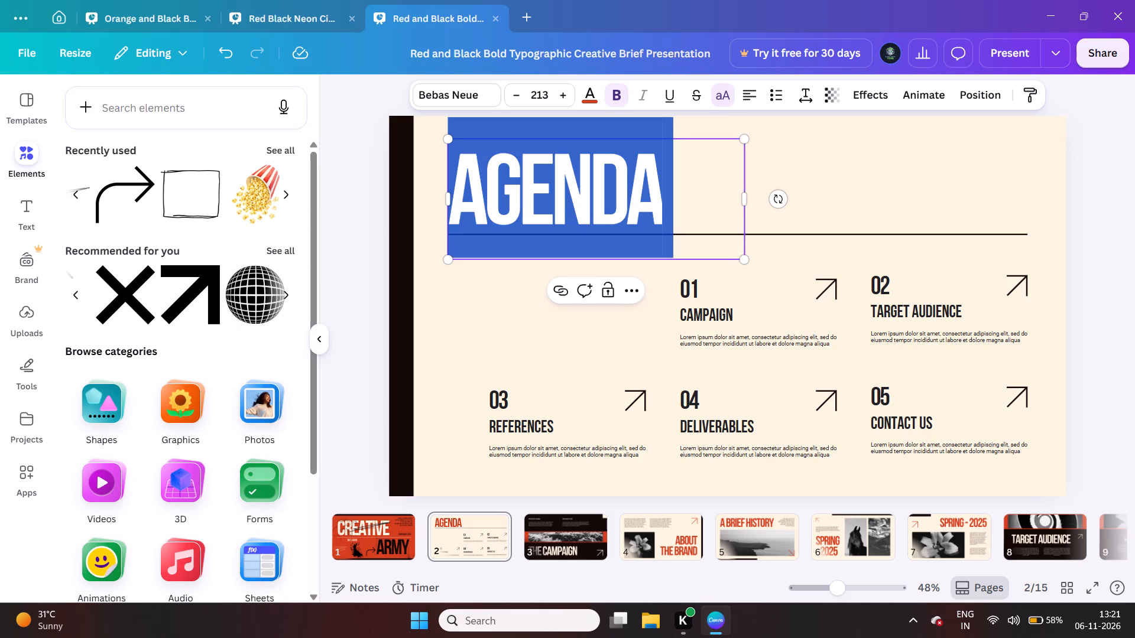
left_click(681, 185)
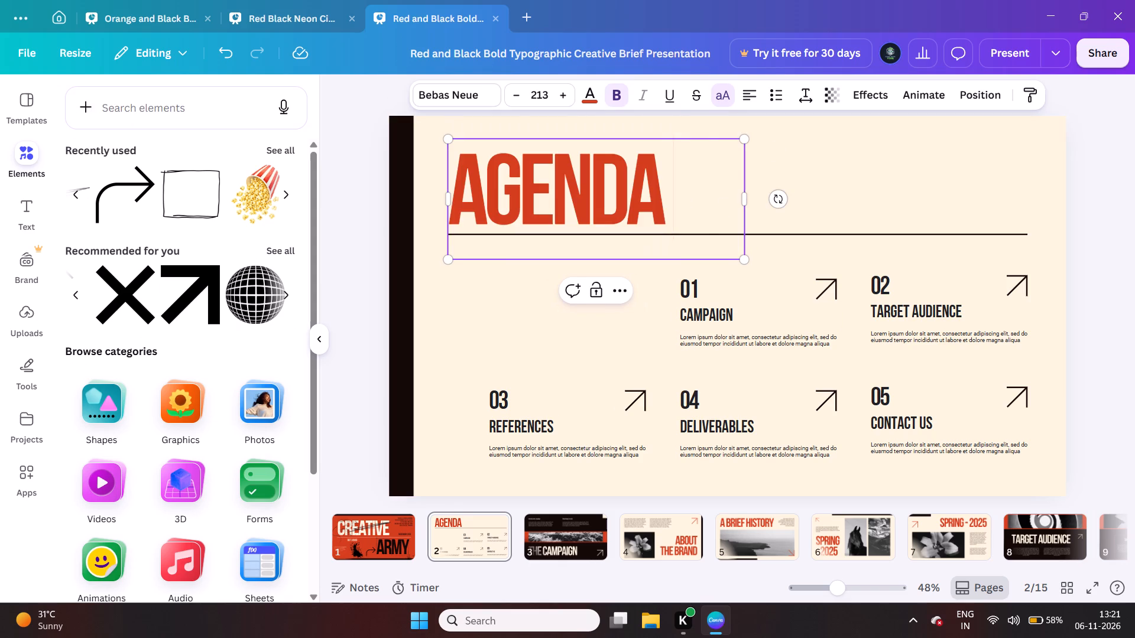
type("OF")
key("space")
type("COM")
type("PAI")
type("GN")
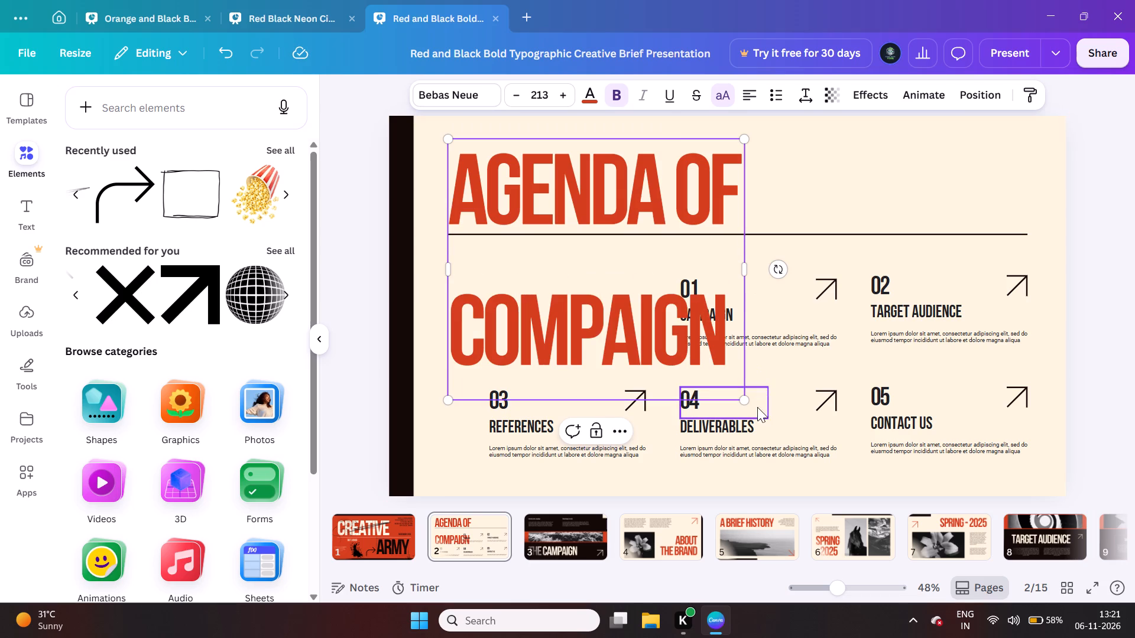
Scale the title down to a font size of about 74.7 so both lines fit above the horizontal rule.
left_click_drag(744, 398, 641, 265)
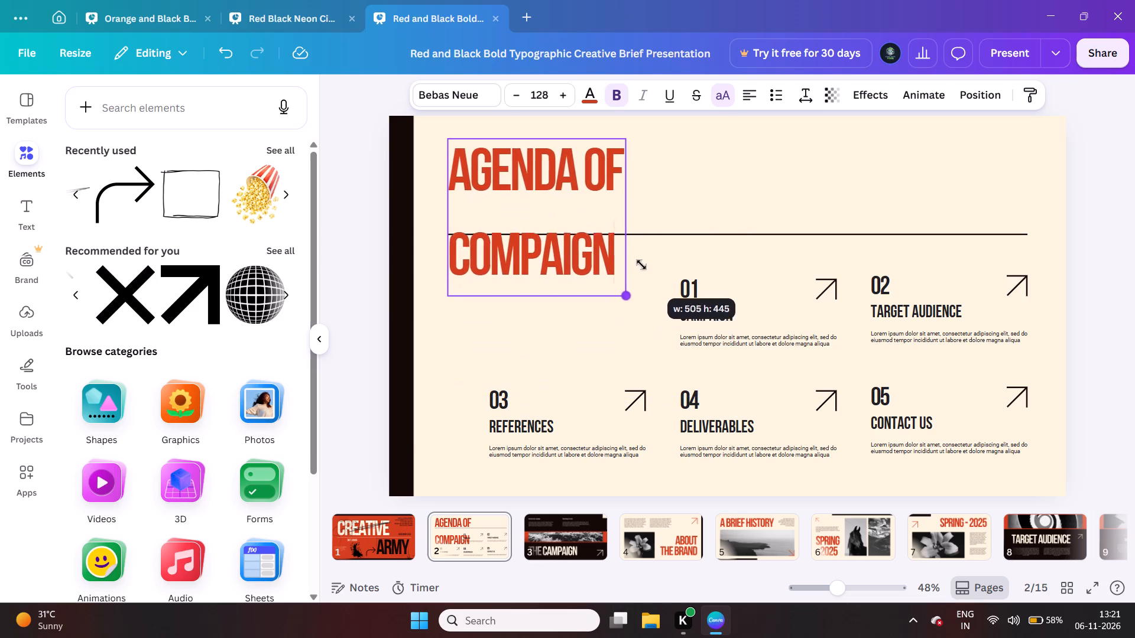
left_click_drag(641, 265, 570, 254)
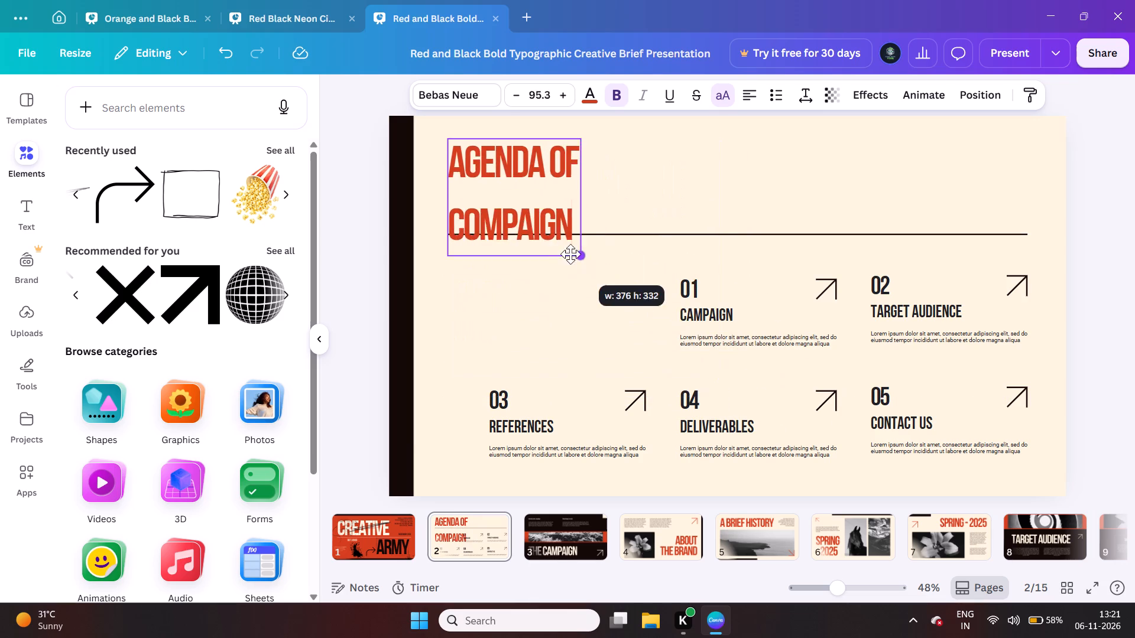
left_click_drag(570, 254, 576, 214)
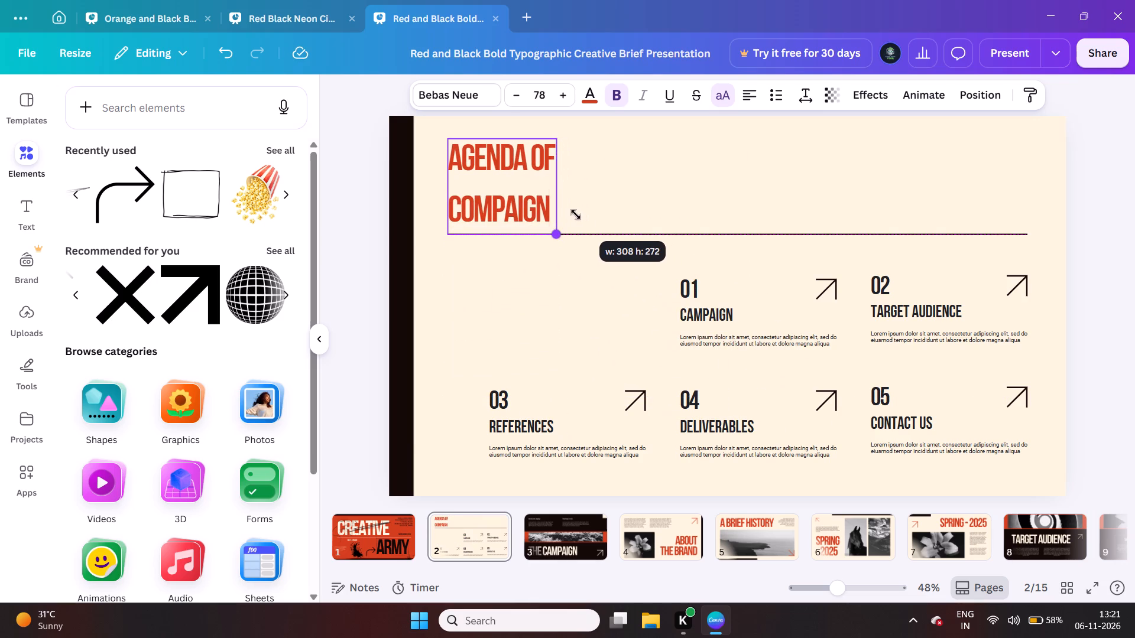
left_click_drag(576, 214, 568, 209)
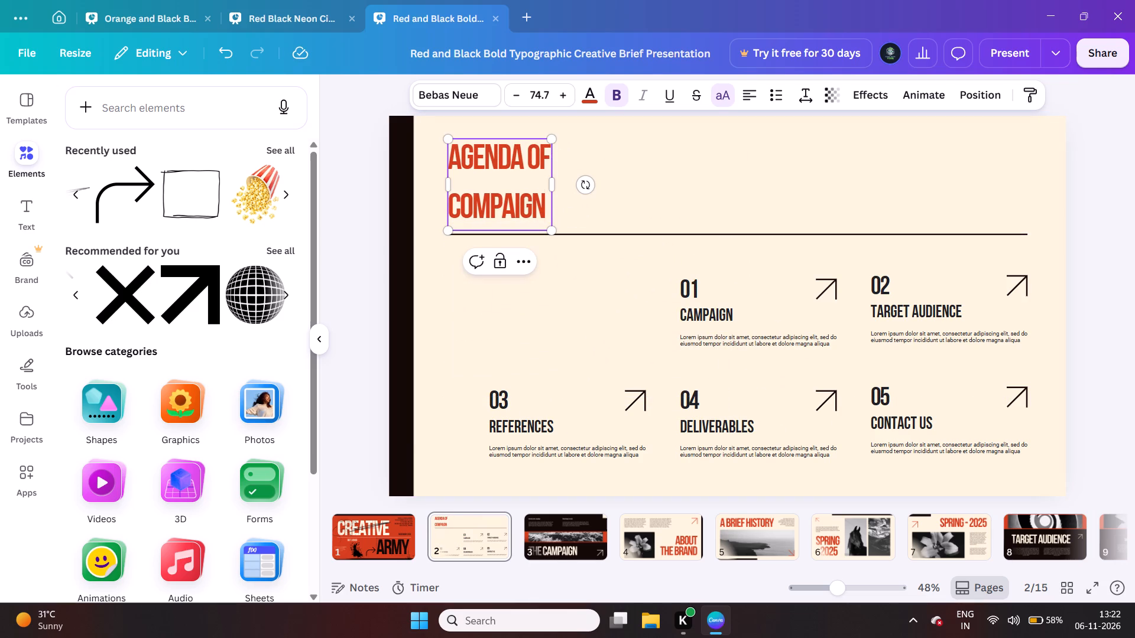
Widen the title's text box so "AGENDA OF COMPAIGN" fits on a single line with a little spare width.
left_click(544, 152)
left_click(544, 152)
left_click_drag(554, 181, 1040, 159)
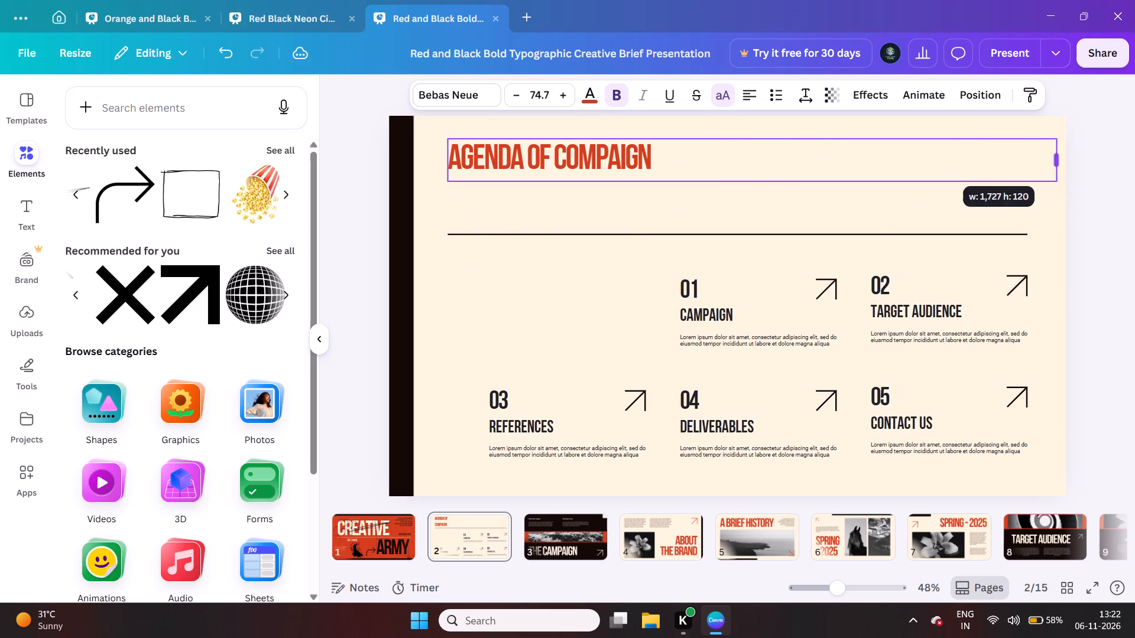
left_click_drag(1040, 159, 1008, 153)
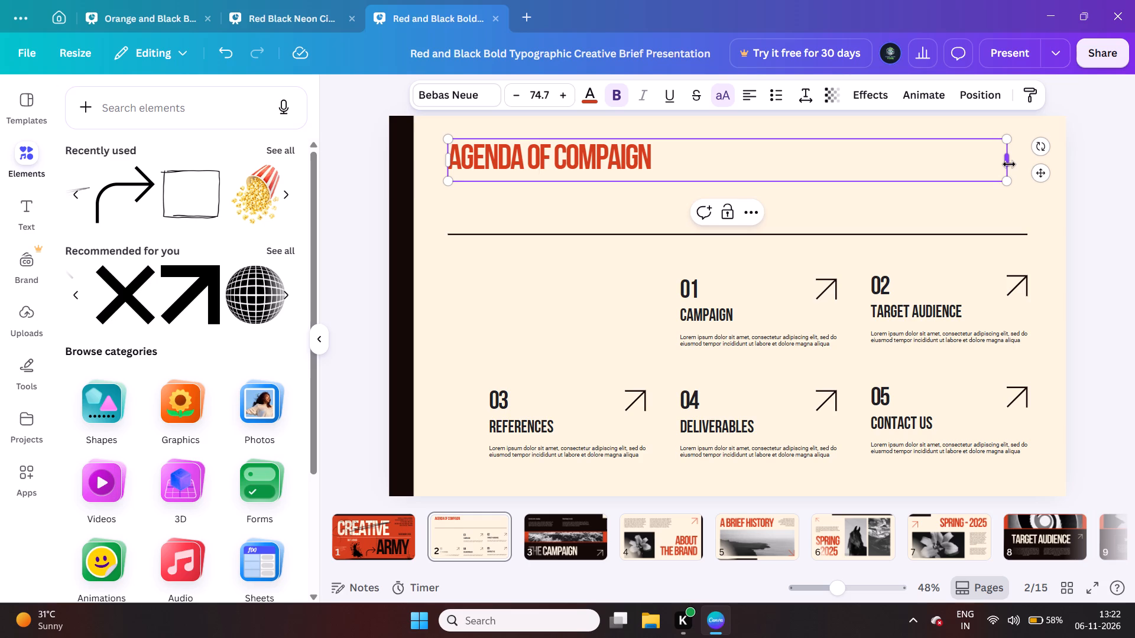
left_click_drag(1008, 163, 676, 146)
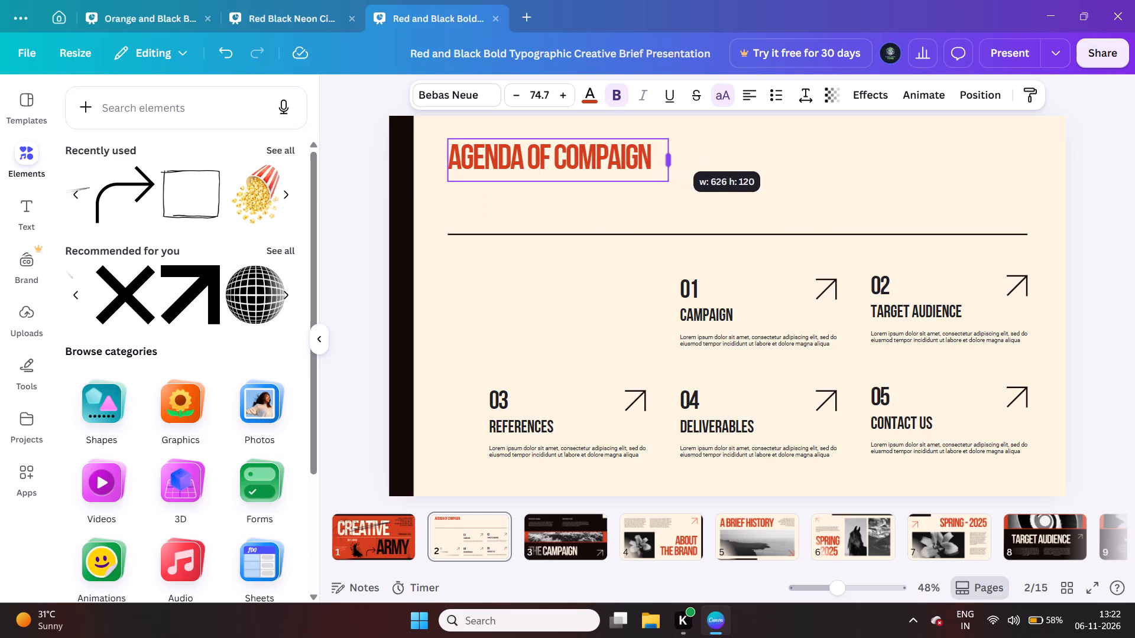
left_click_drag(676, 146, 681, 146)
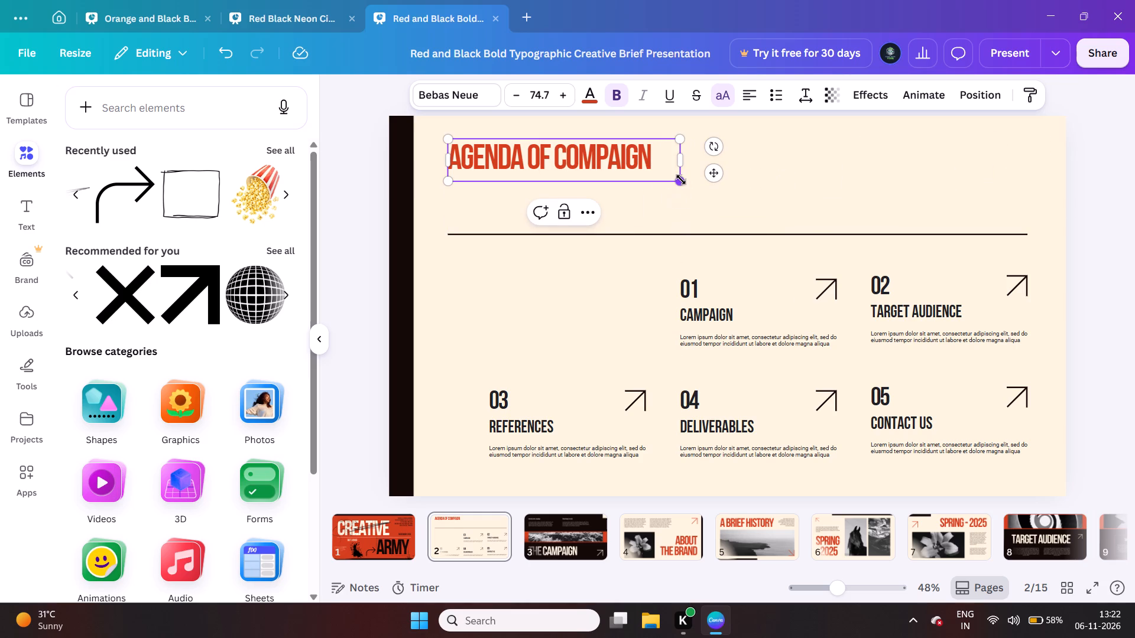
Scale the one-line title up to a font size of about 174 and nudge it slightly down and outward above the rule.
left_click_drag(681, 179, 903, 213)
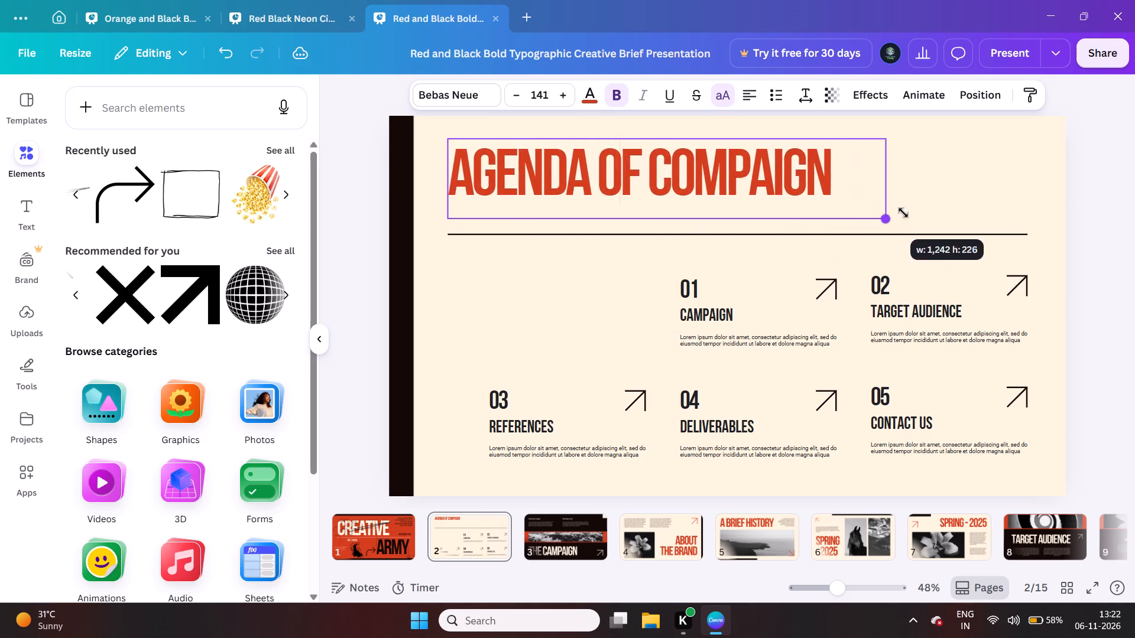
left_click_drag(903, 213, 995, 207)
left_click(1118, 159)
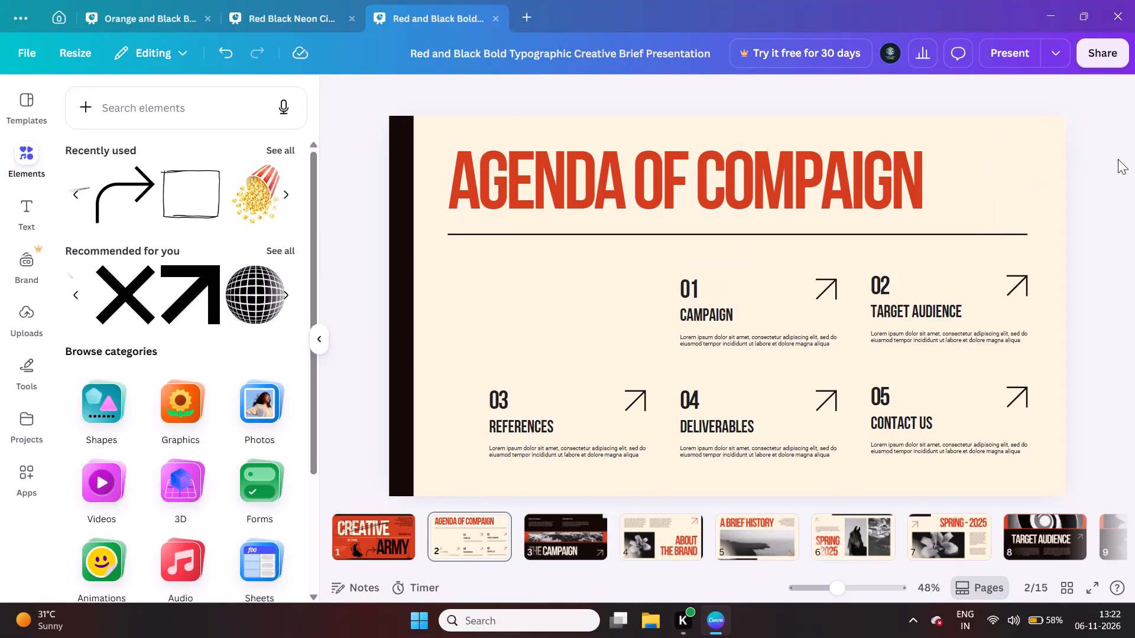
left_click(715, 193)
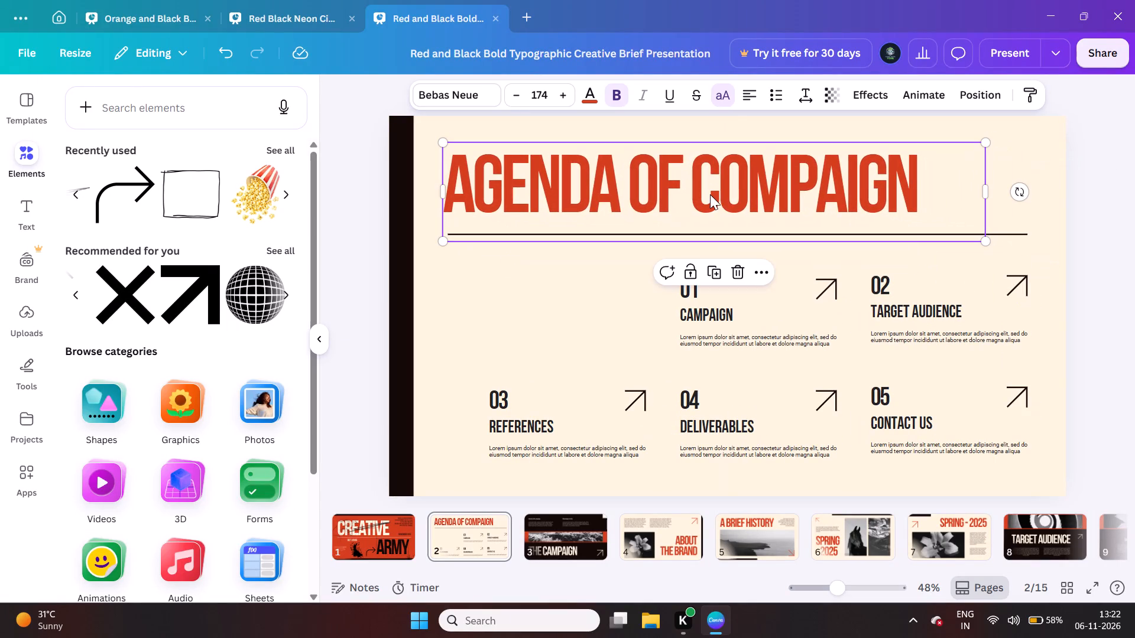
left_click(1081, 115)
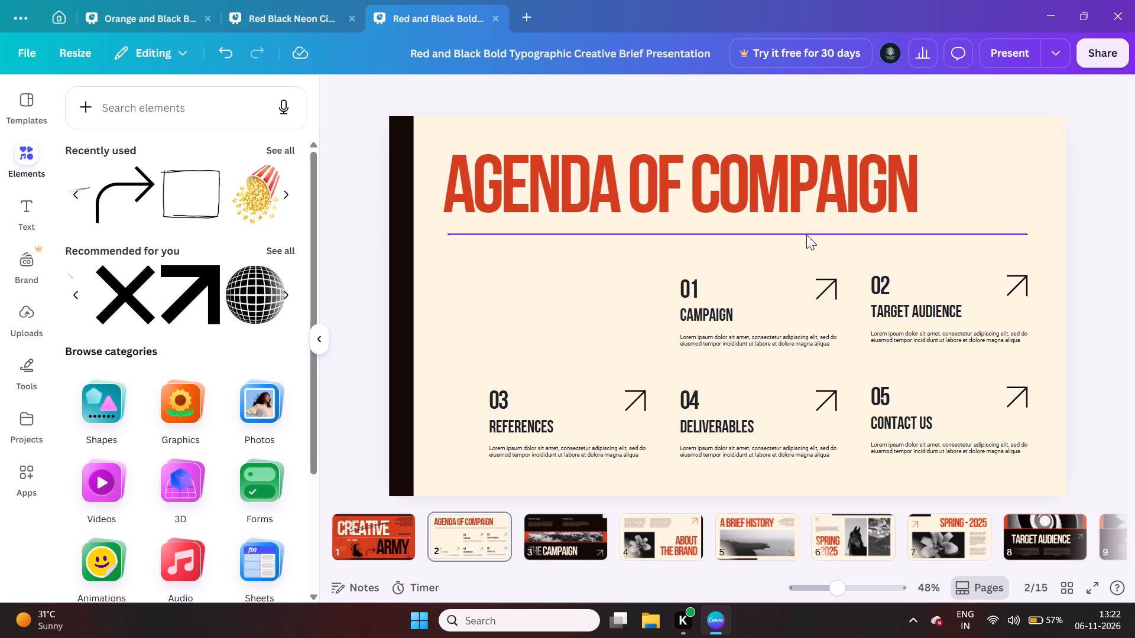
Move the horizontal rule up so it crosses the lower part of the title's letters.
left_click_drag(805, 235, 789, 169)
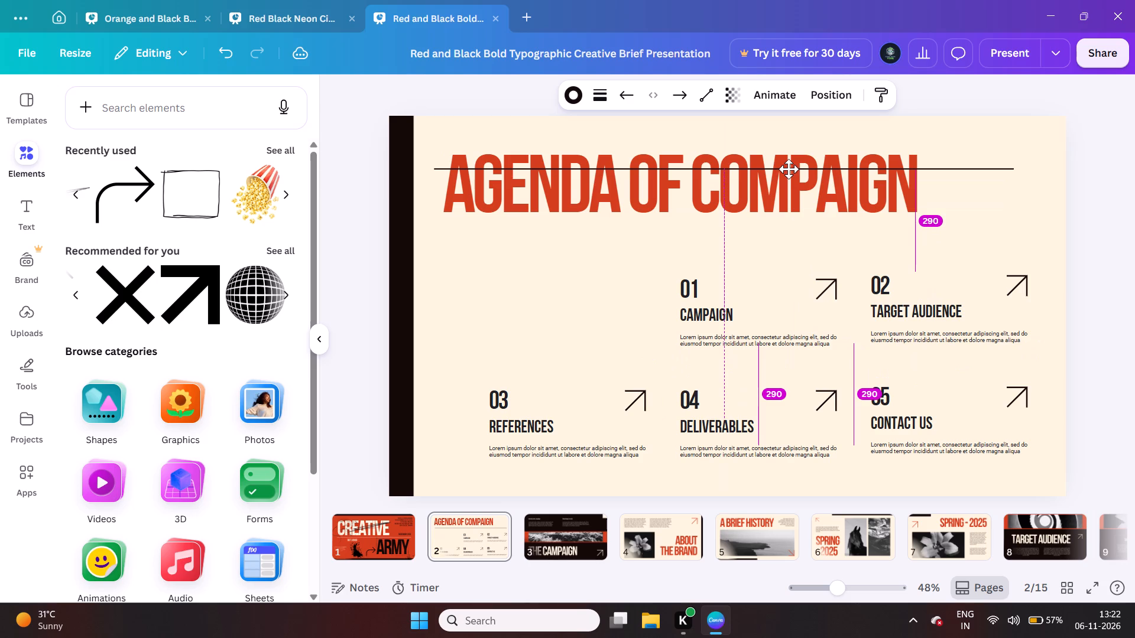
left_click_drag(789, 169, 796, 201)
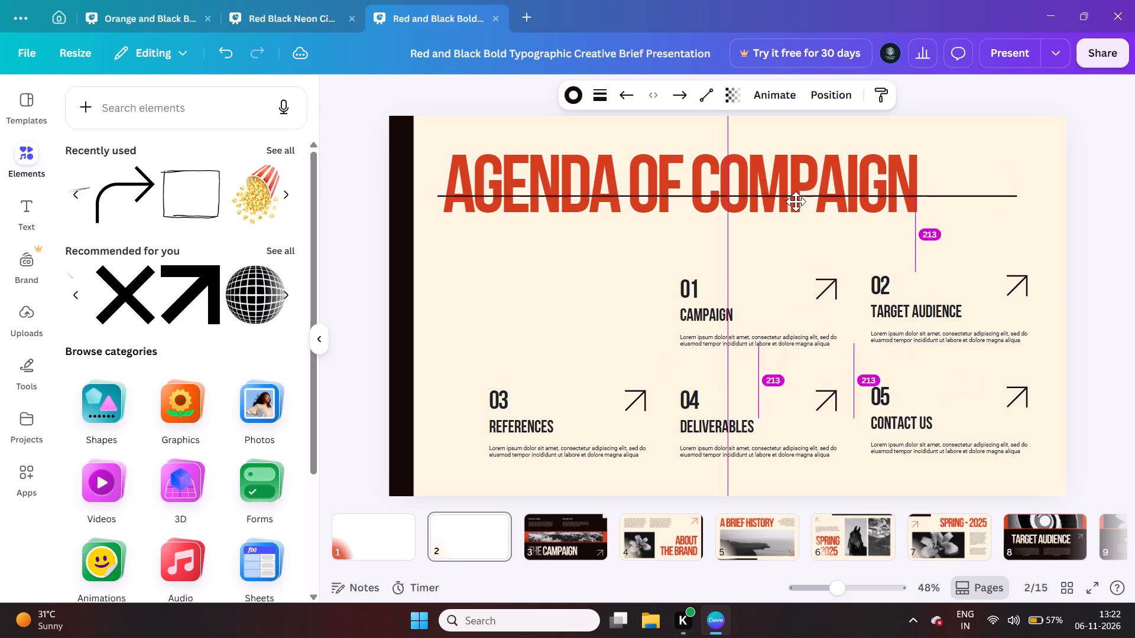
left_click_drag(796, 201, 792, 202)
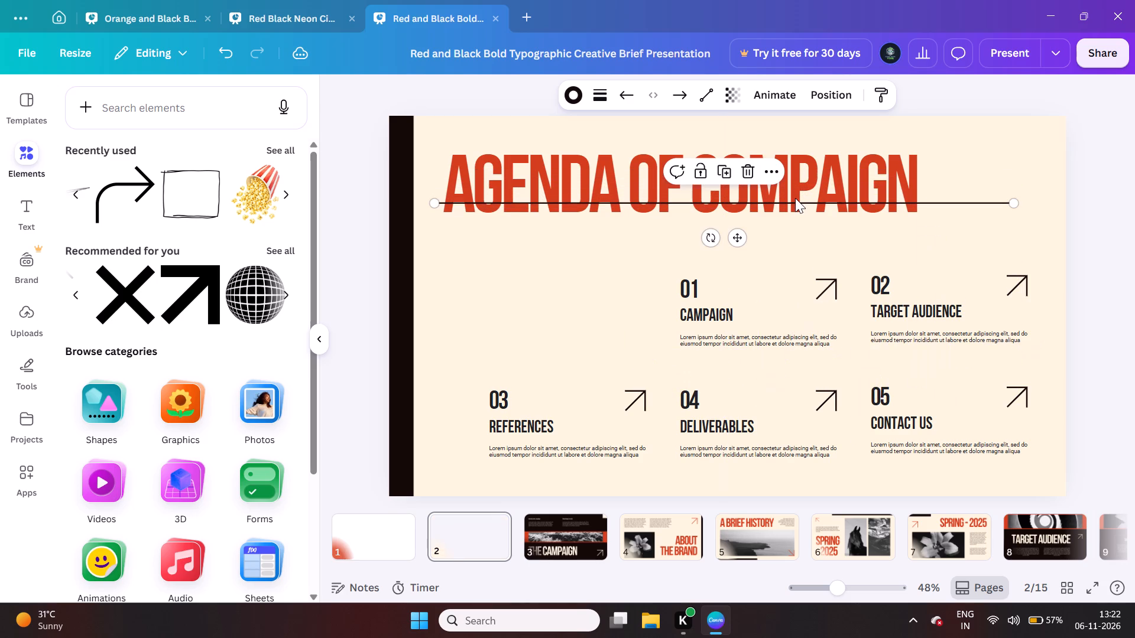
Duplicate the horizontal rule that crosses the title on the Agenda page.
left_click(761, 200)
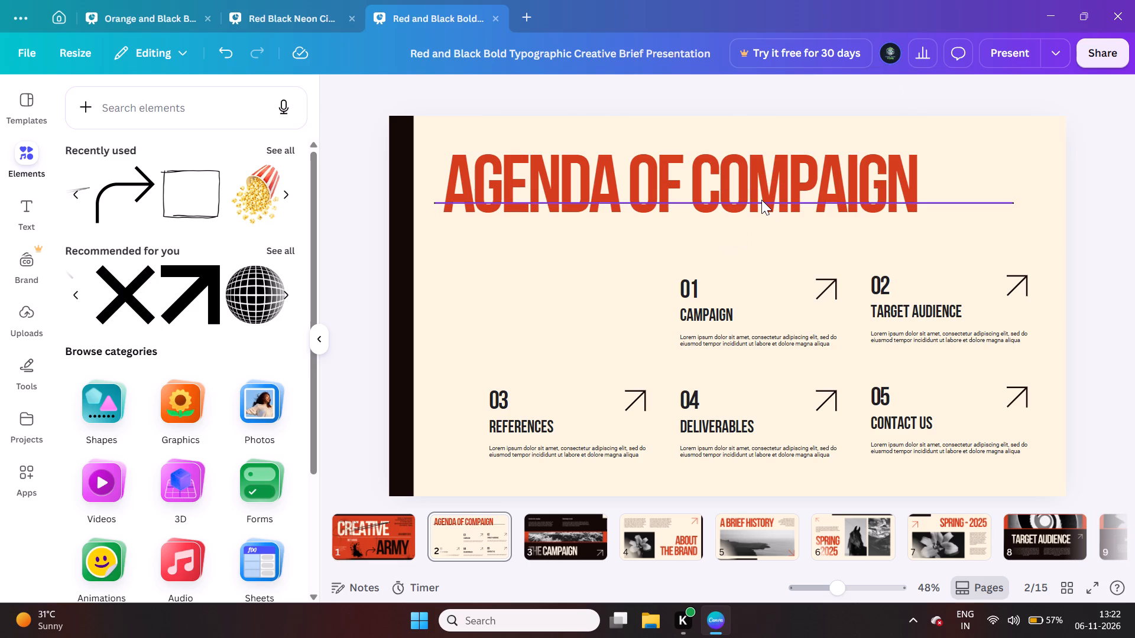
key("ctrl+c")
key("ctrl+v")
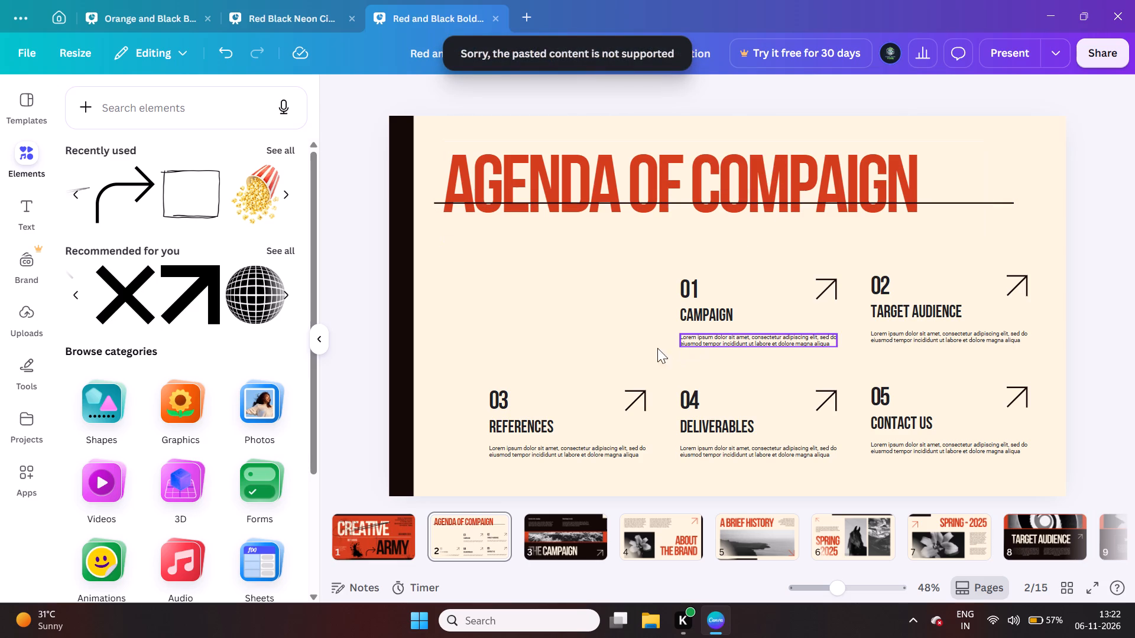
left_click(530, 305)
left_click(498, 206)
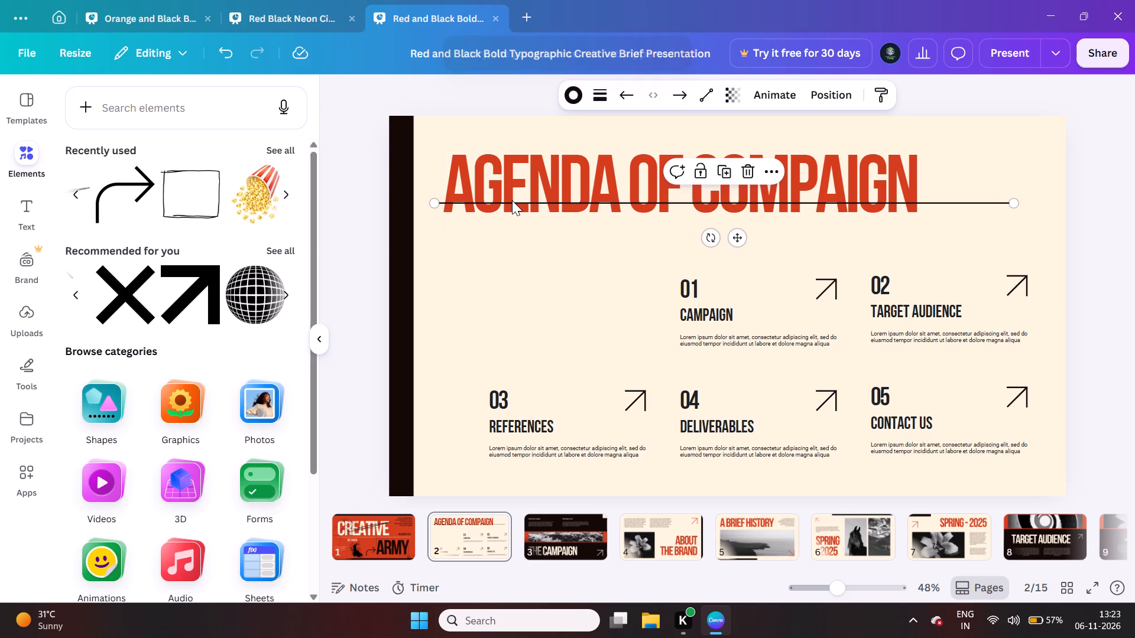
left_click(511, 200)
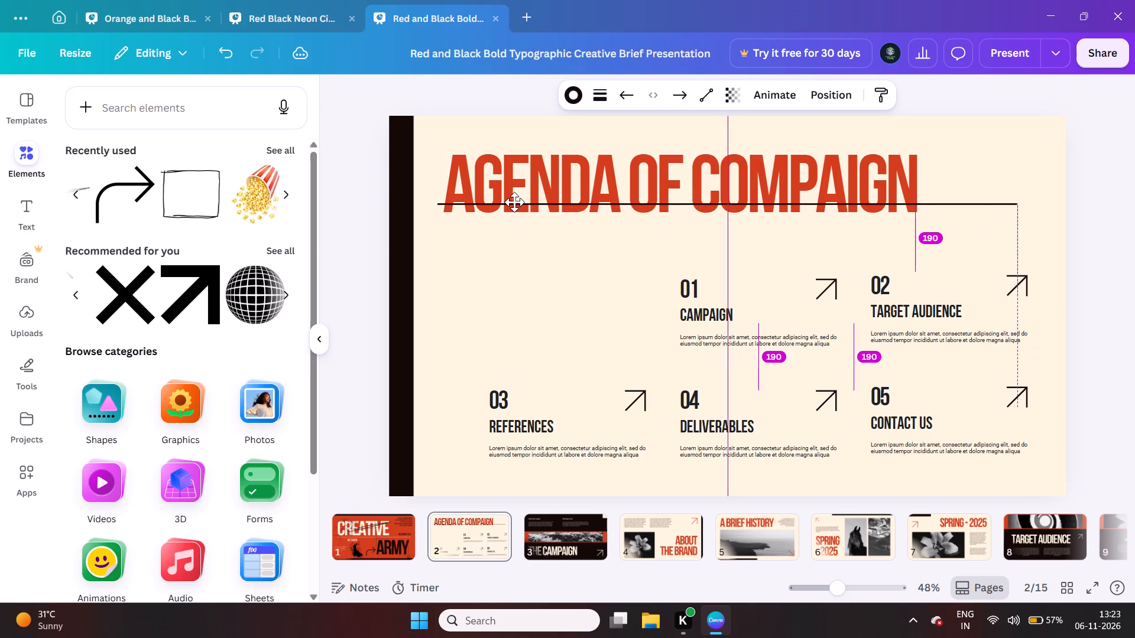
left_click(361, 232)
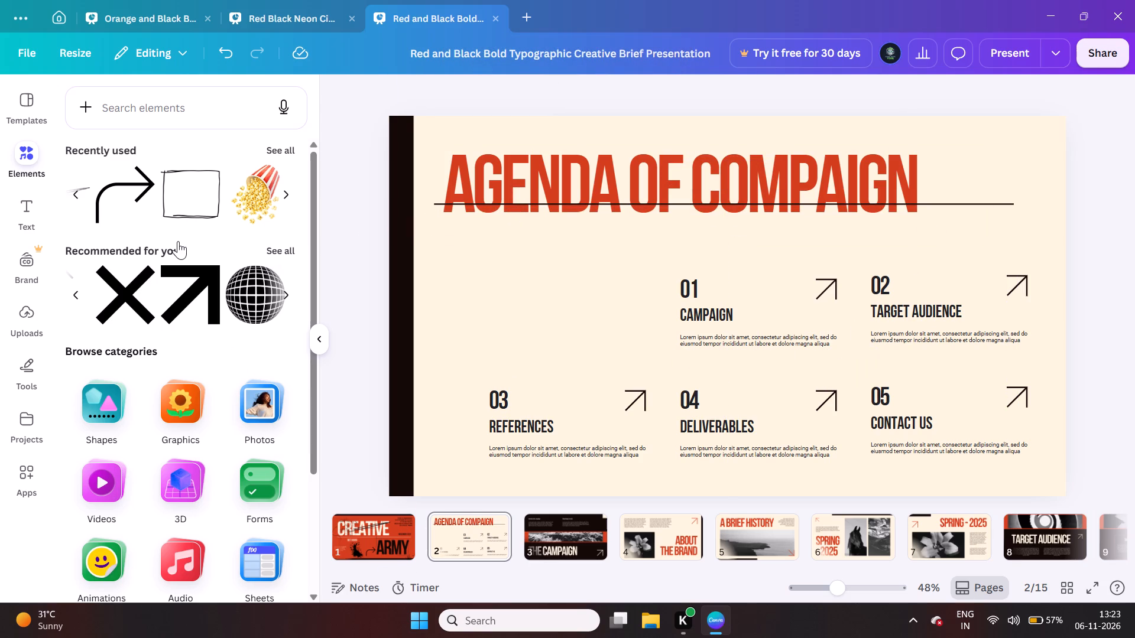
scroll(178, 241, "right", 1)
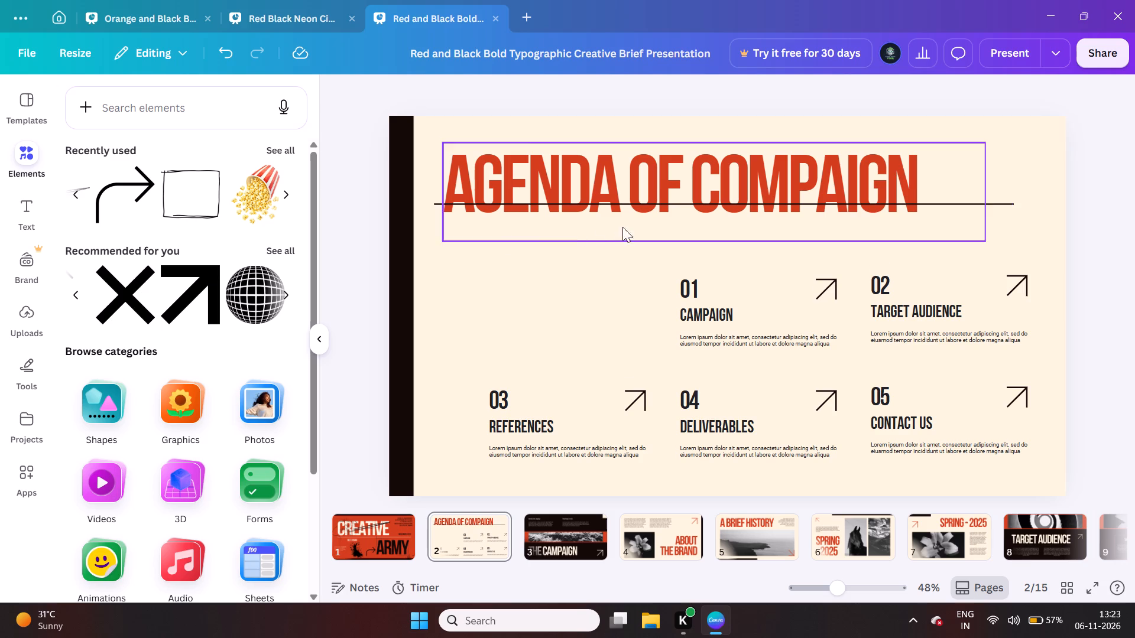
left_click(989, 203)
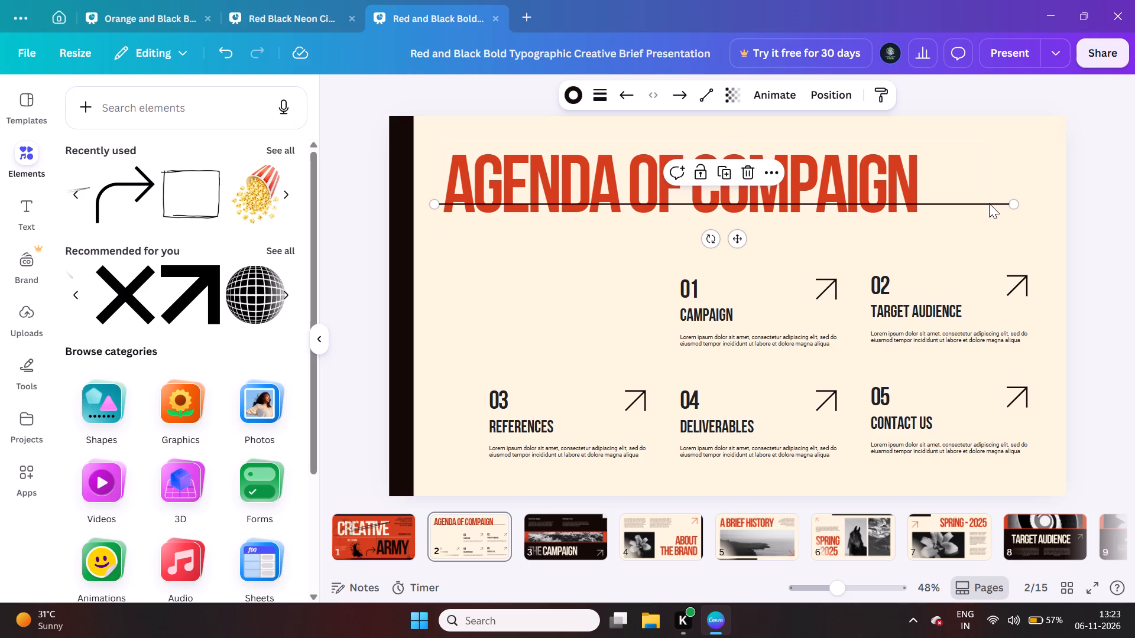
key("ctrl+c")
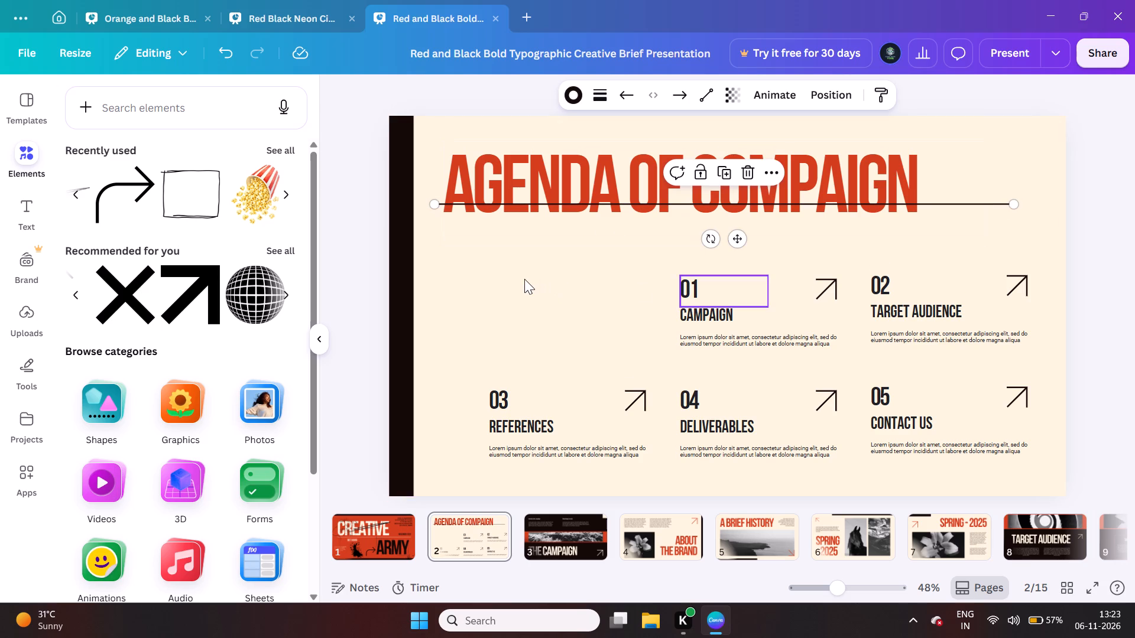
left_click(524, 279)
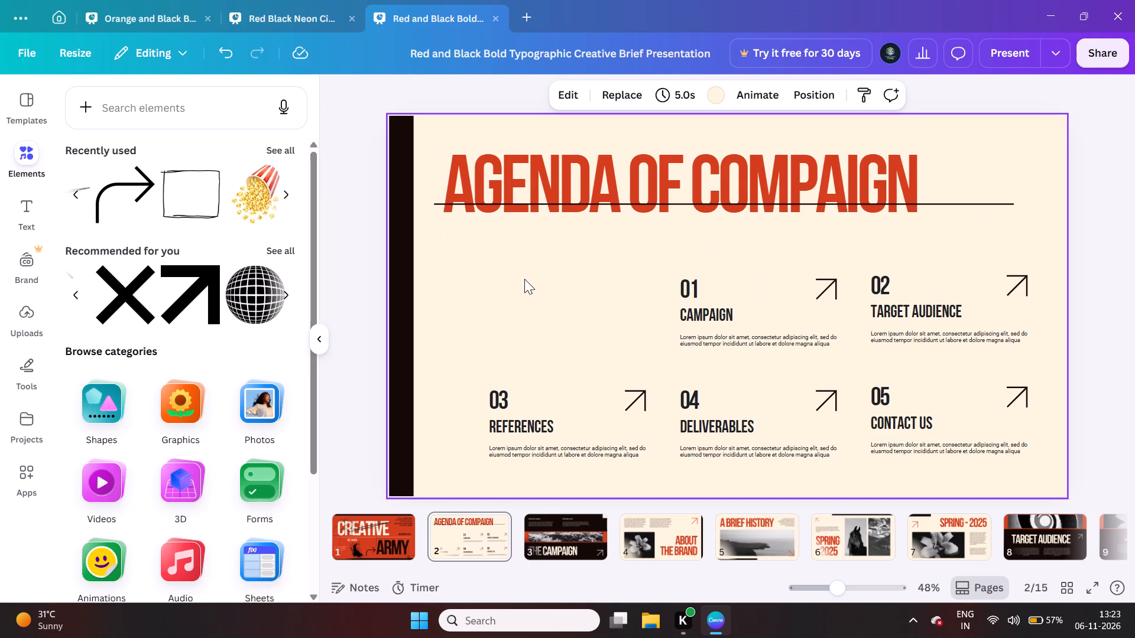
key("ctrl+v")
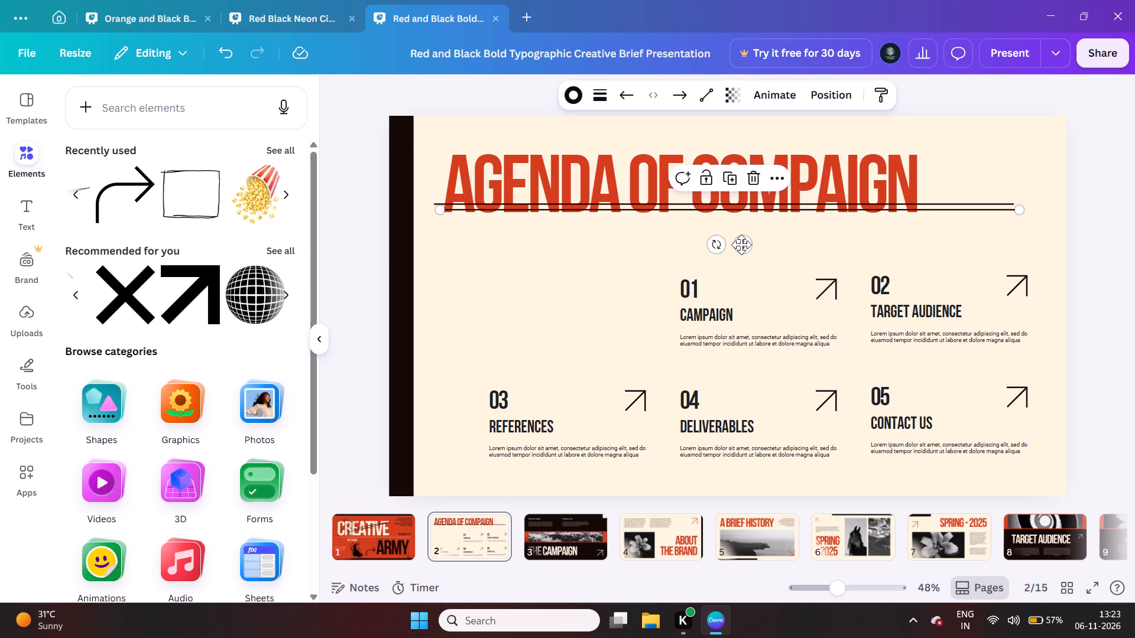
Position the copied rule across the upper part of the title's letters, offset slightly sideways from the lower rule.
left_click_drag(748, 242, 745, 195)
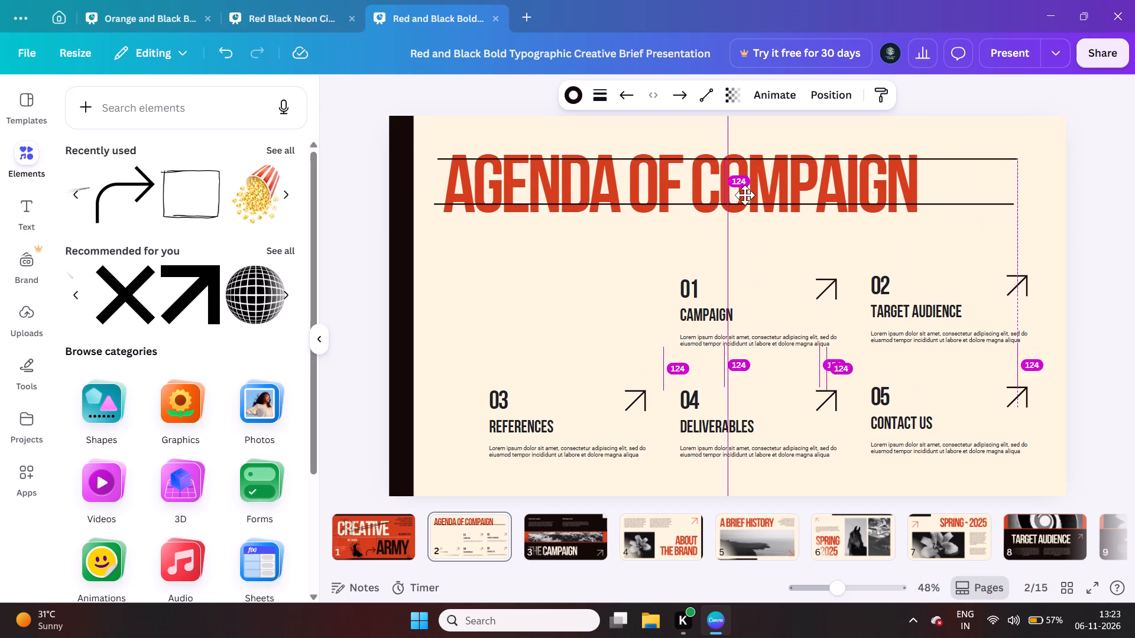
left_click_drag(745, 195, 741, 203)
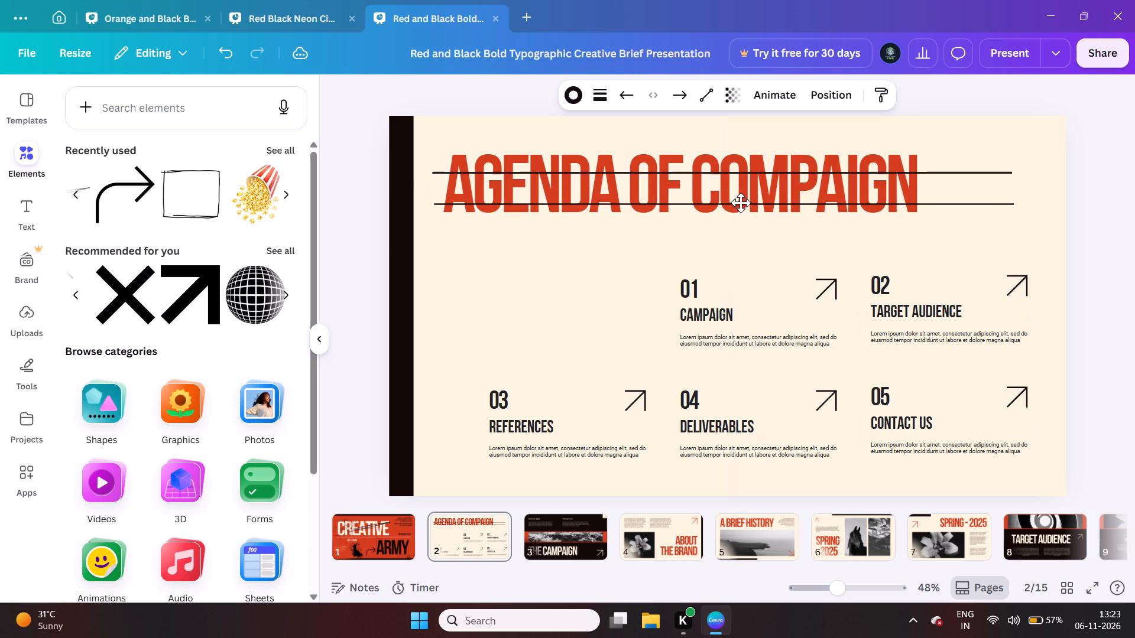
left_click_drag(741, 203, 737, 203)
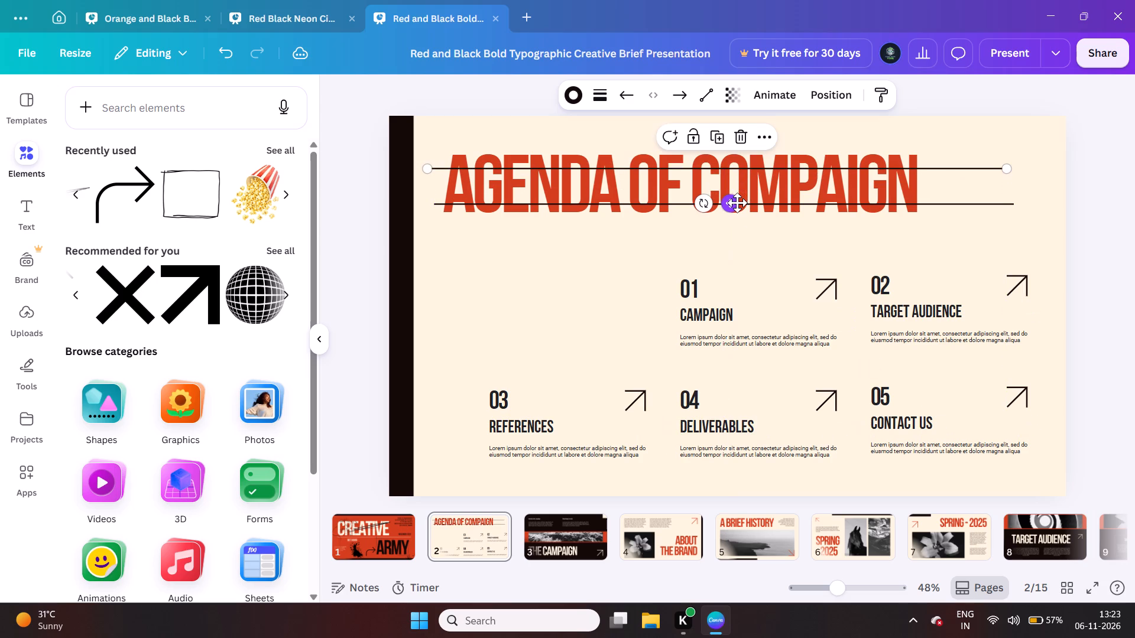
left_click(1128, 147)
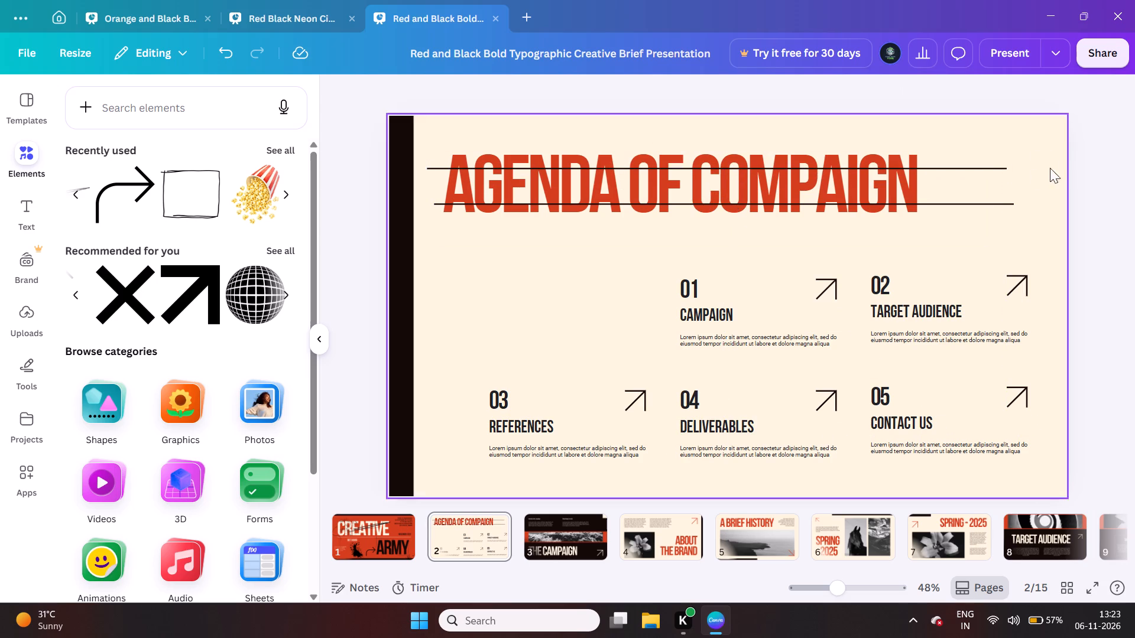
left_click_drag(894, 168, 889, 161)
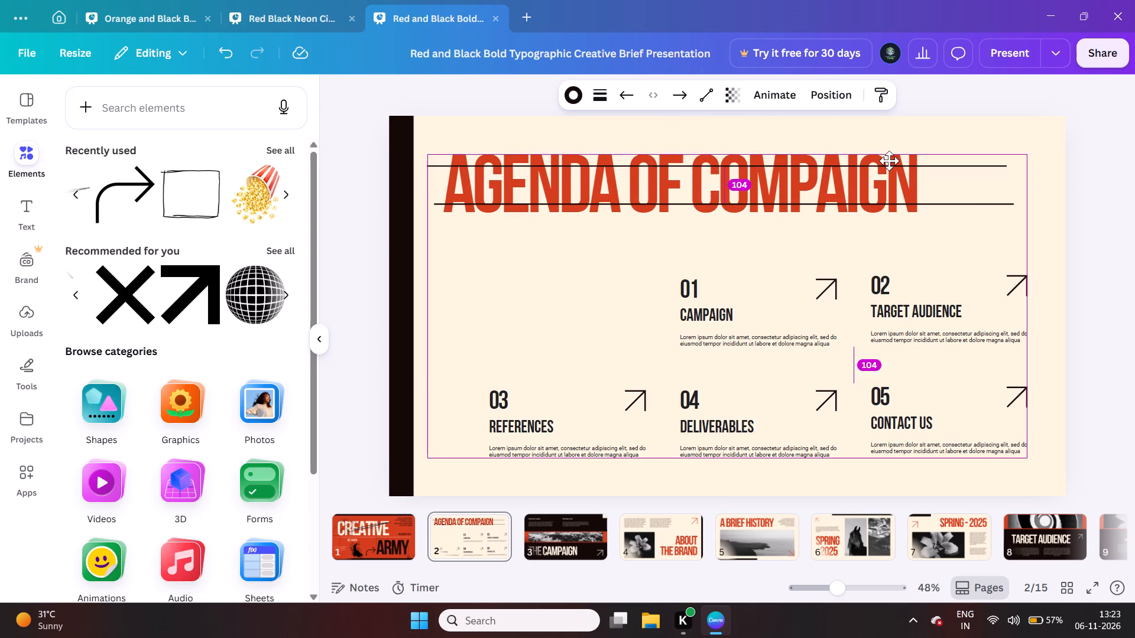
left_click_drag(889, 161, 889, 161)
left_click(889, 161)
left_click_drag(889, 161, 888, 172)
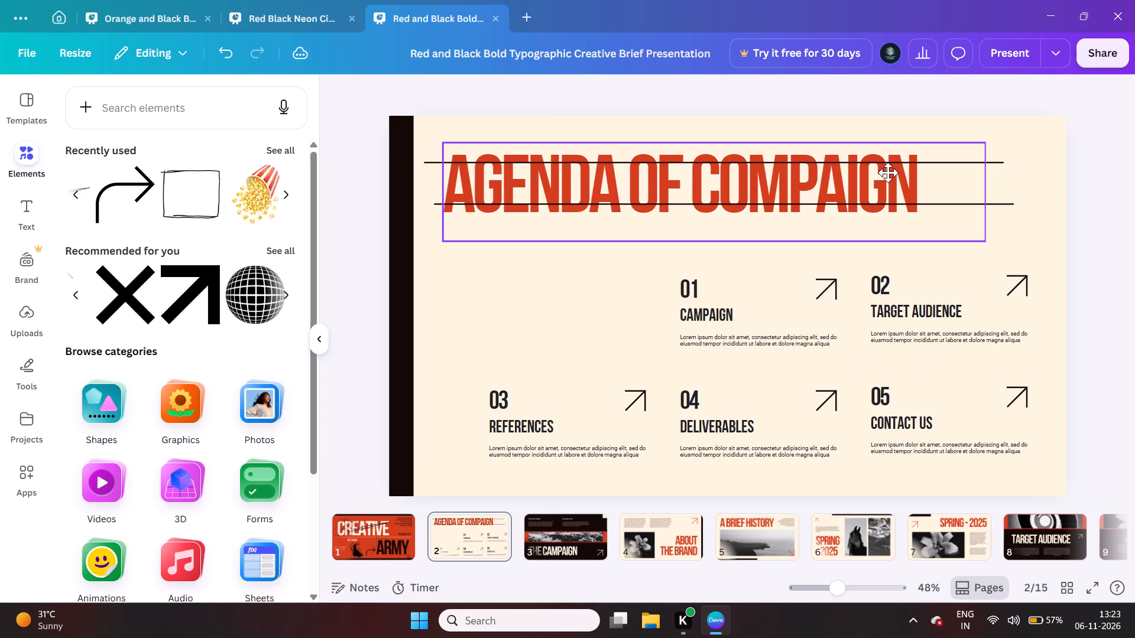
left_click_drag(888, 172, 880, 167)
left_click(880, 167)
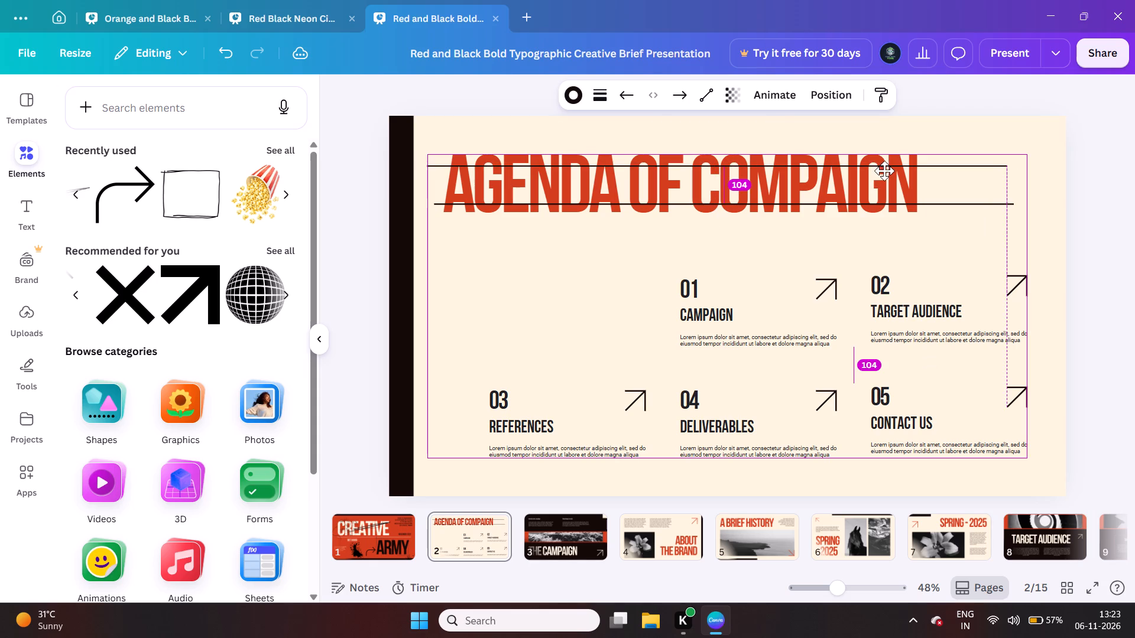
left_click(1113, 96)
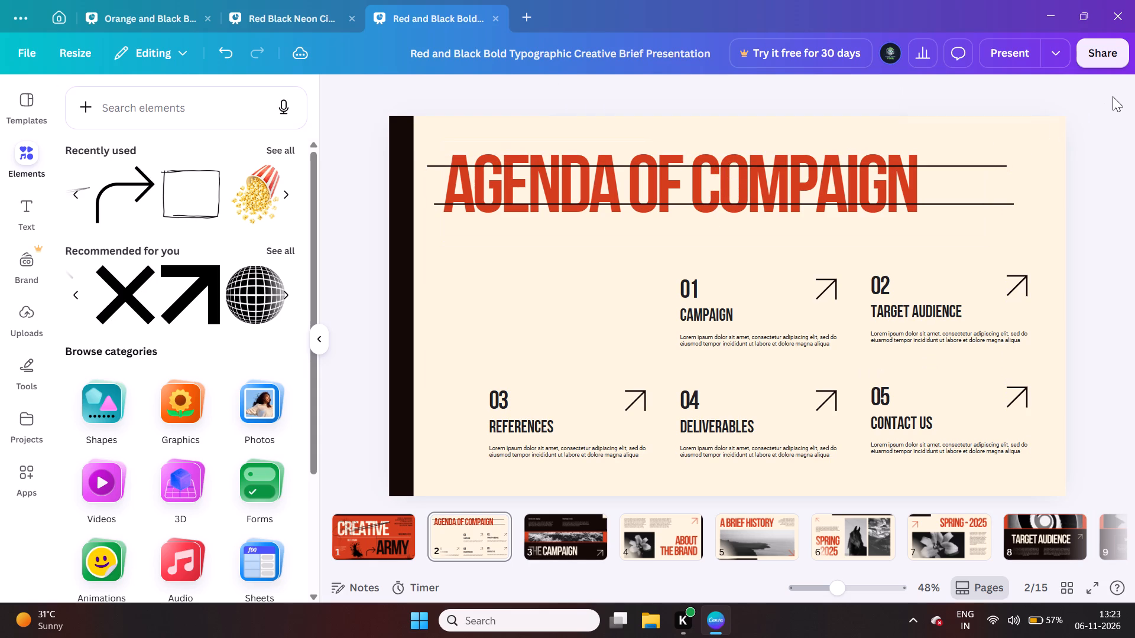
Add the black wireframe globe graphic to the Agenda page and size it to fit the empty space before item 01.
scroll(248, 206, "left", 2)
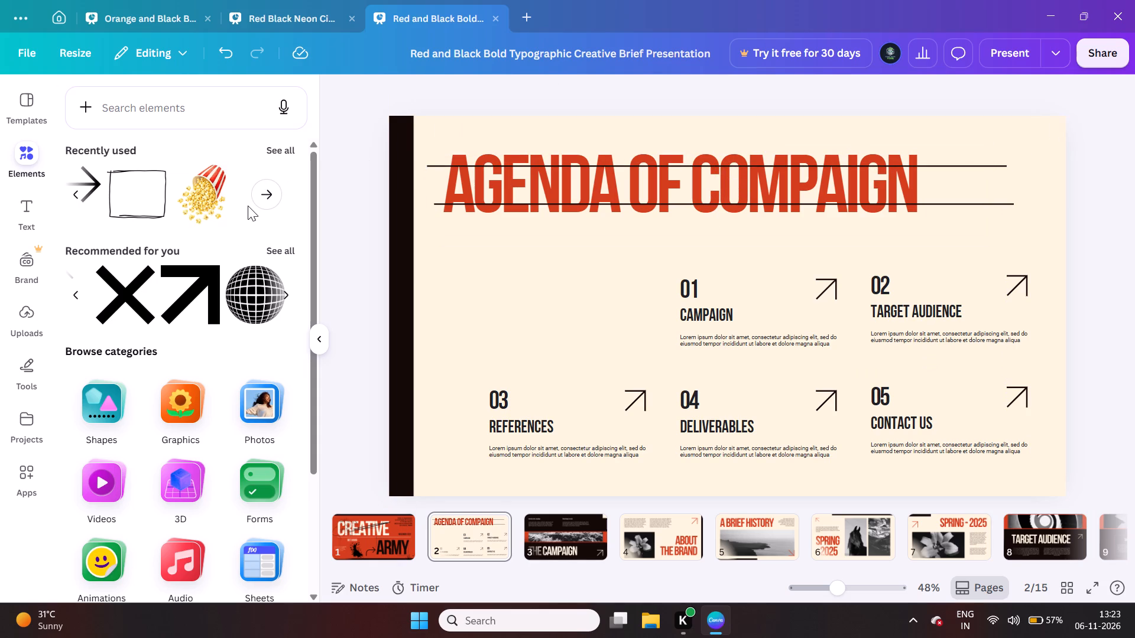
scroll(248, 206, "up", 1)
left_click(249, 296)
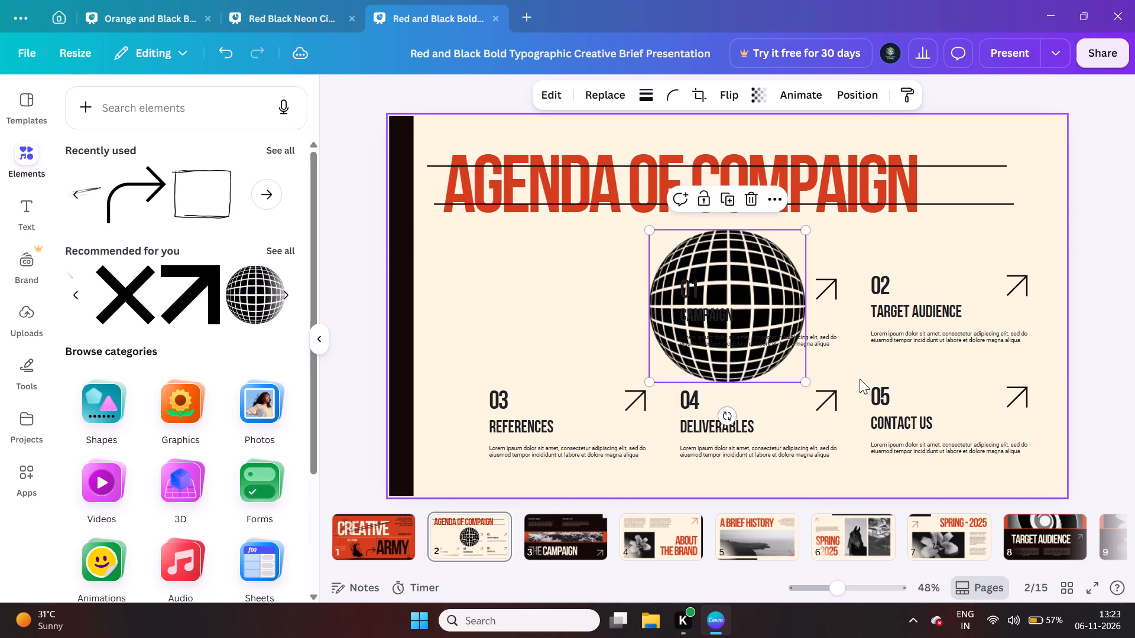
left_click_drag(803, 381, 677, 331)
left_click_drag(685, 261, 501, 301)
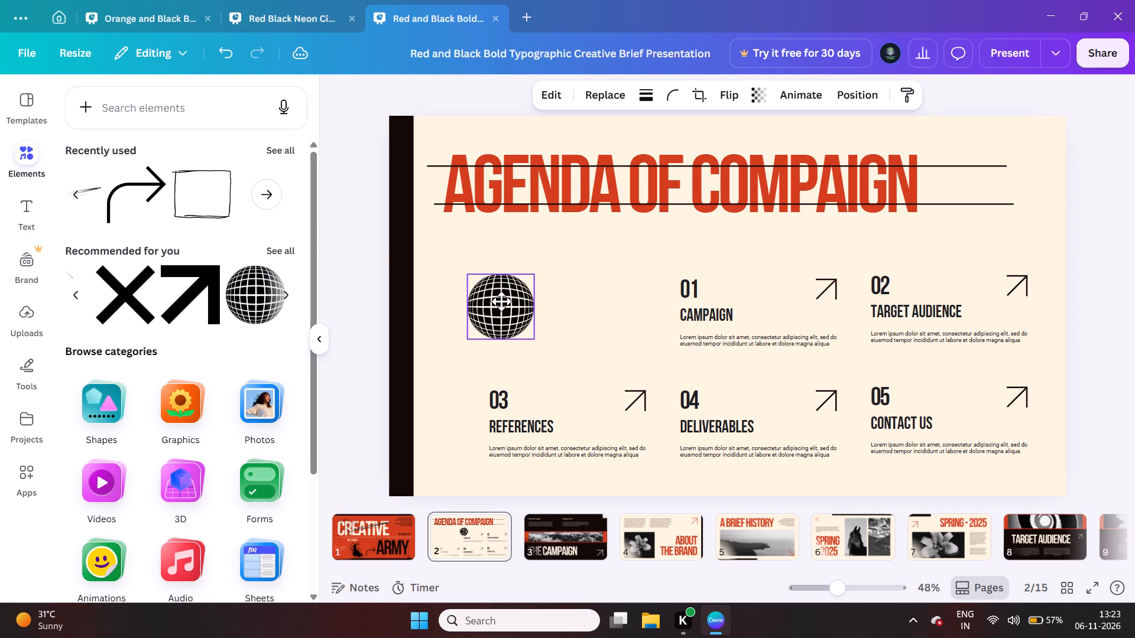
left_click_drag(501, 301, 481, 315)
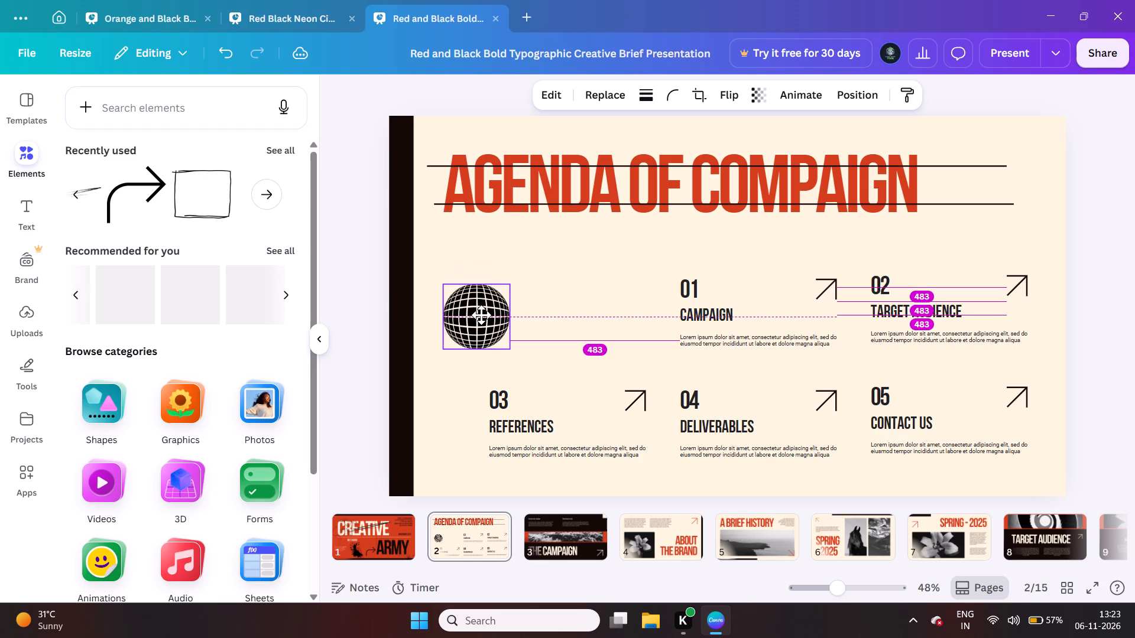
left_click_drag(481, 315, 483, 320)
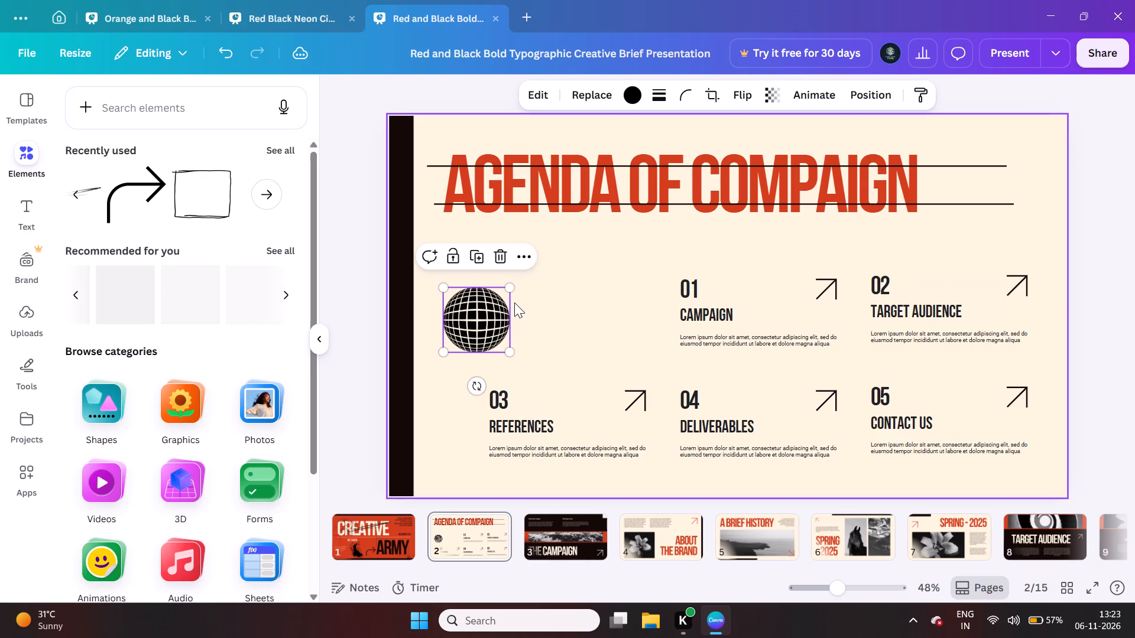
left_click_drag(510, 287, 563, 252)
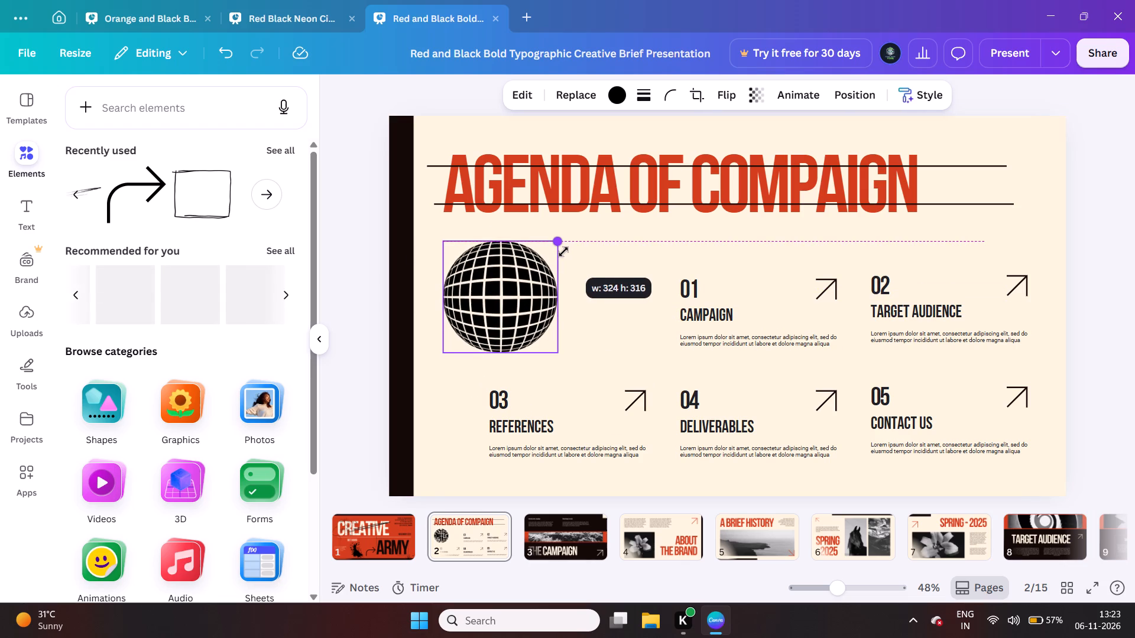
left_click_drag(563, 252, 553, 259)
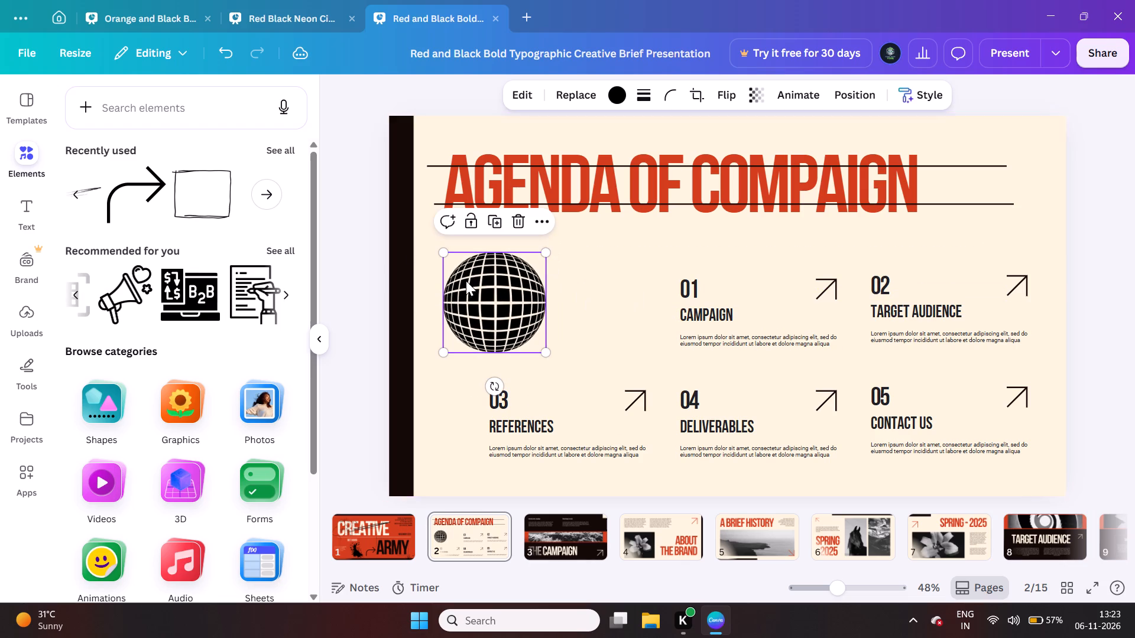
left_click(377, 281)
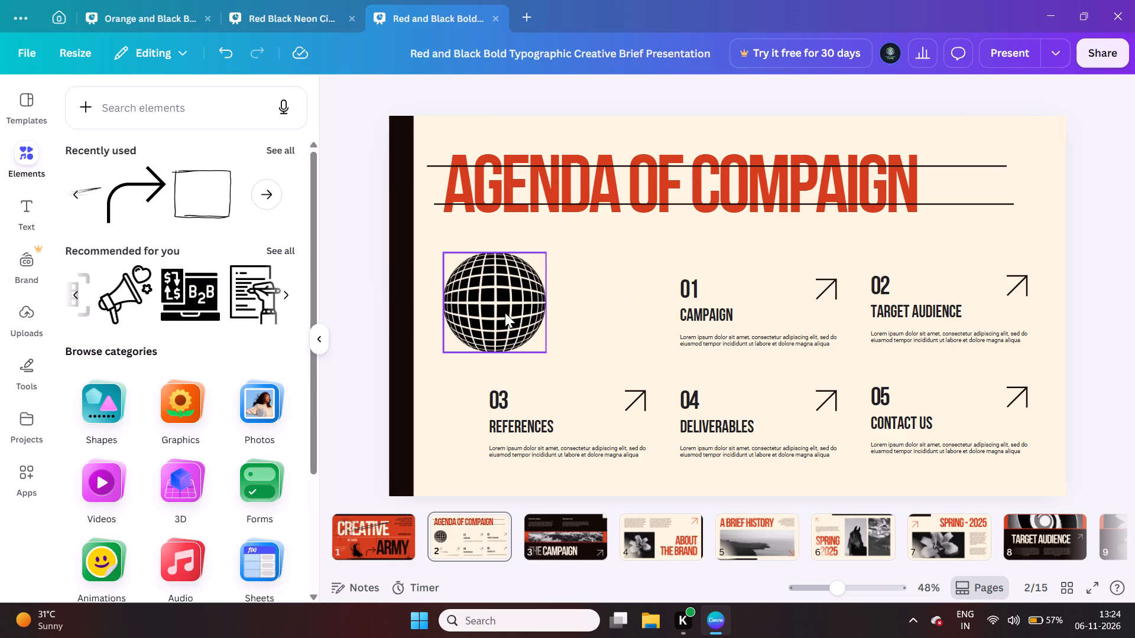
Reposition the globe so it sits above item 03, between the title and the second row of agenda items.
left_click_drag(505, 313, 579, 307)
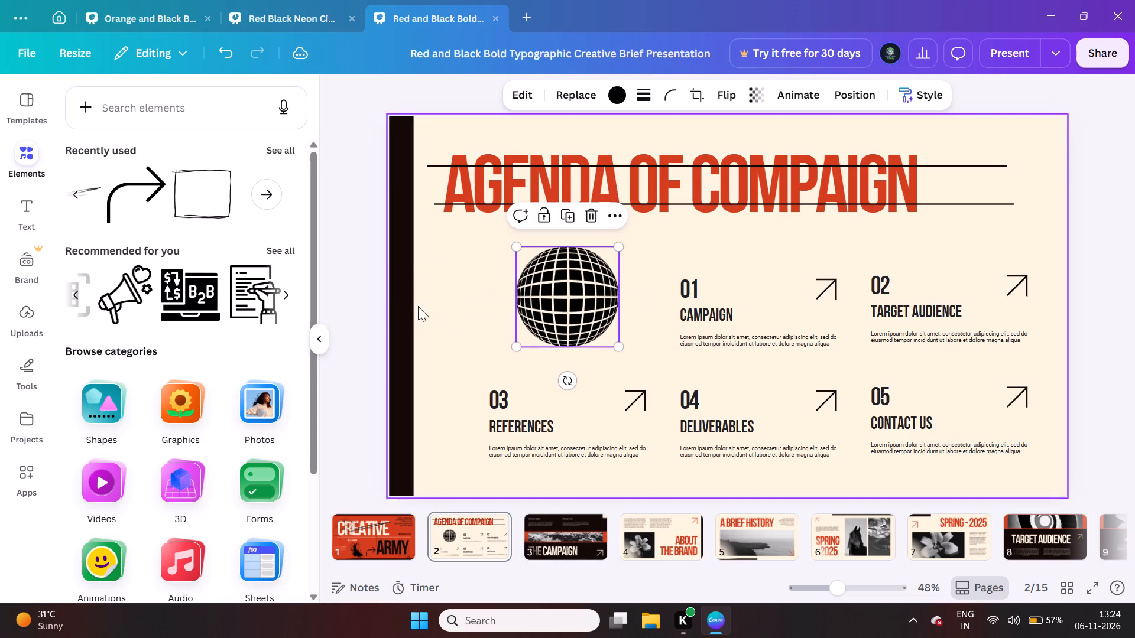
left_click(378, 298)
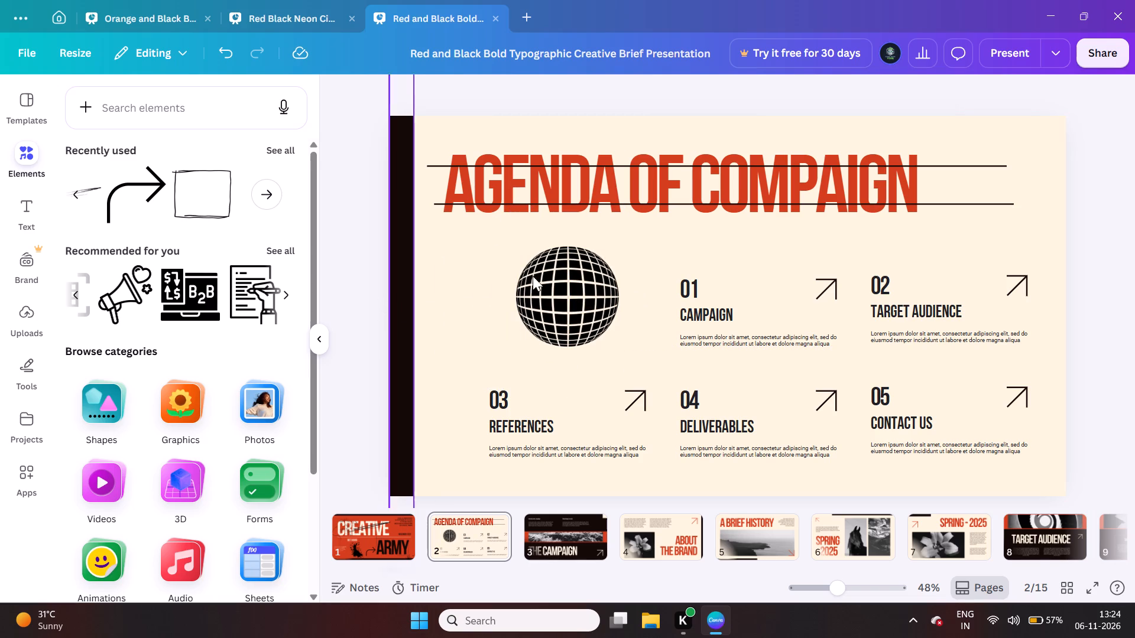
left_click_drag(573, 269, 512, 269)
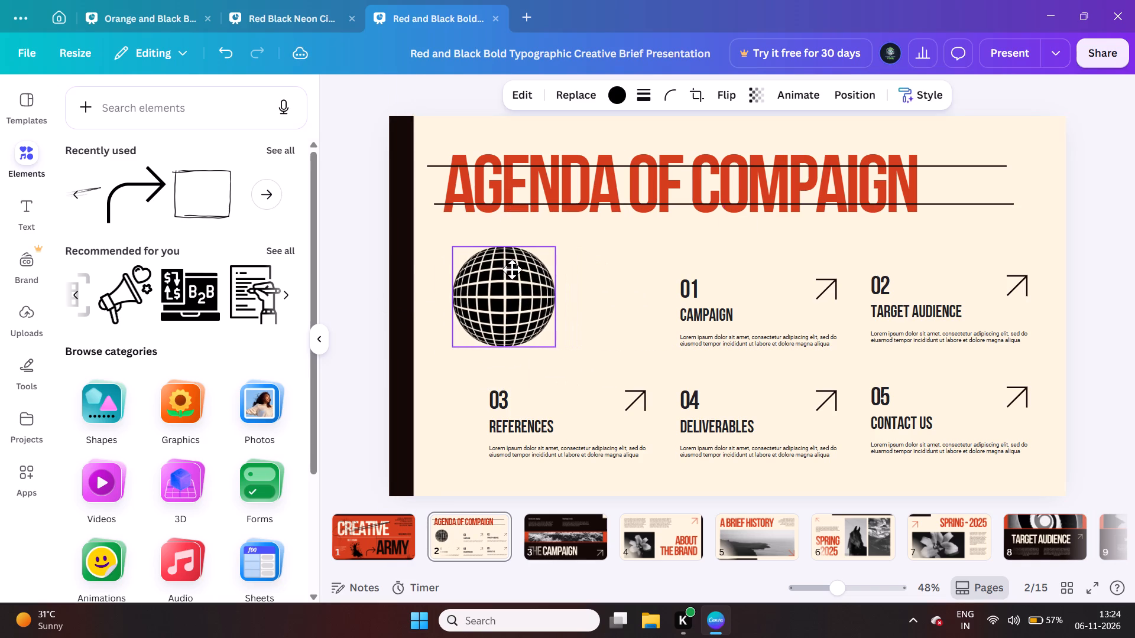
left_click_drag(512, 269, 533, 266)
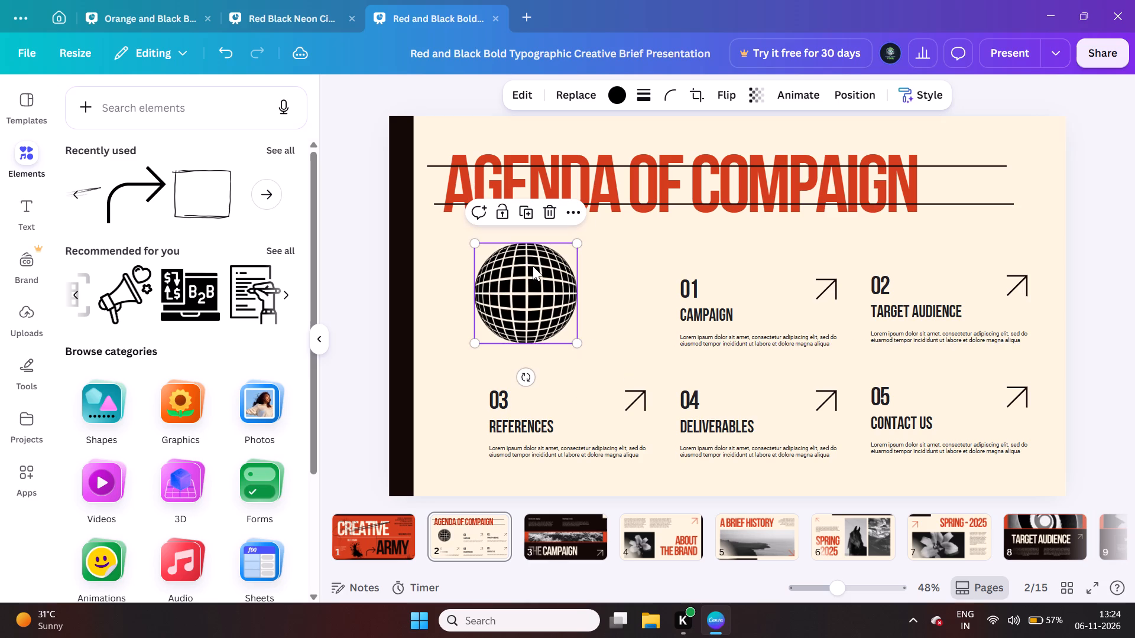
left_click(358, 217)
left_click(358, 217)
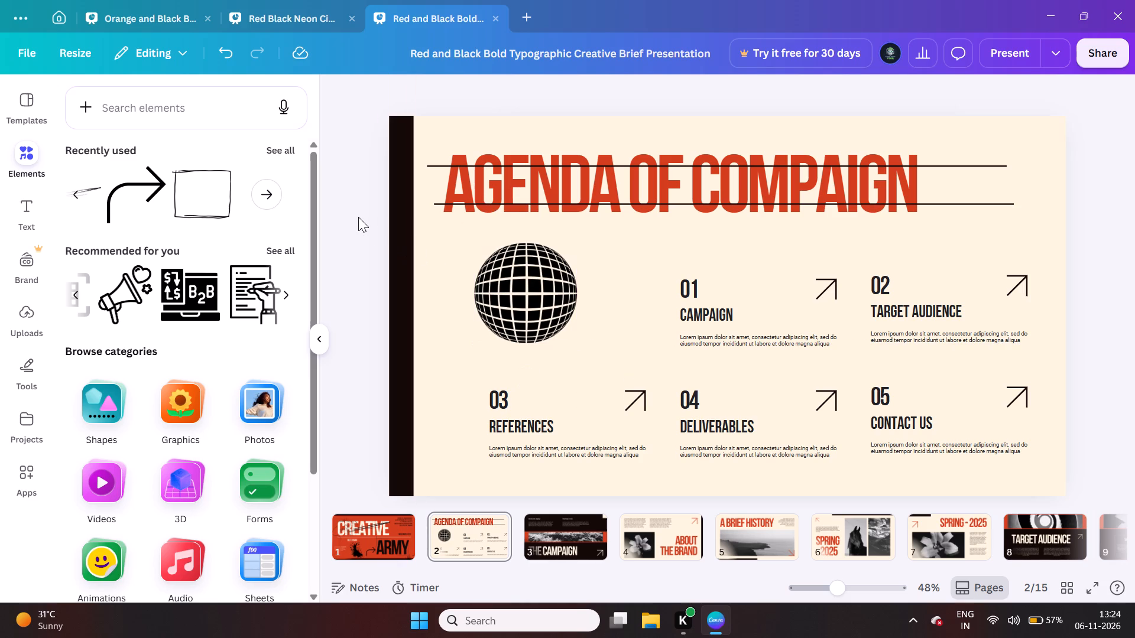
left_click(358, 217)
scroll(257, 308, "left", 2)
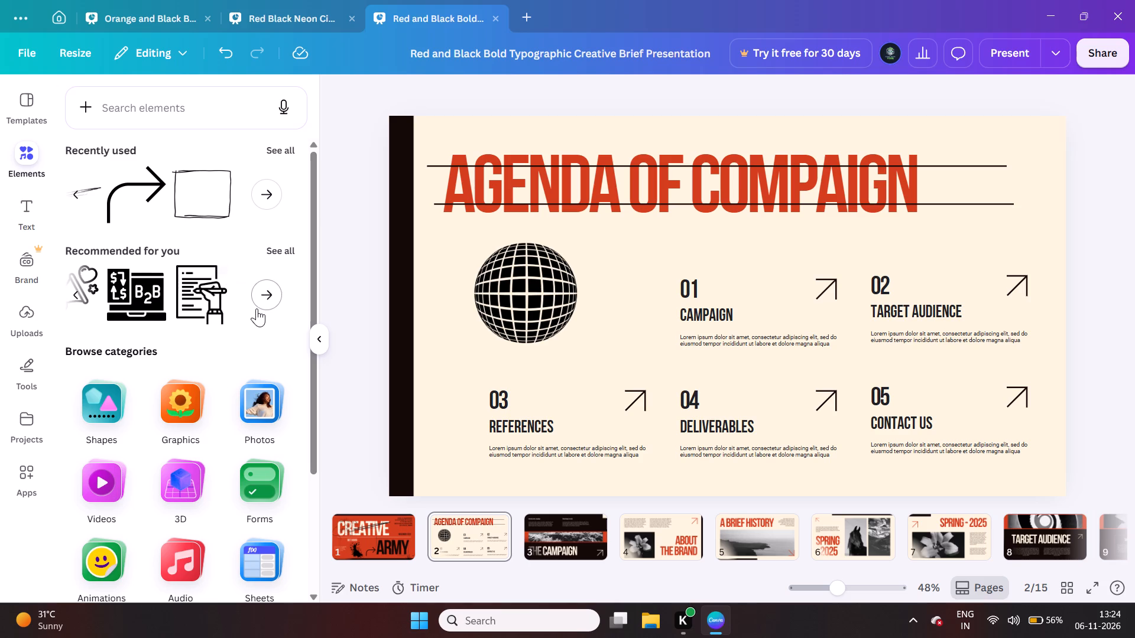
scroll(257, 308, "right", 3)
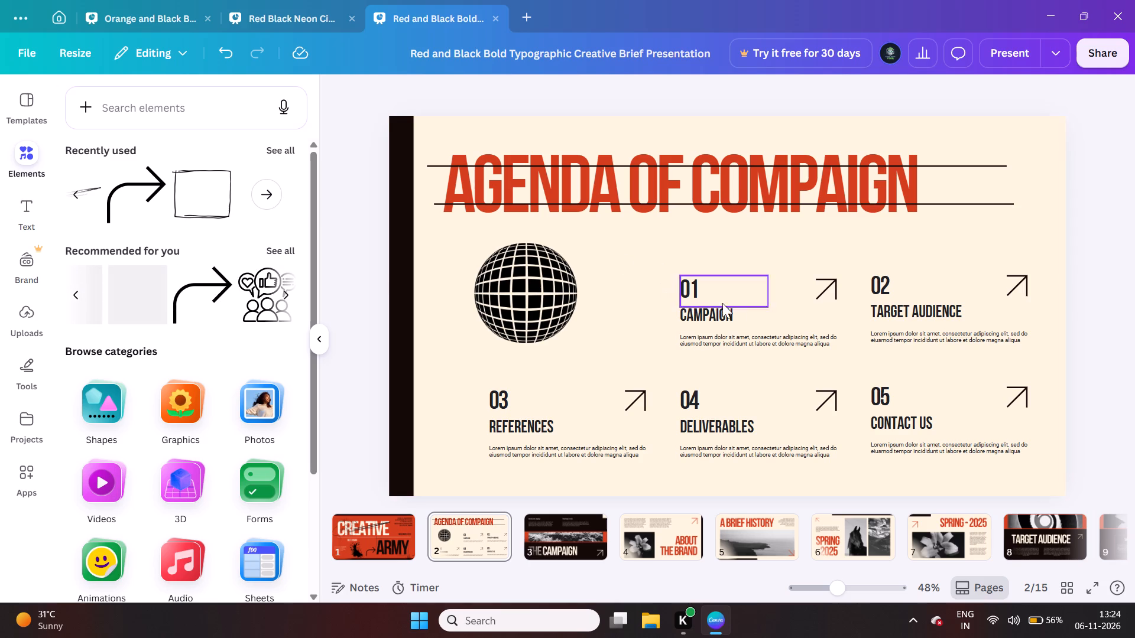
Move agenda items 01 and 02 together, with their arrows and text, closer to the globe and slightly up.
left_click_drag(673, 266, 753, 334)
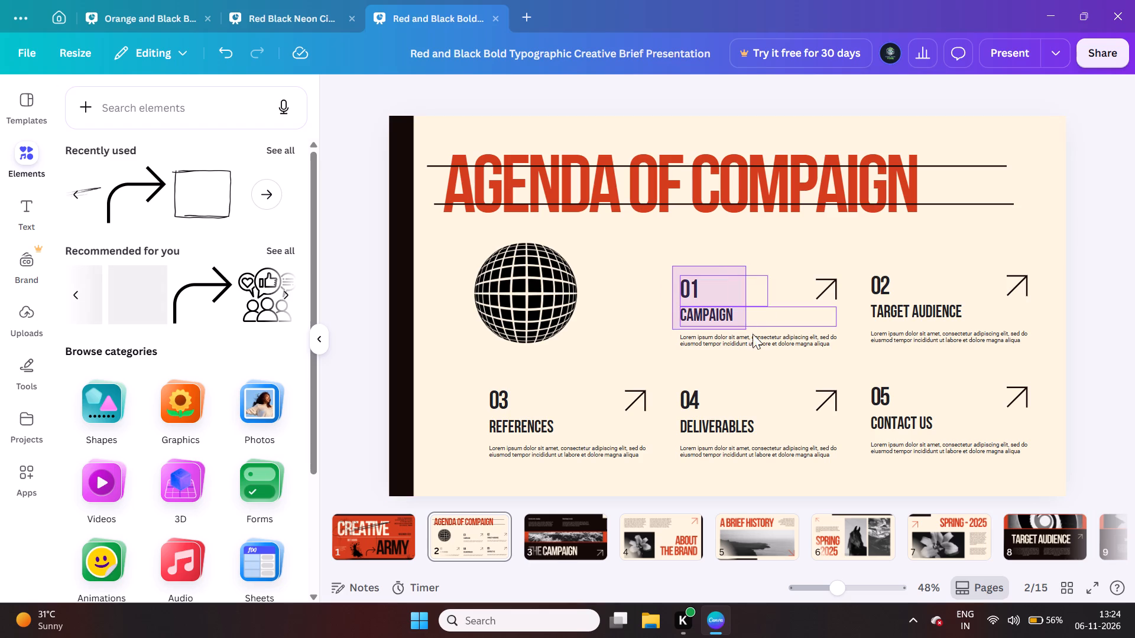
left_click_drag(753, 334, 1120, 355)
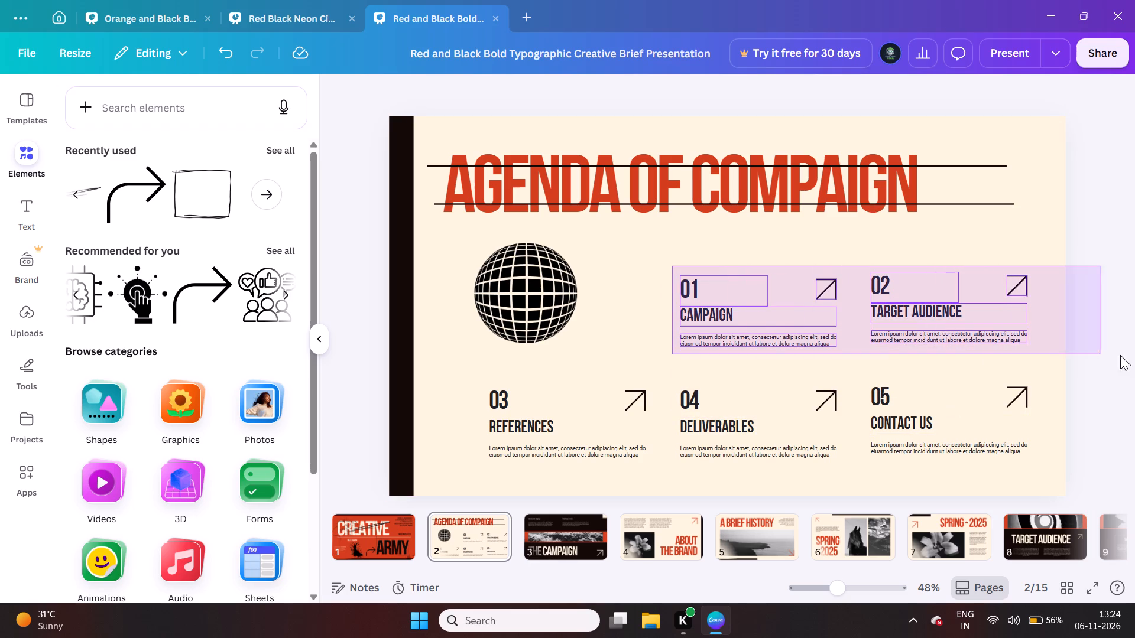
left_click_drag(1120, 355, 1046, 350)
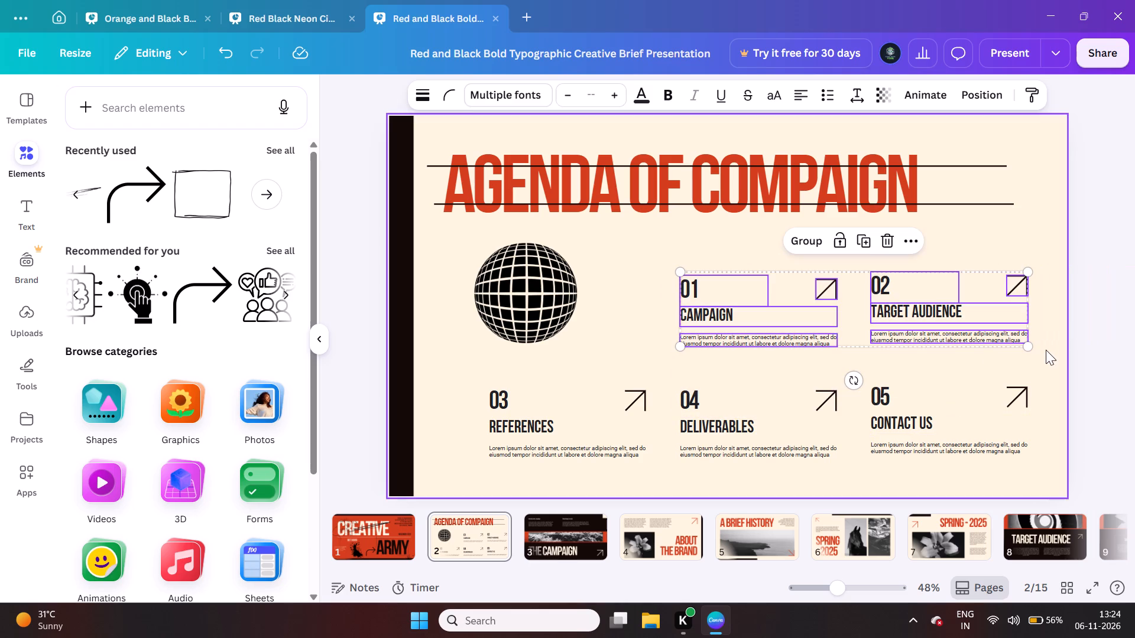
left_click_drag(852, 314, 773, 315)
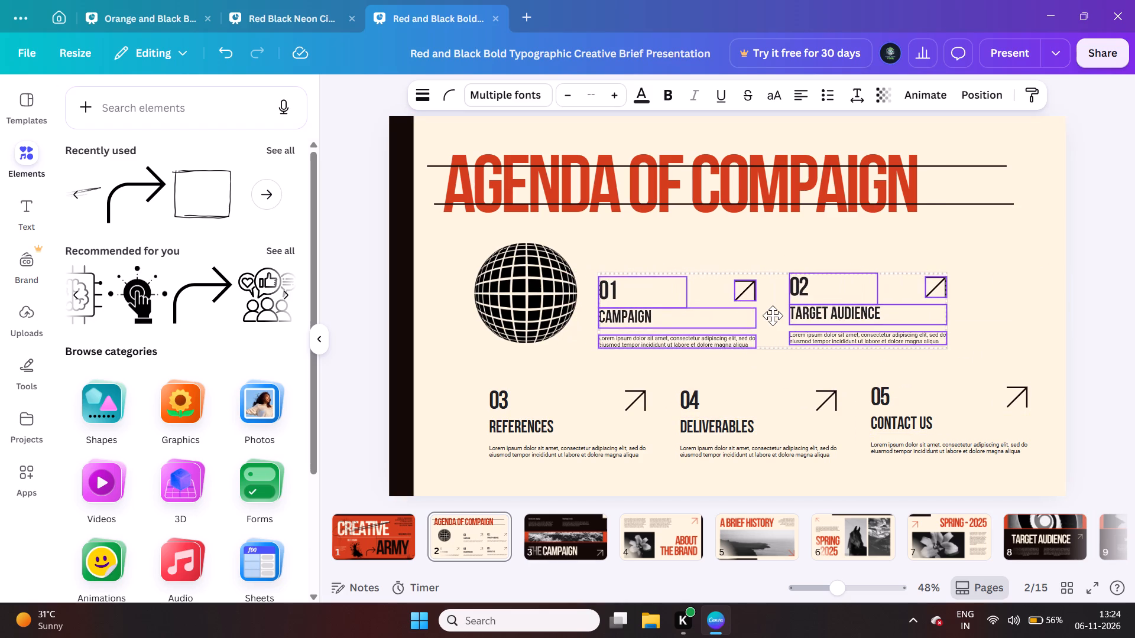
left_click_drag(773, 315, 766, 306)
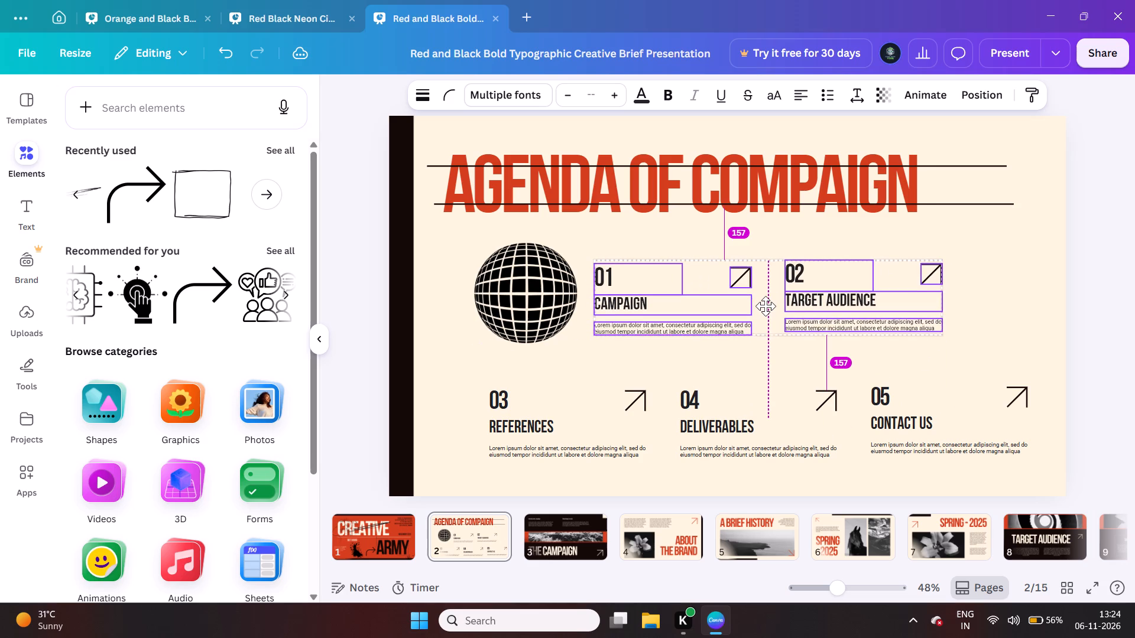
left_click_drag(766, 306, 767, 300)
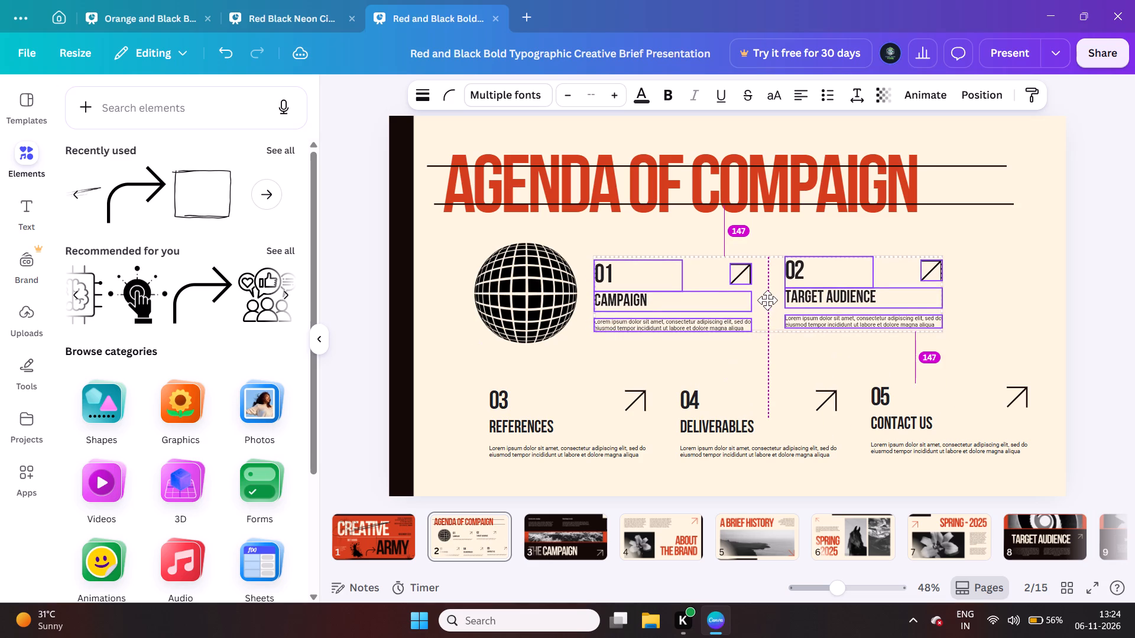
left_click_drag(767, 300, 768, 305)
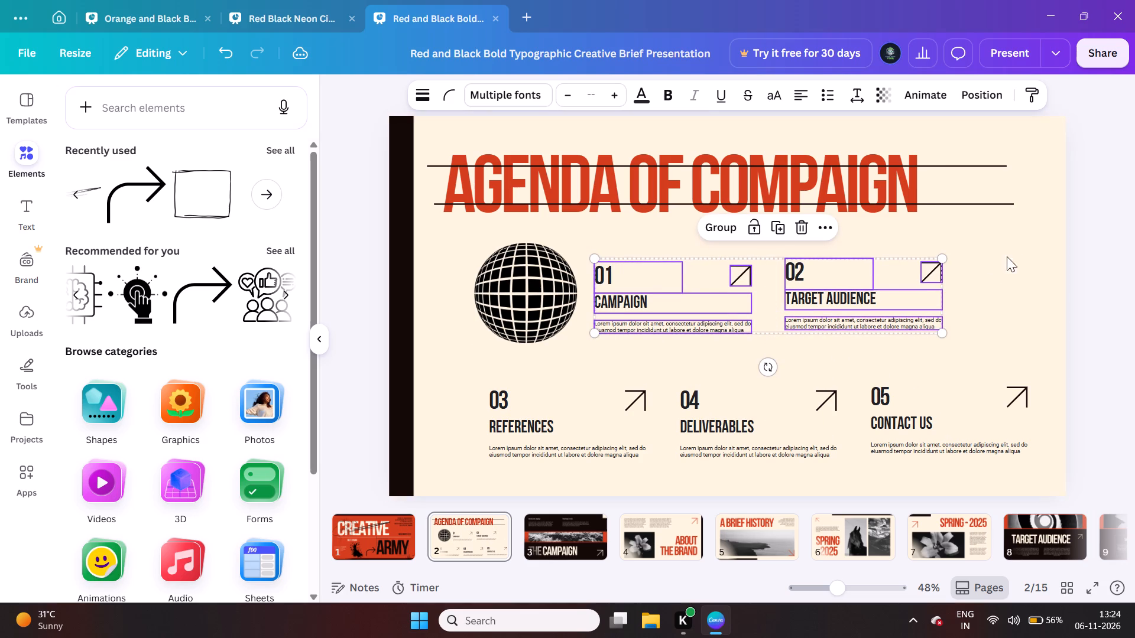
left_click(1030, 246)
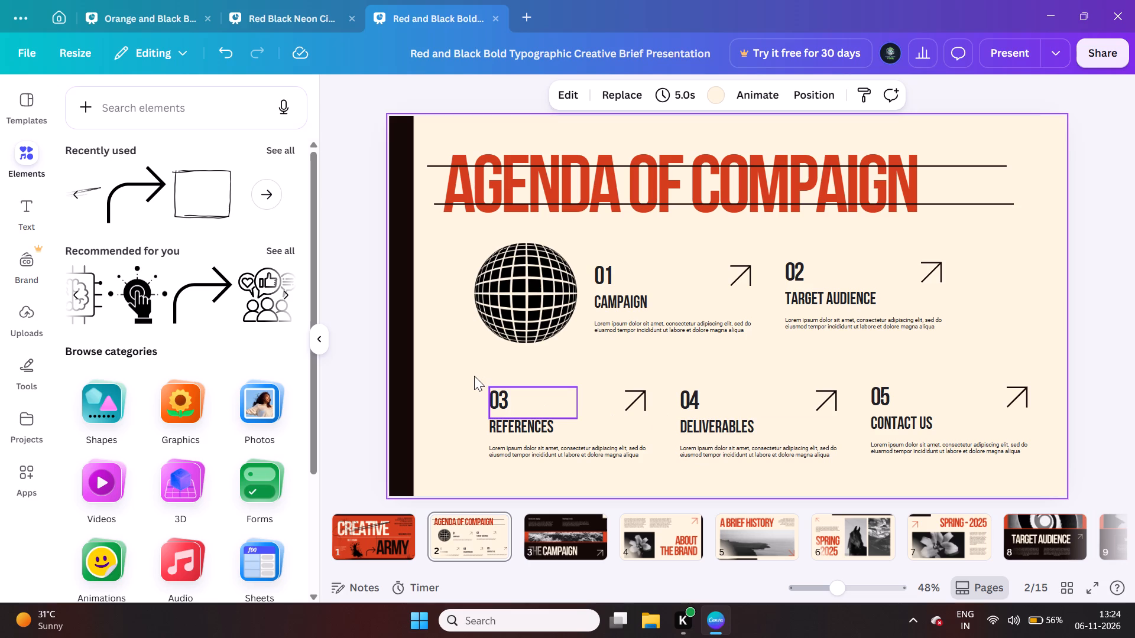
Move agenda items 03, 04 and 05 together up and slightly sideways so item 03 lines up with the globe's outer edge.
left_click_drag(474, 376, 1123, 479)
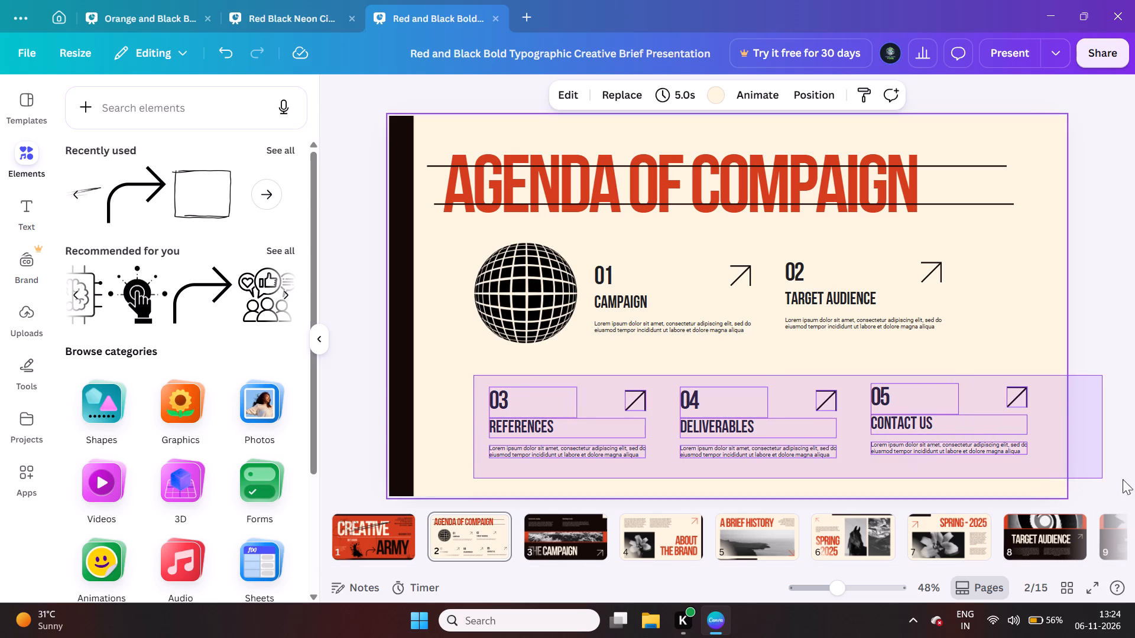
left_click_drag(1123, 479, 1016, 450)
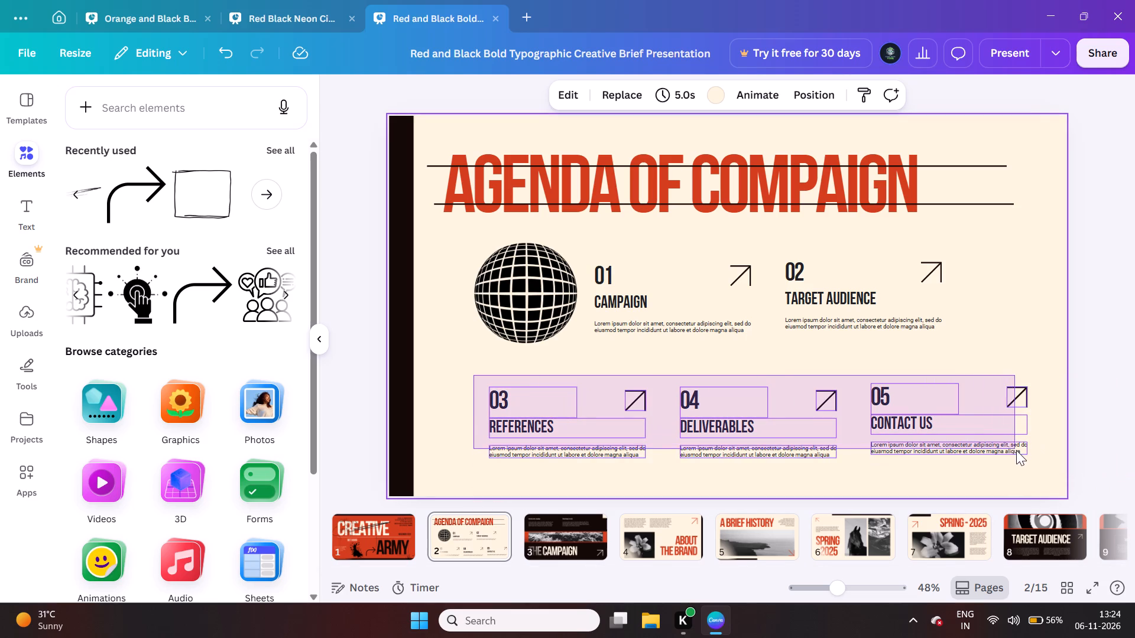
left_click_drag(1016, 450, 1038, 468)
left_click_drag(796, 417, 793, 400)
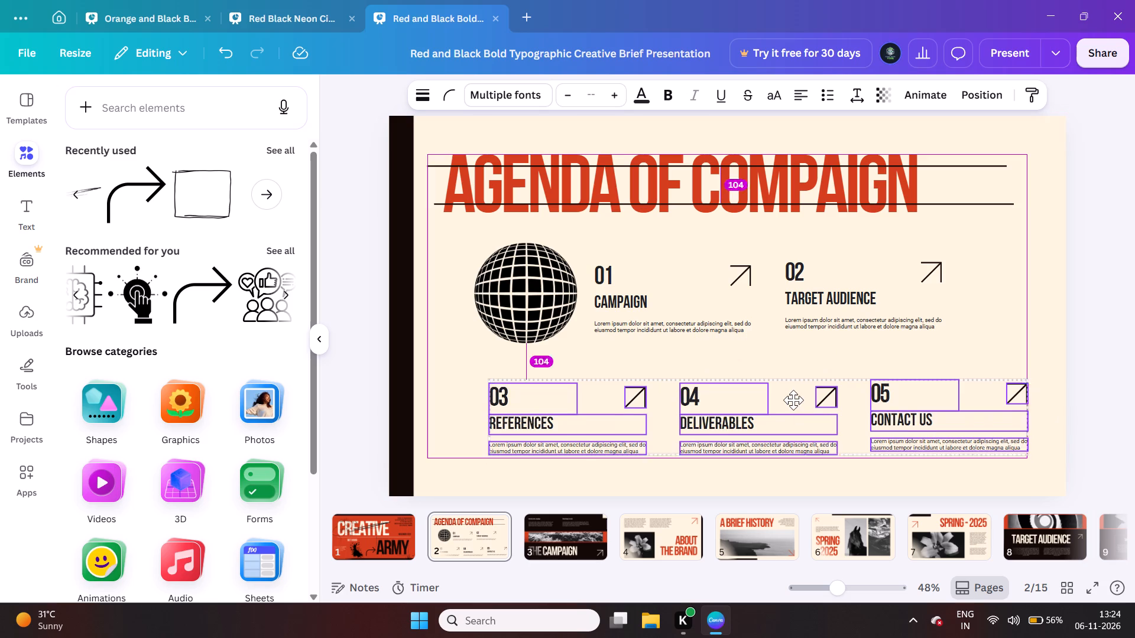
left_click_drag(793, 400, 783, 393)
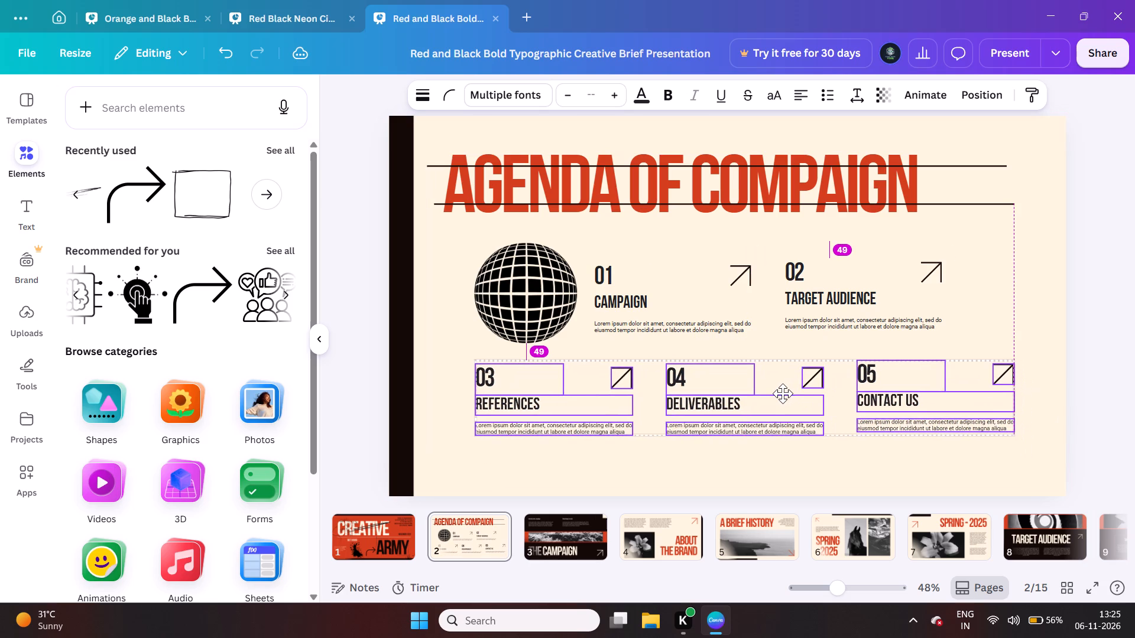
left_click_drag(783, 393, 783, 396)
left_click(1120, 275)
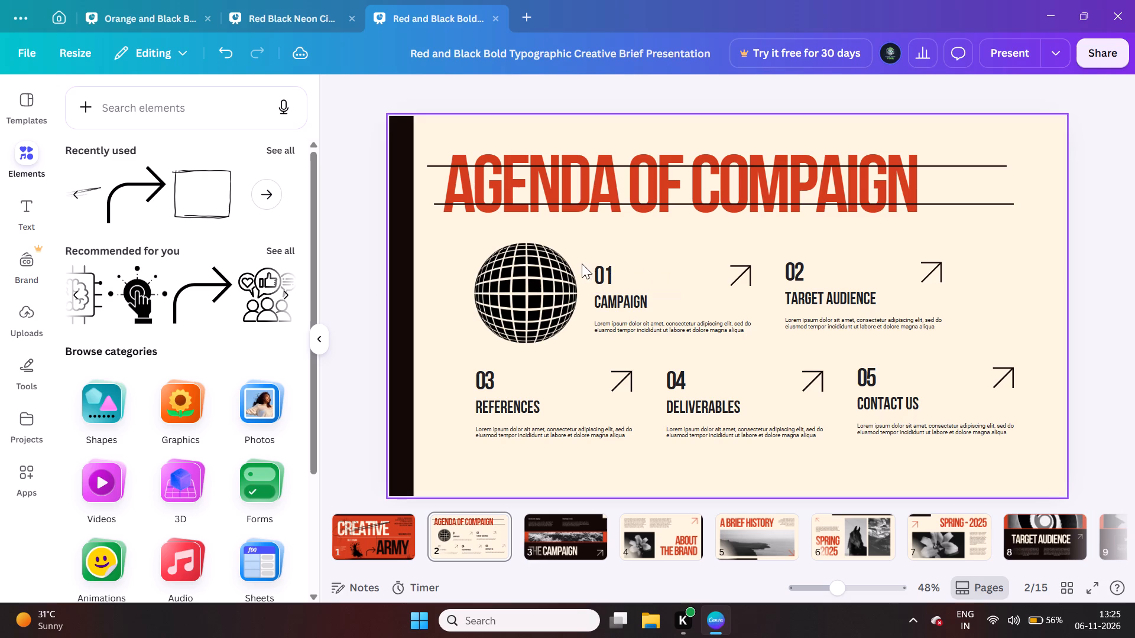
Nudge agenda items 01 and 02 together slightly away from the globe and a little higher.
left_click_drag(593, 256, 852, 329)
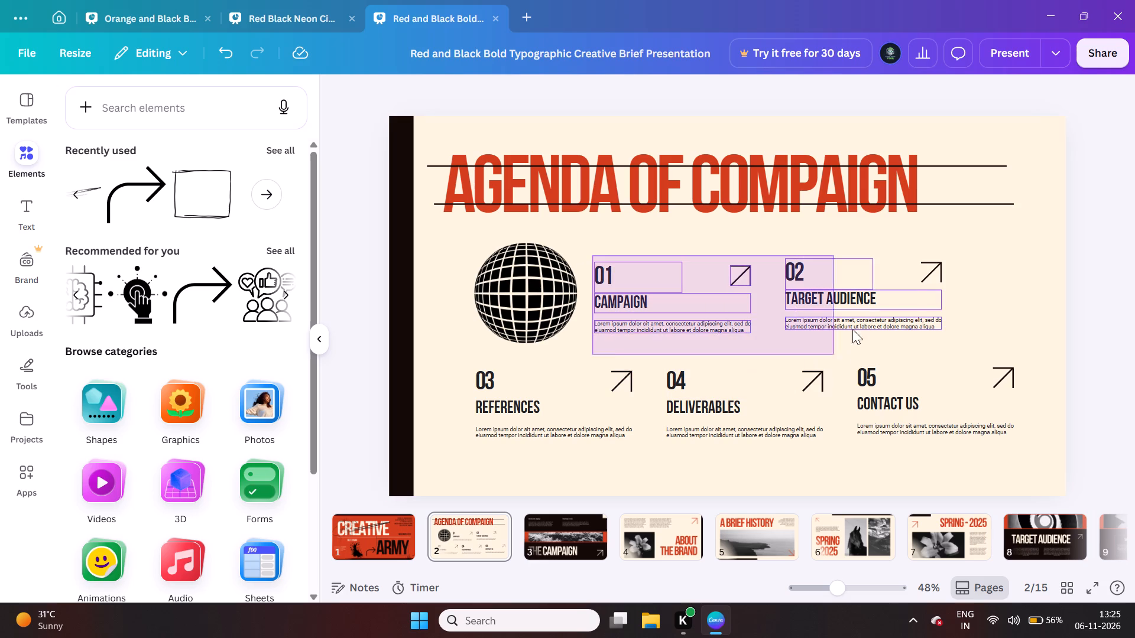
left_click_drag(852, 329, 948, 344)
left_click_drag(772, 301, 781, 301)
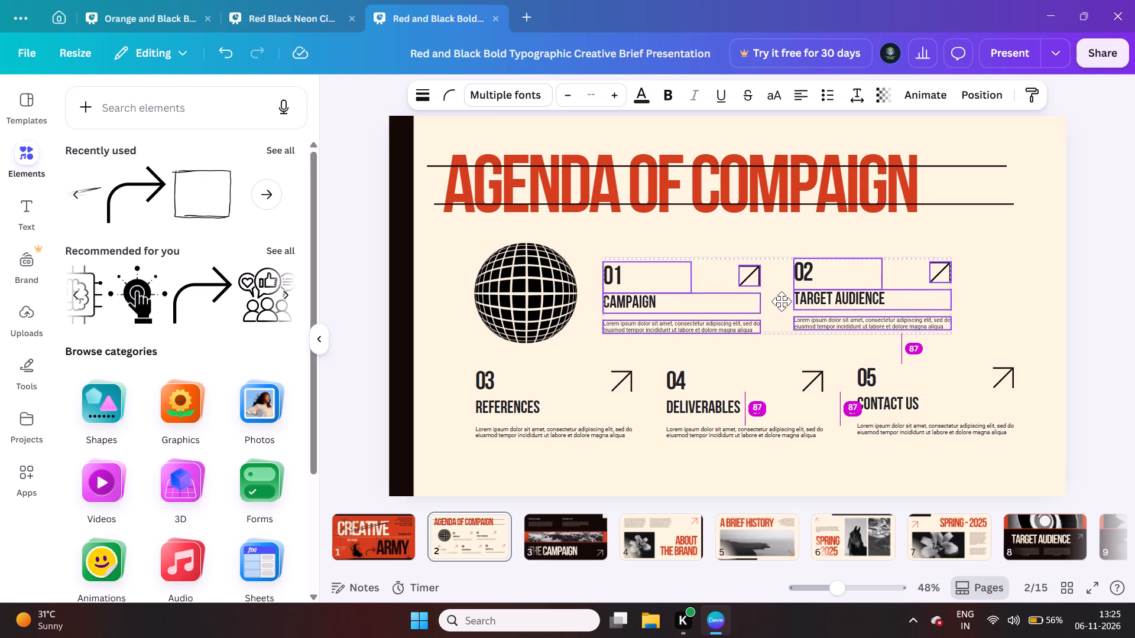
left_click_drag(781, 301, 782, 300)
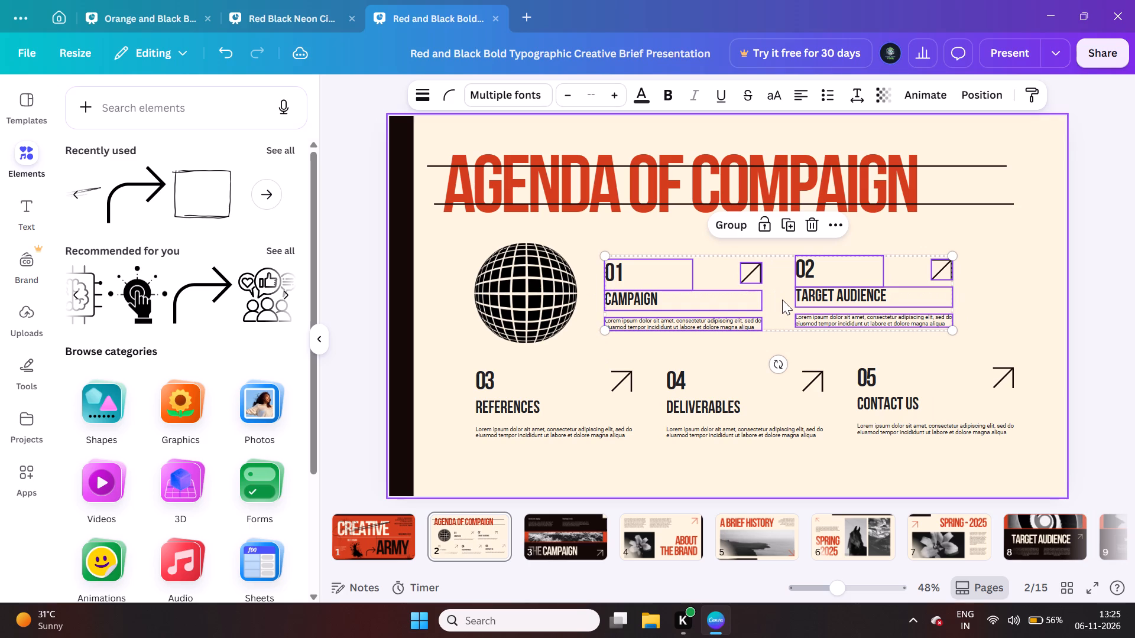
left_click(1031, 283)
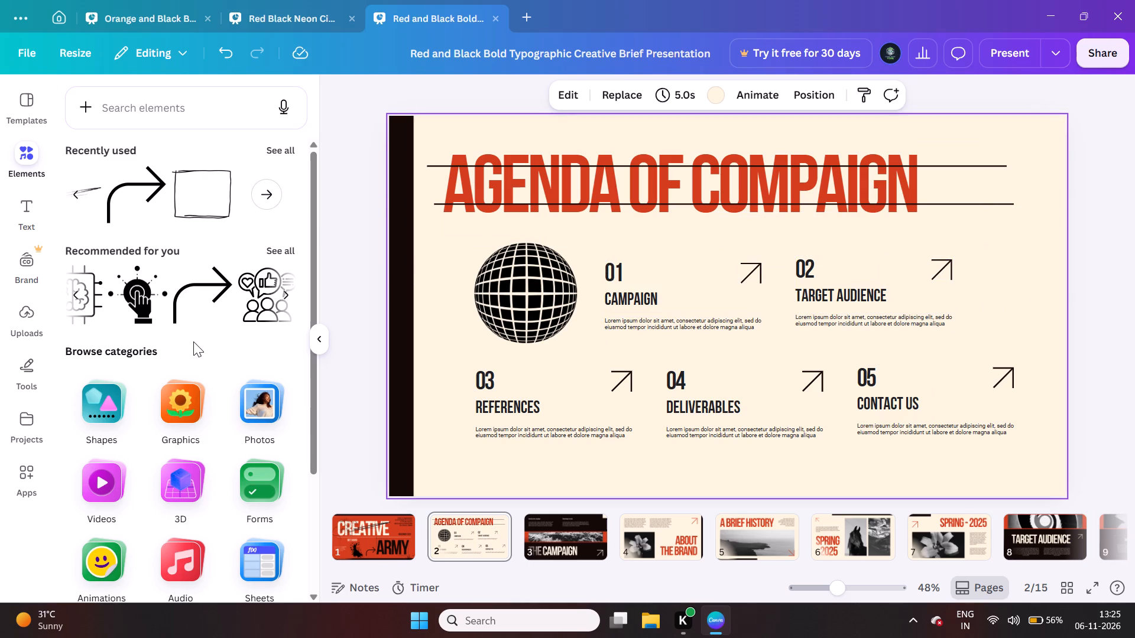
Look through the recommended and recently used elements for a graphic to decorate the agenda items.
scroll(199, 322, "left", 3)
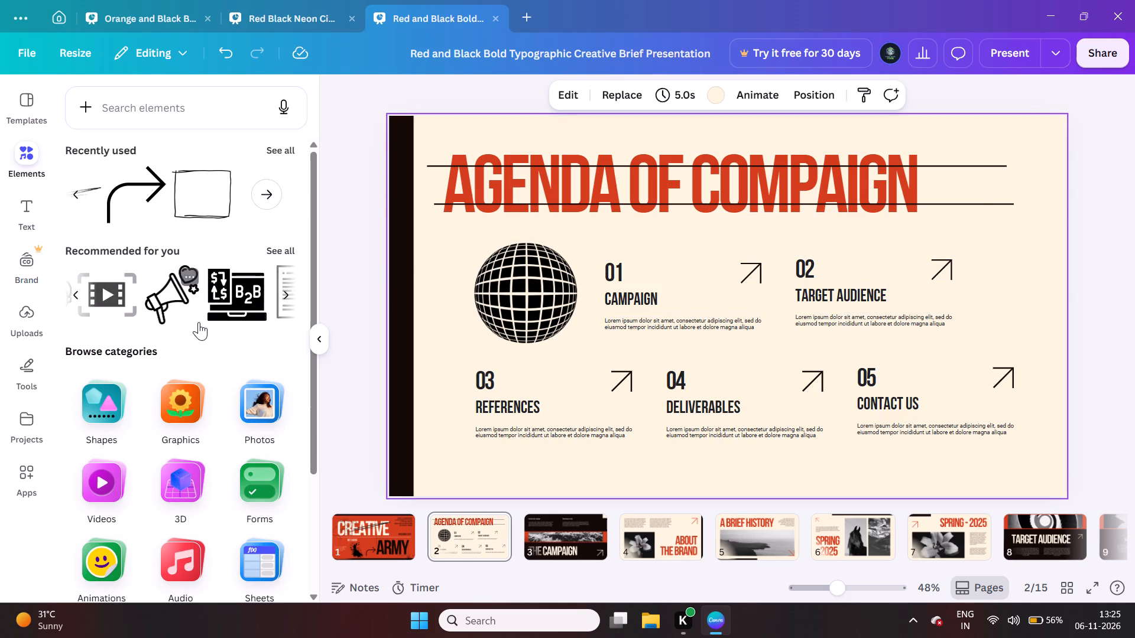
scroll(199, 322, "left", 3)
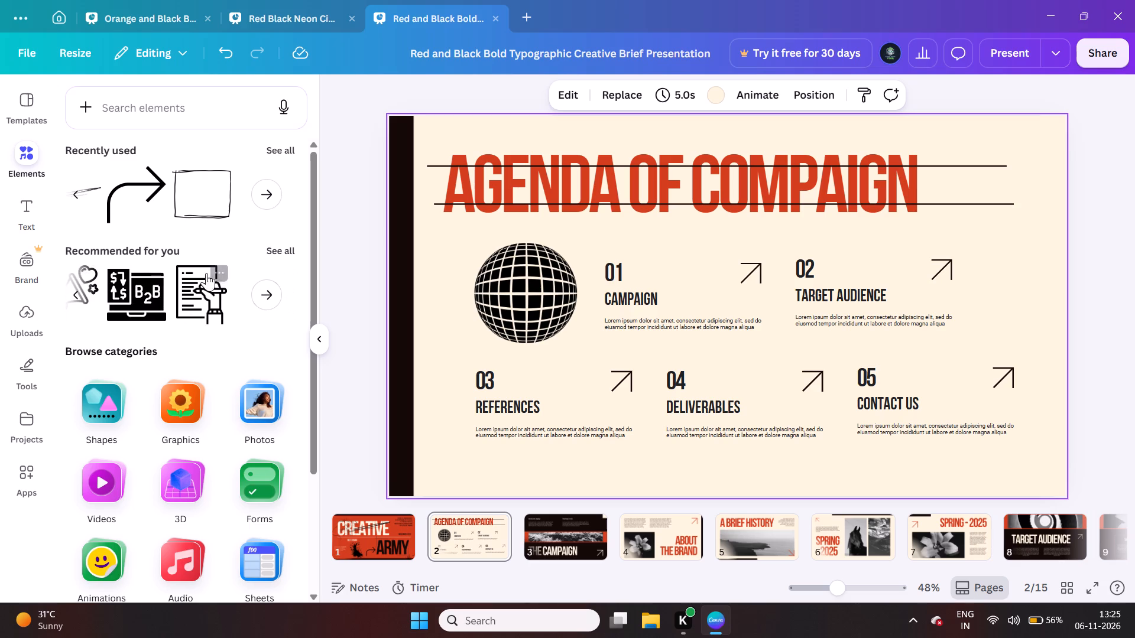
scroll(173, 171, "left", 2)
scroll(173, 171, "right", 4)
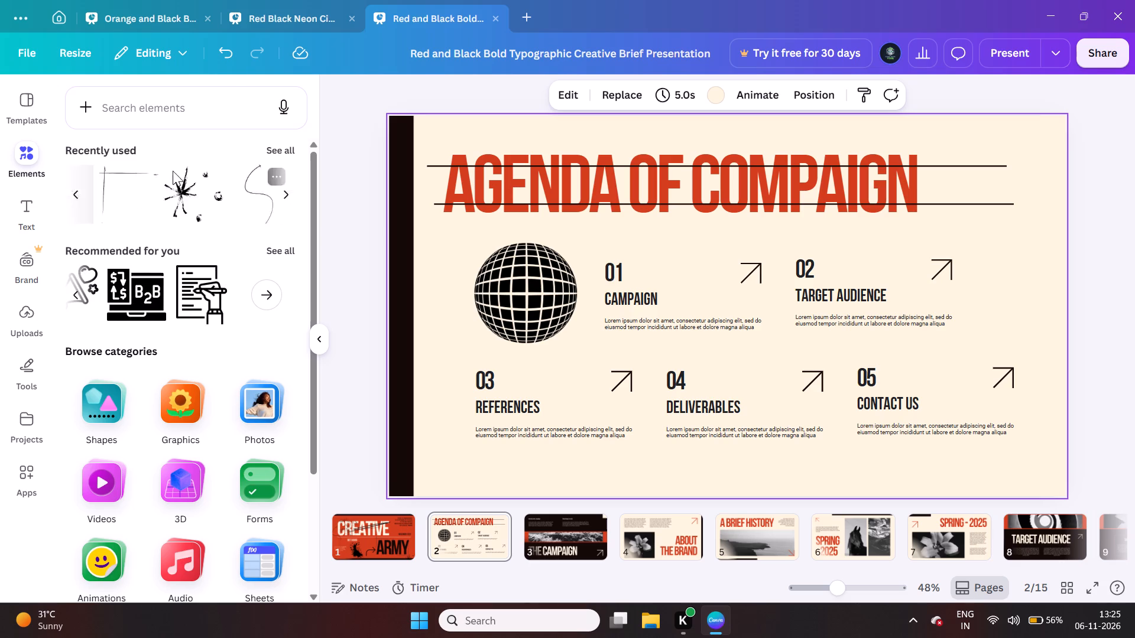
scroll(173, 171, "right", 1)
scroll(173, 171, "left", 1)
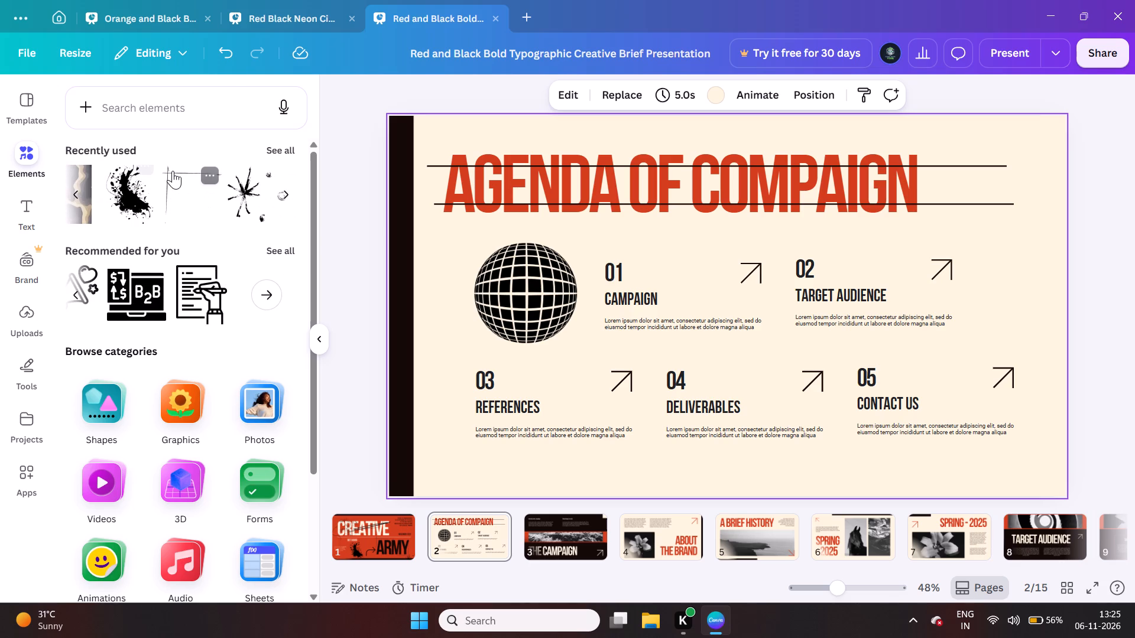
scroll(173, 171, "left", 1)
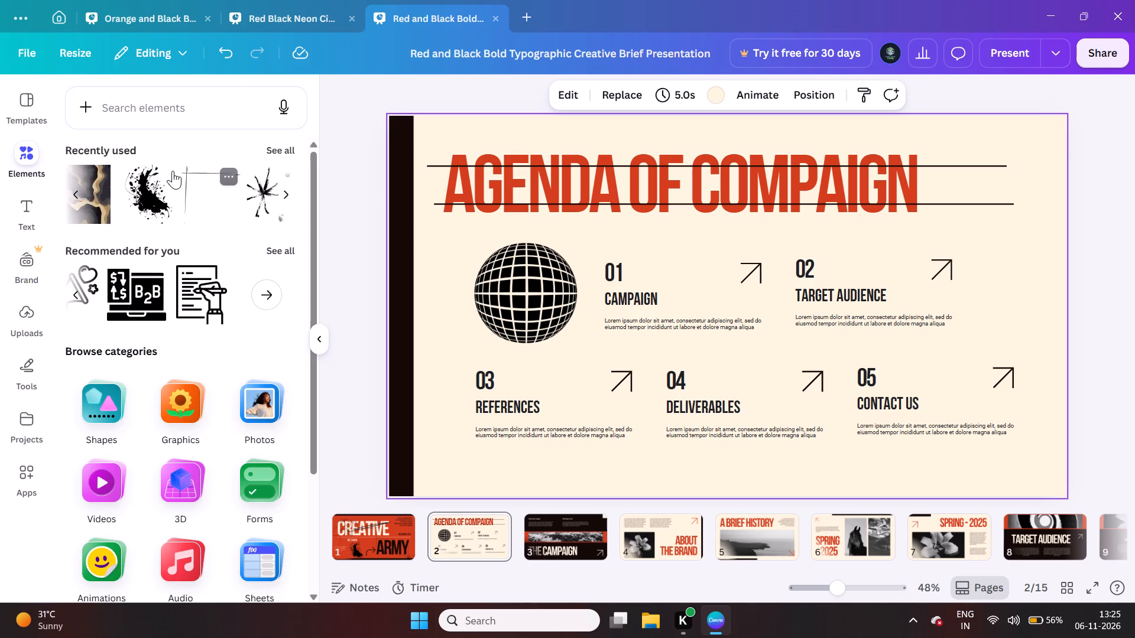
scroll(173, 171, "left", 2)
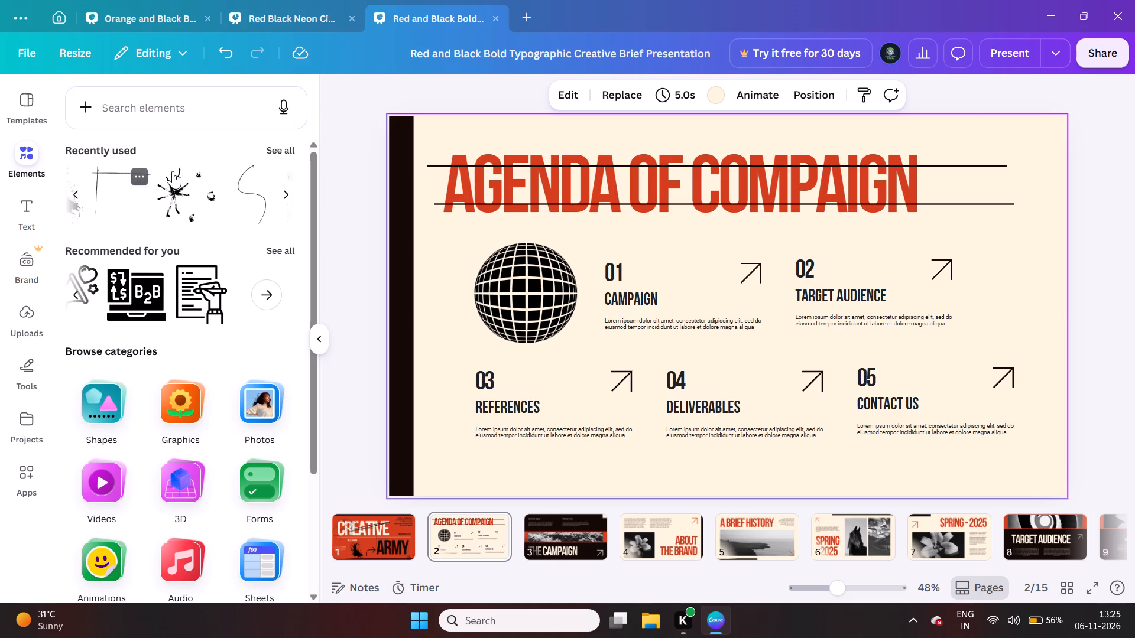
scroll(173, 171, "left", 2)
scroll(199, 170, "right", 6)
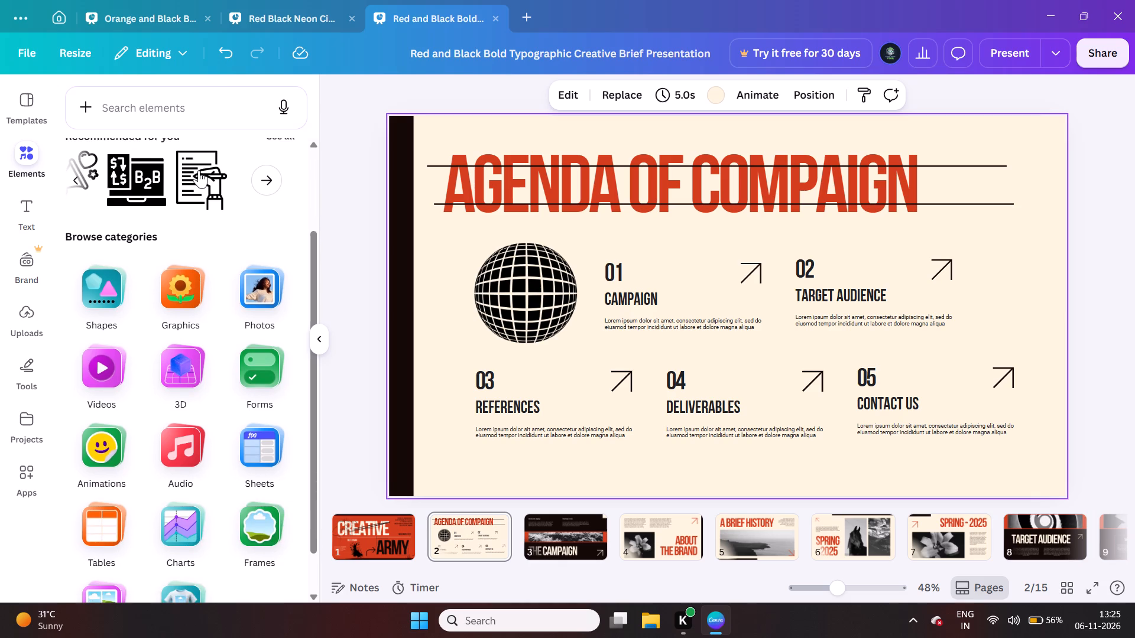
scroll(152, 217, "up", 3)
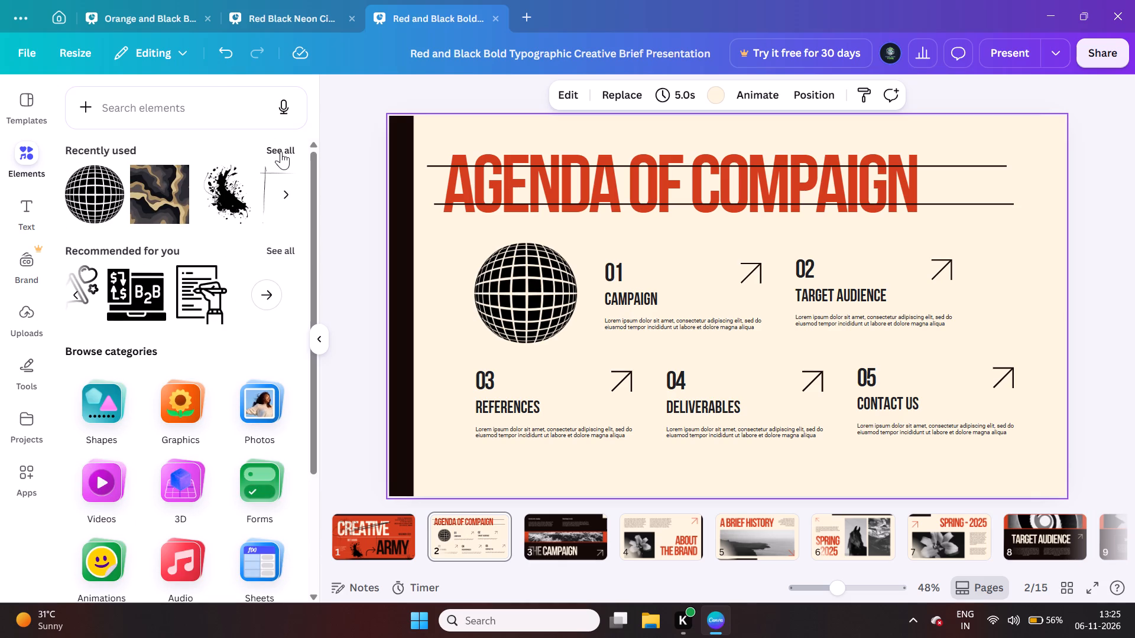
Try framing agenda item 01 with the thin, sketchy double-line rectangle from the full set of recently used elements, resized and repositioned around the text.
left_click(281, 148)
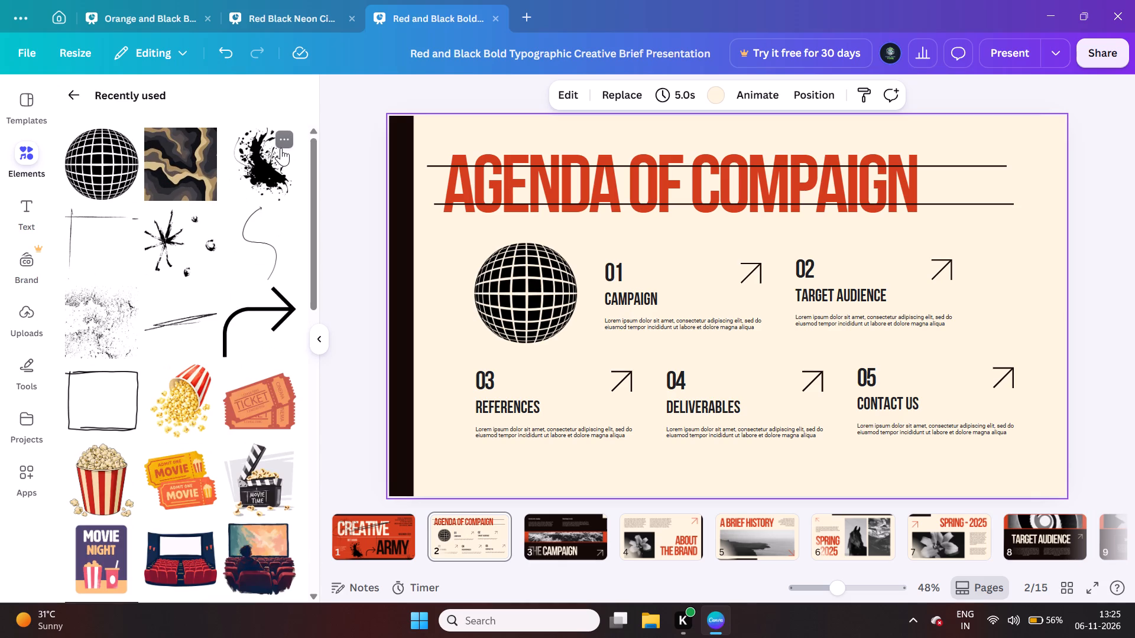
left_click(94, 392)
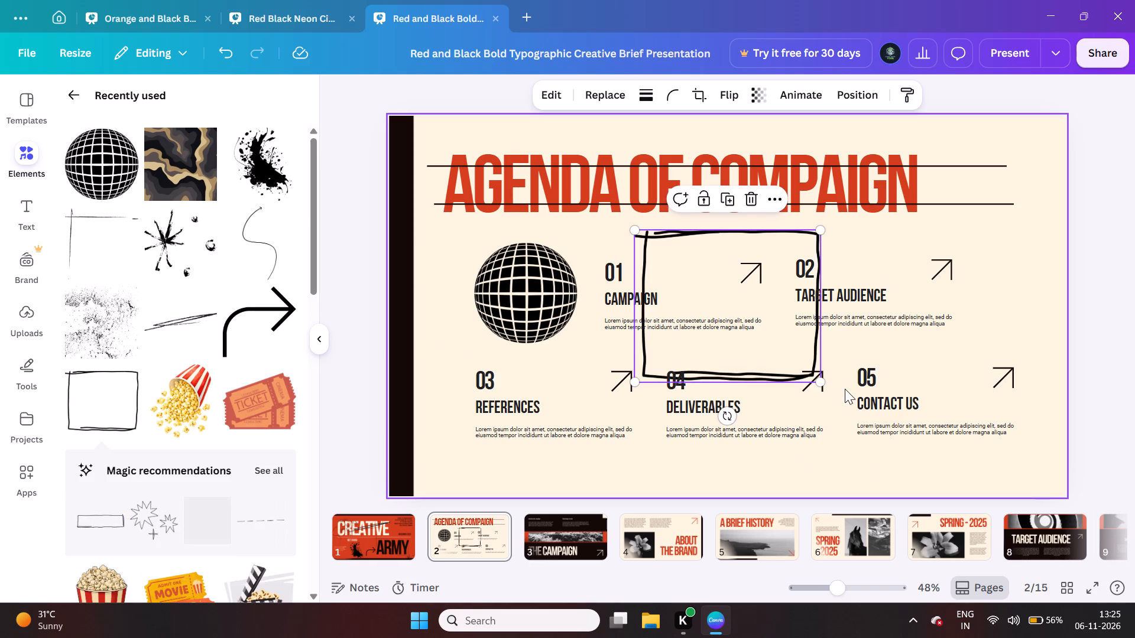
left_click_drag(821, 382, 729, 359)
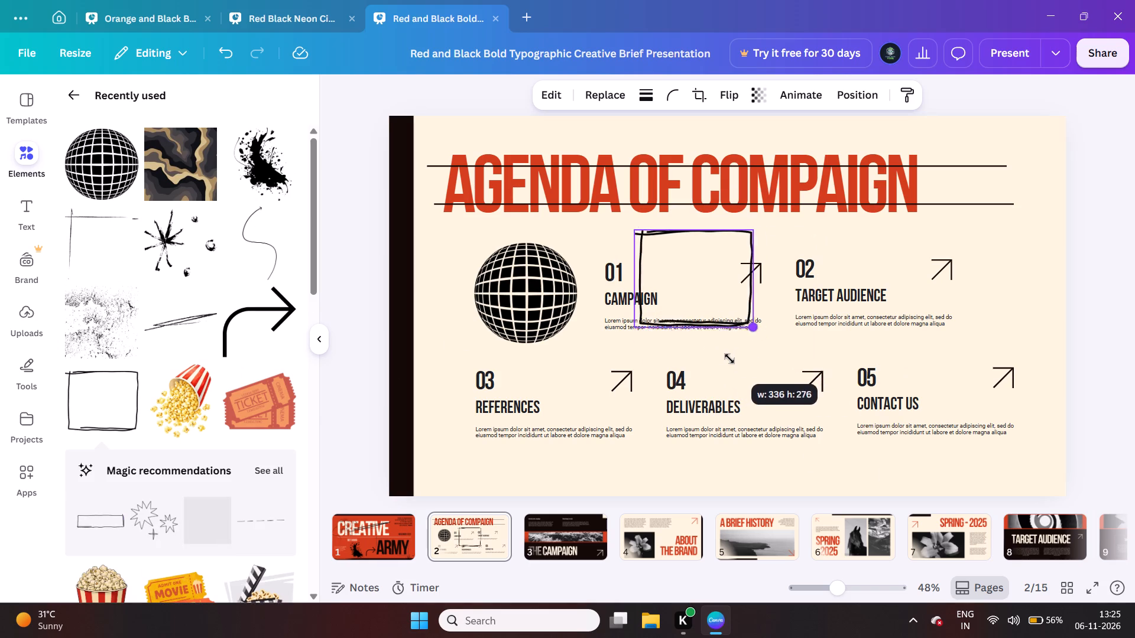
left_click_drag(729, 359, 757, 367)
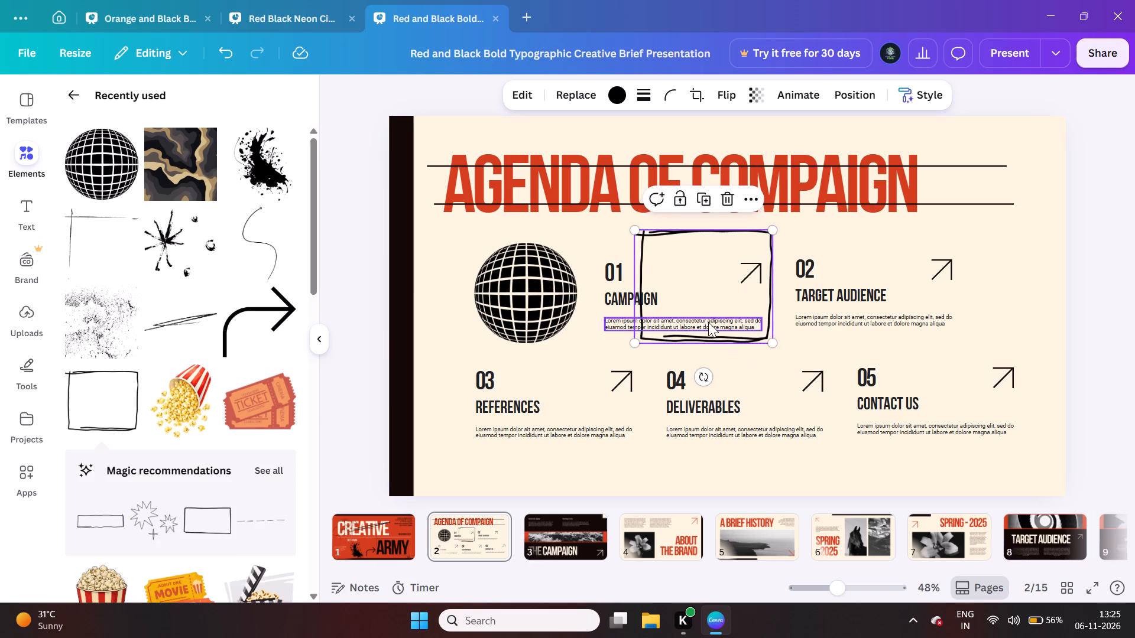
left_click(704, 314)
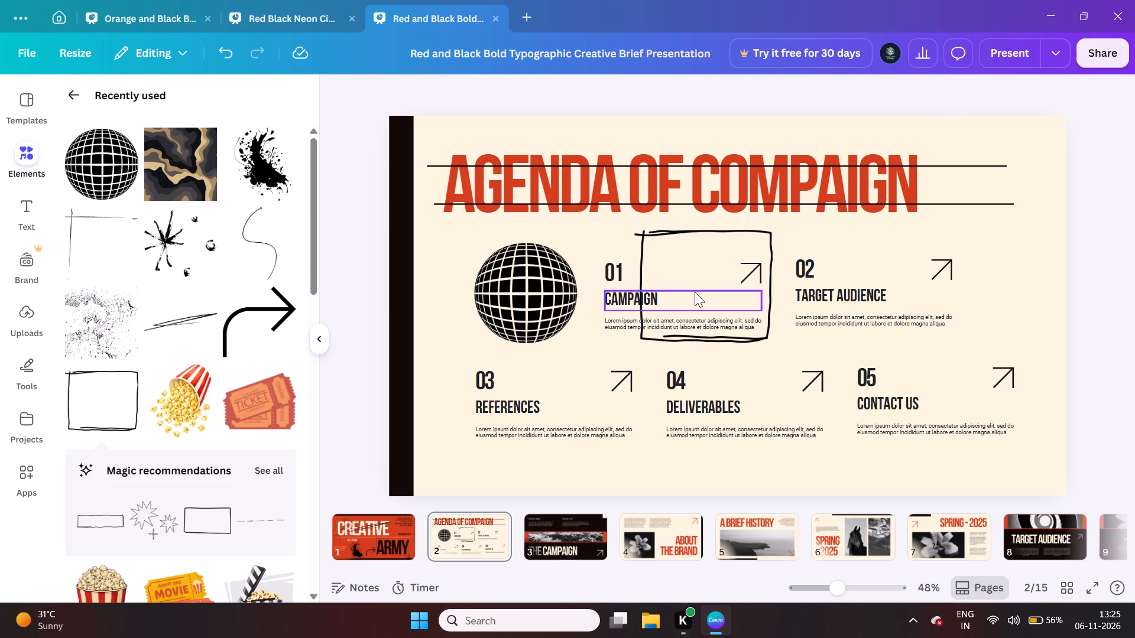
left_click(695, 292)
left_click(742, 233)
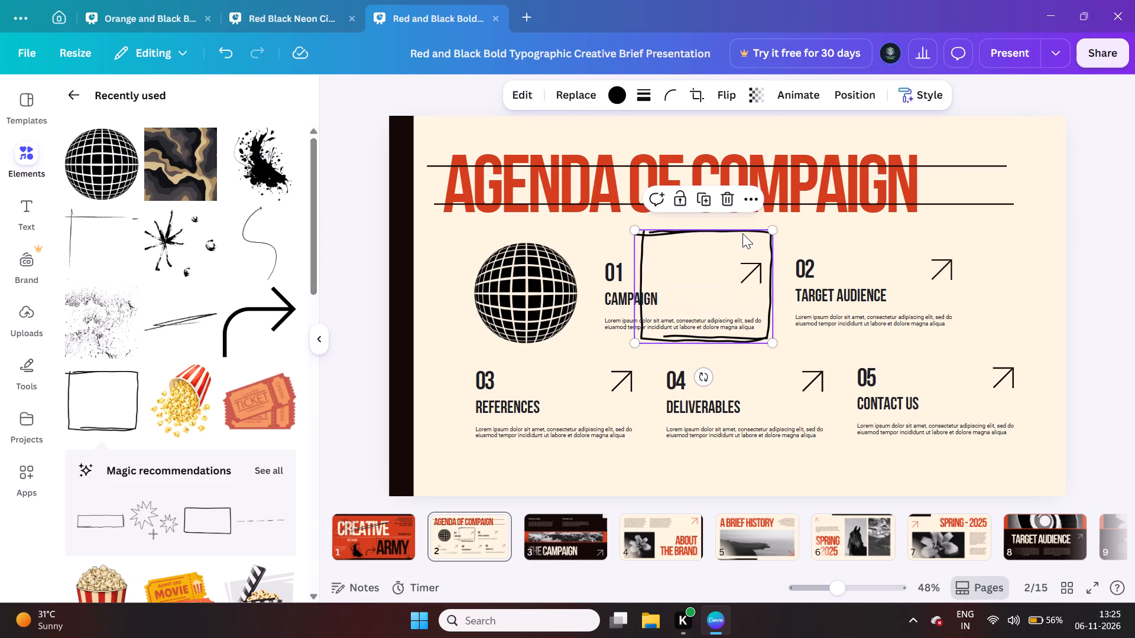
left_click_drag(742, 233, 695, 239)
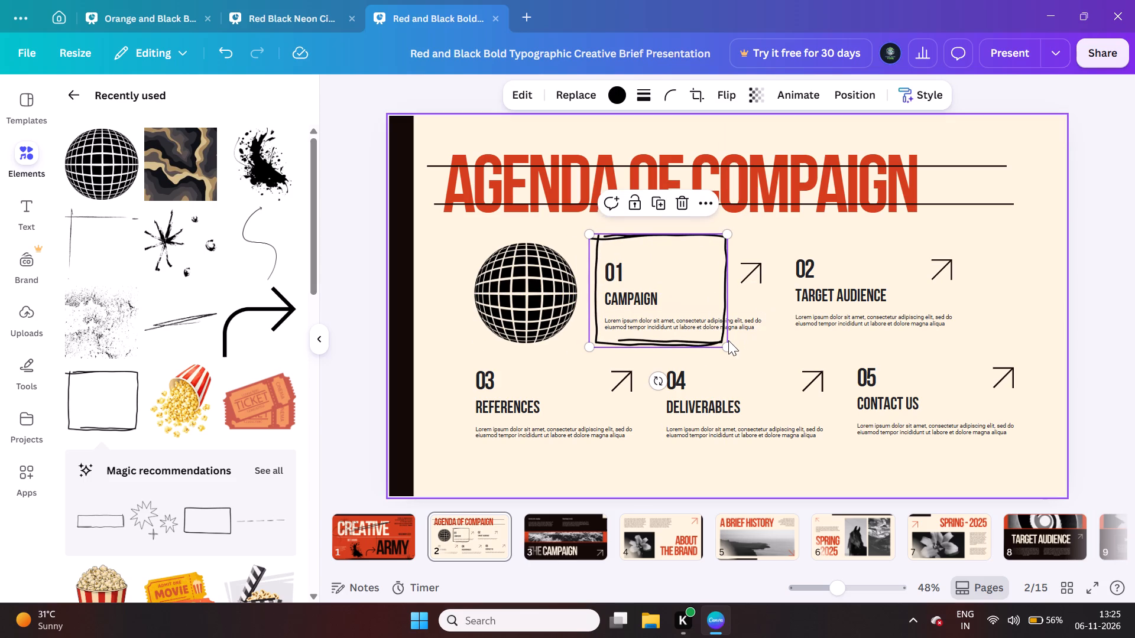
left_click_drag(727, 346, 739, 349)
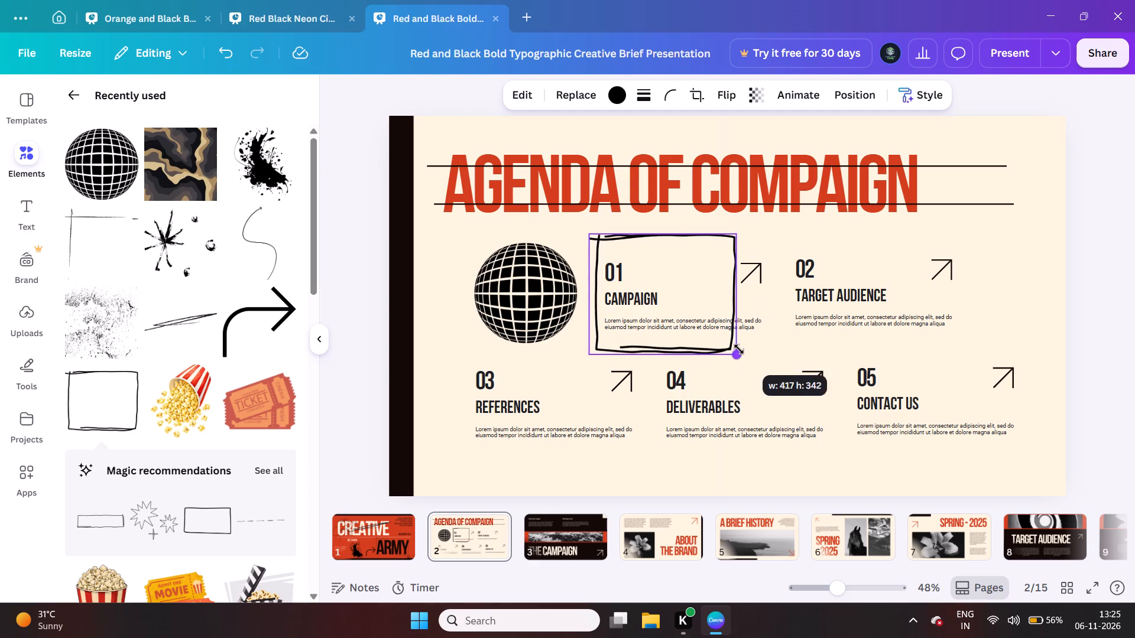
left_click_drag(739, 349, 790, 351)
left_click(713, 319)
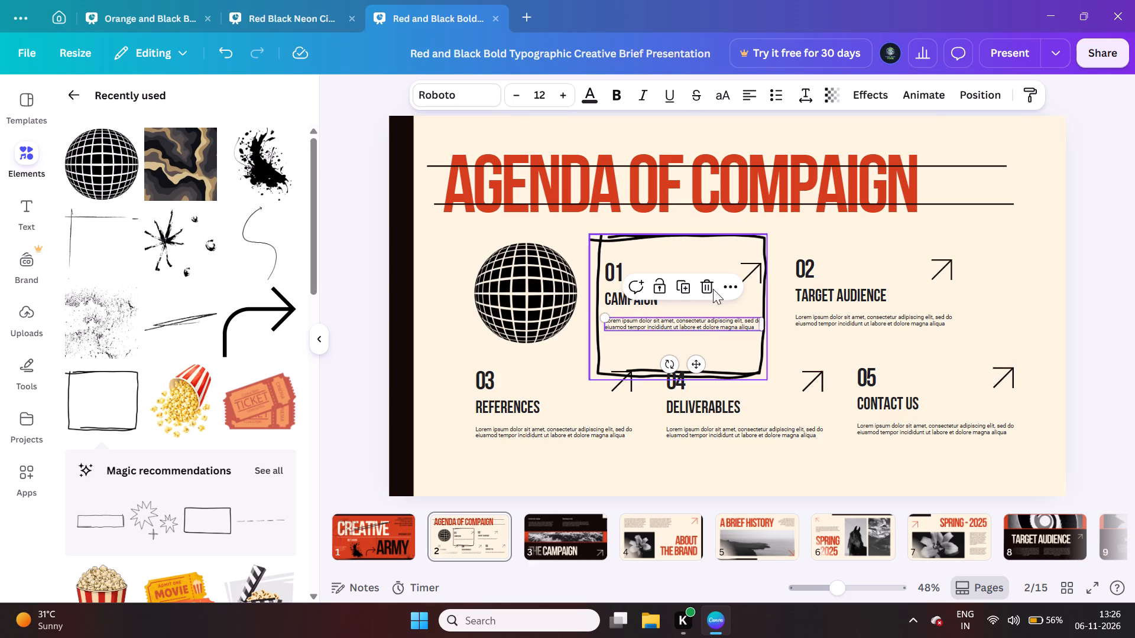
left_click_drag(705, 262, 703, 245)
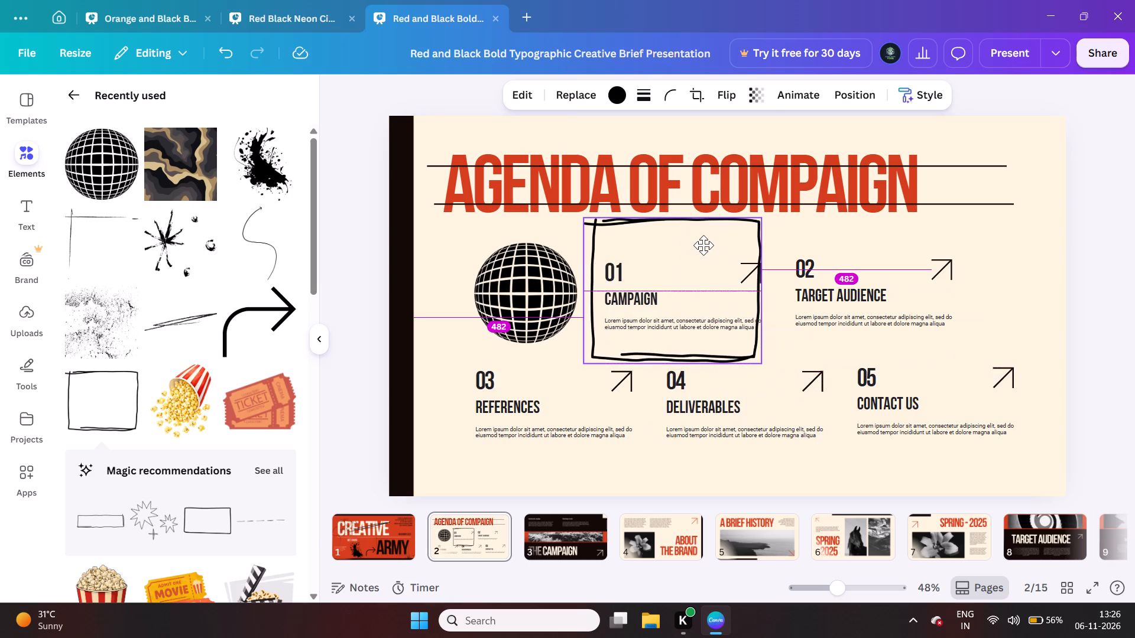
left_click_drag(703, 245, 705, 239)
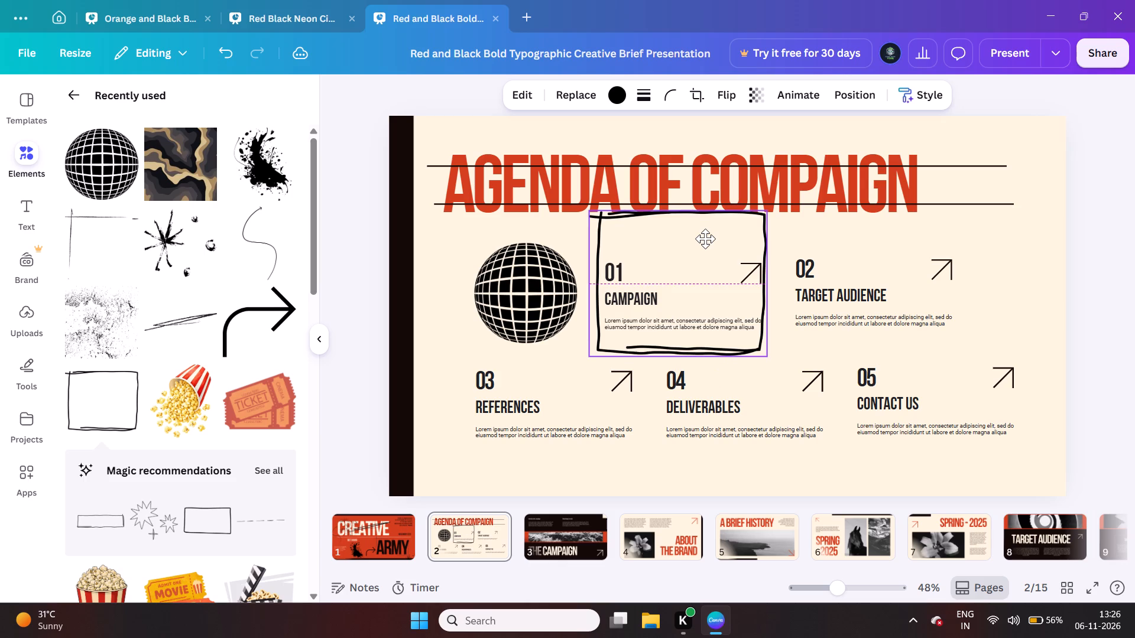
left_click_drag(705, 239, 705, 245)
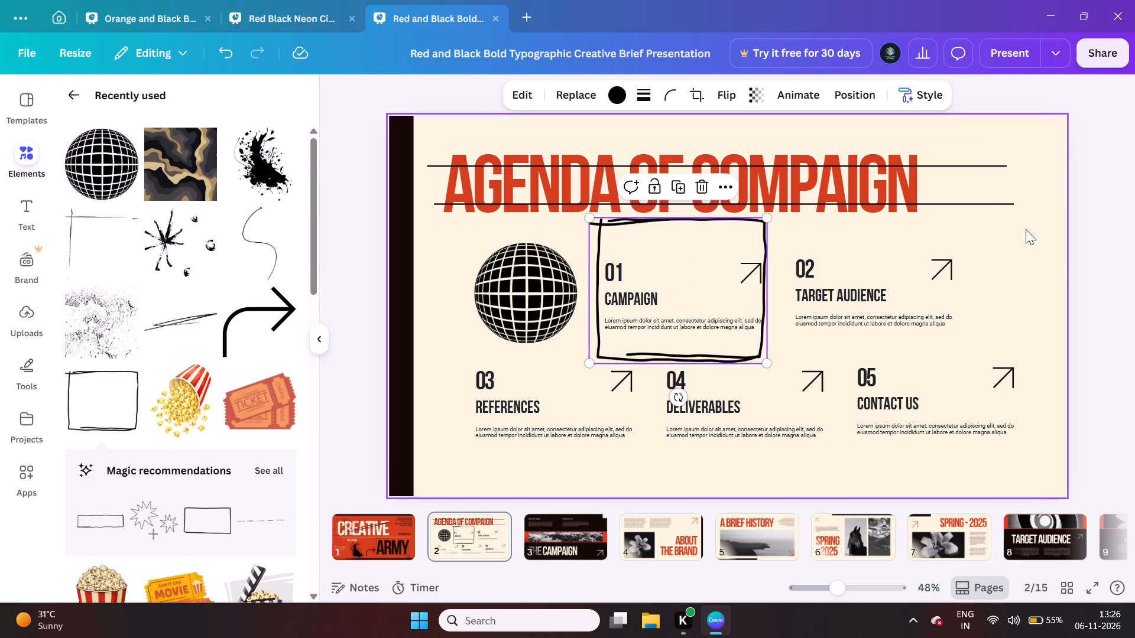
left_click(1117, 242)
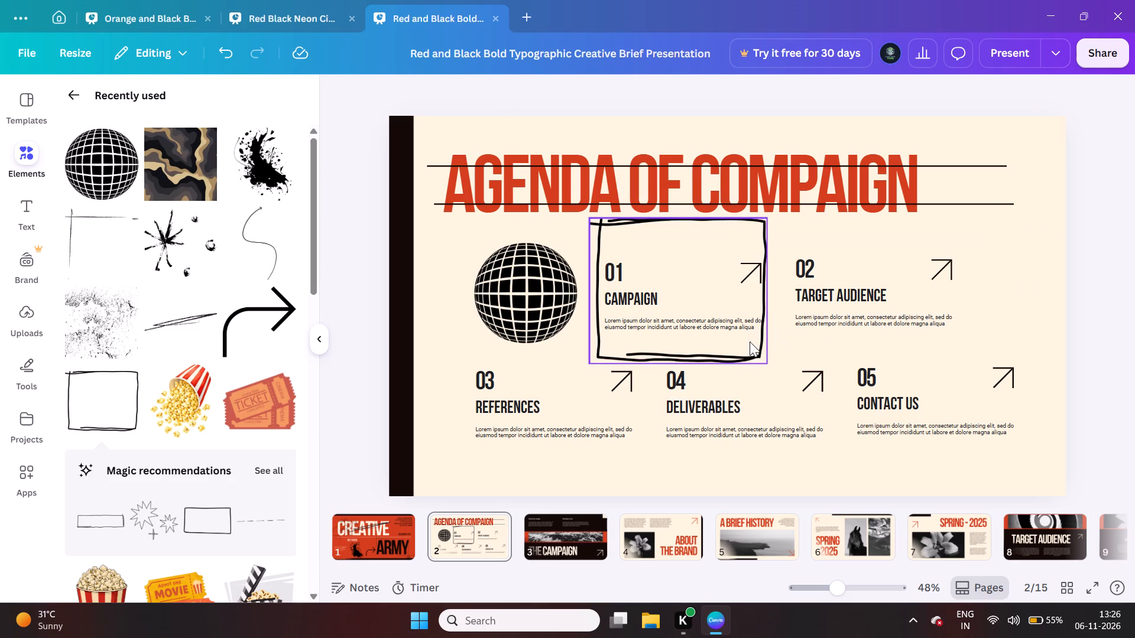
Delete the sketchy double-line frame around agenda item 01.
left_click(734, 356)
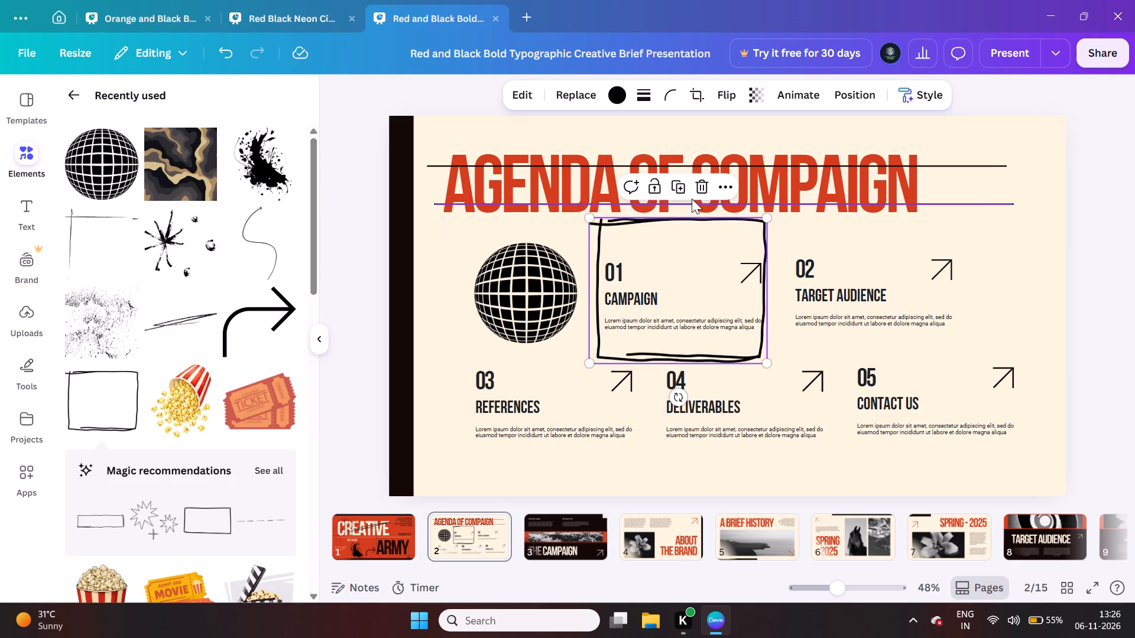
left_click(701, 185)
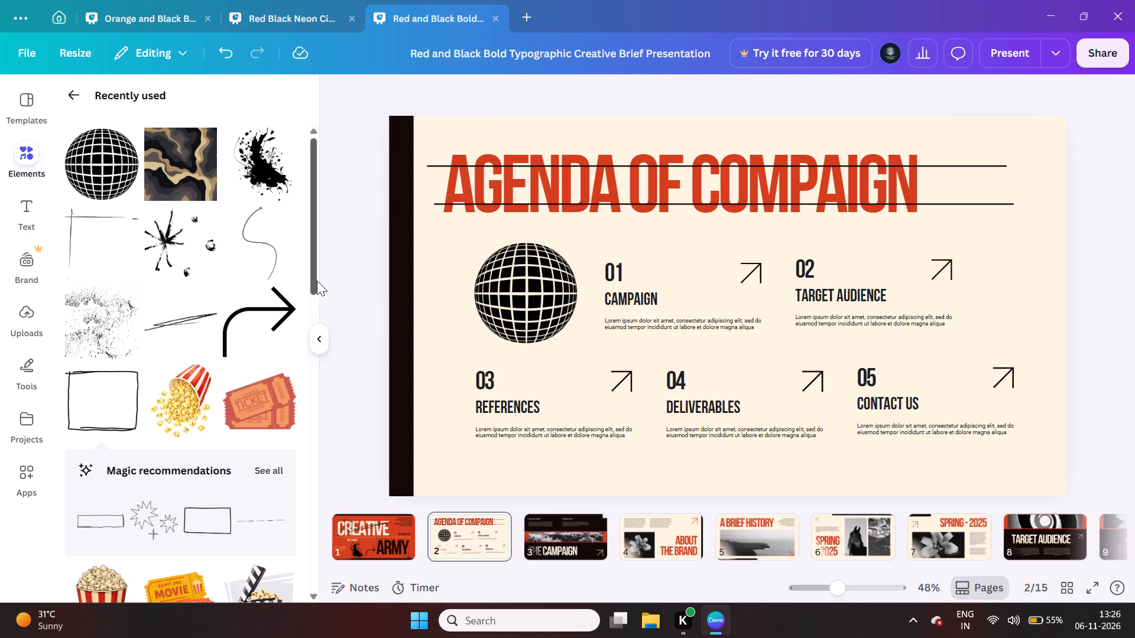
Add the wider hand-drawn rectangle from the magic recommendations and scale and position it to enclose agenda item 01 and its arrow.
scroll(240, 246, "down", 1)
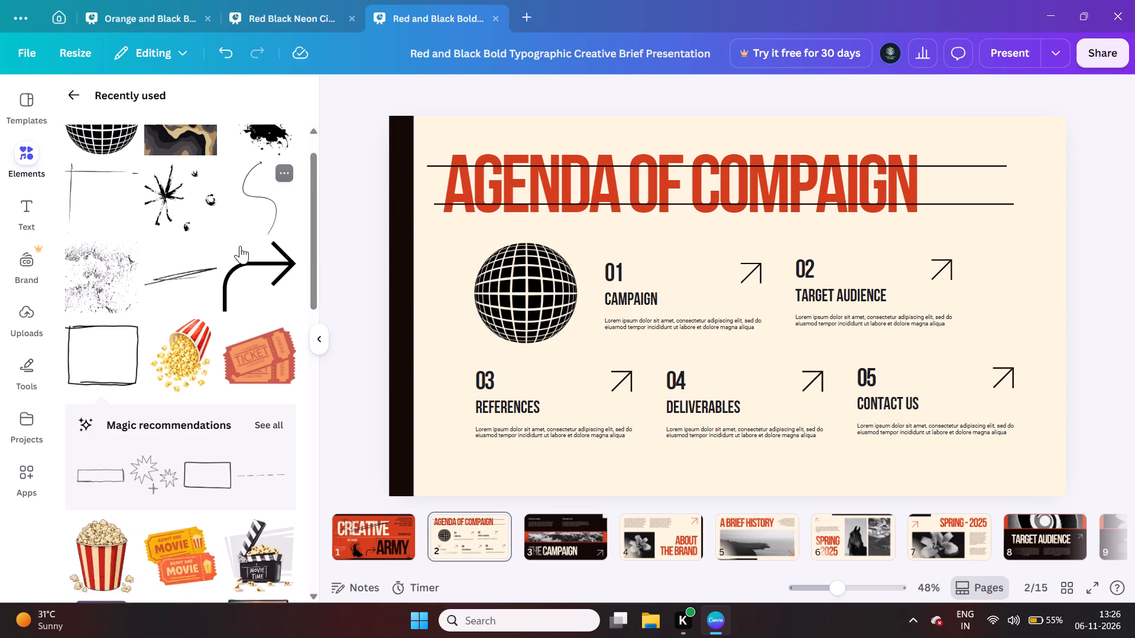
scroll(240, 246, "down", 2)
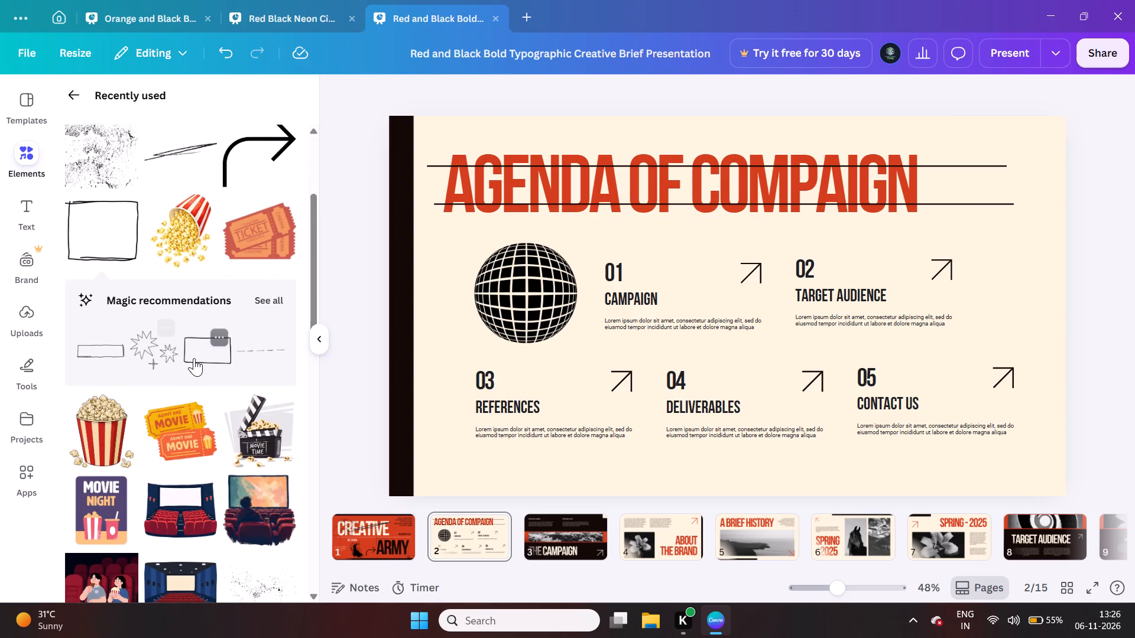
left_click(202, 355)
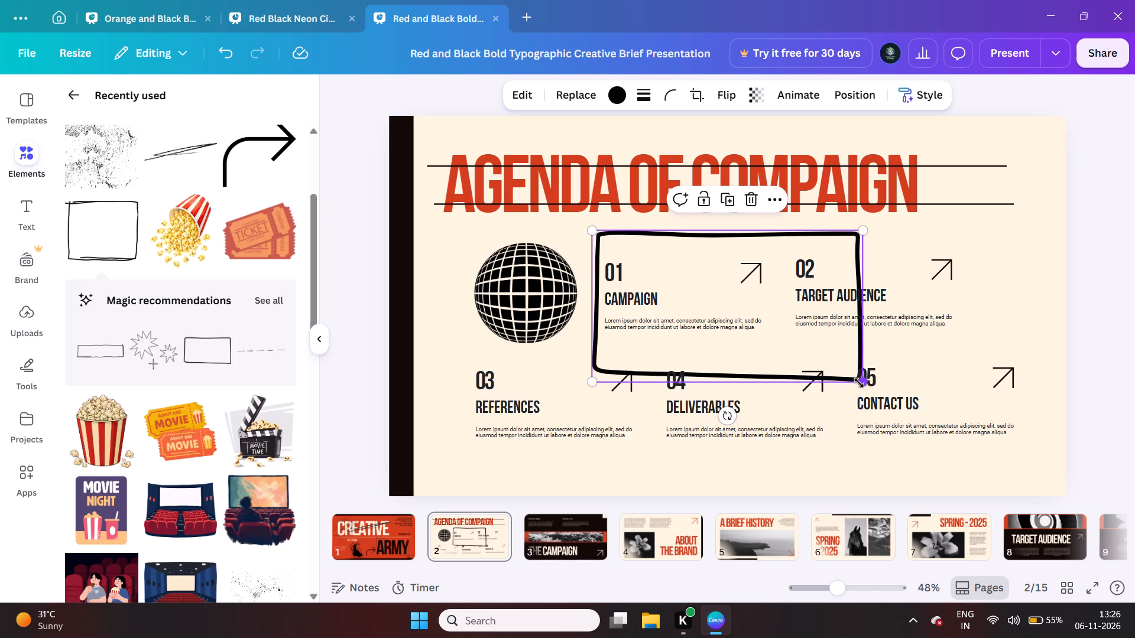
left_click_drag(859, 383, 771, 353)
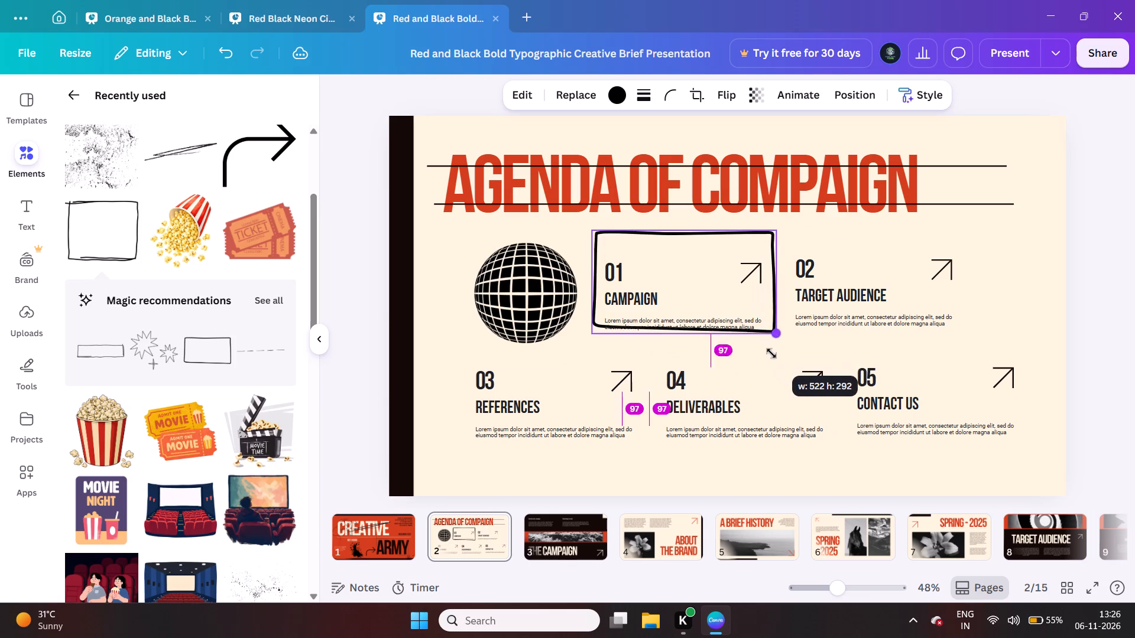
left_click_drag(771, 353, 774, 357)
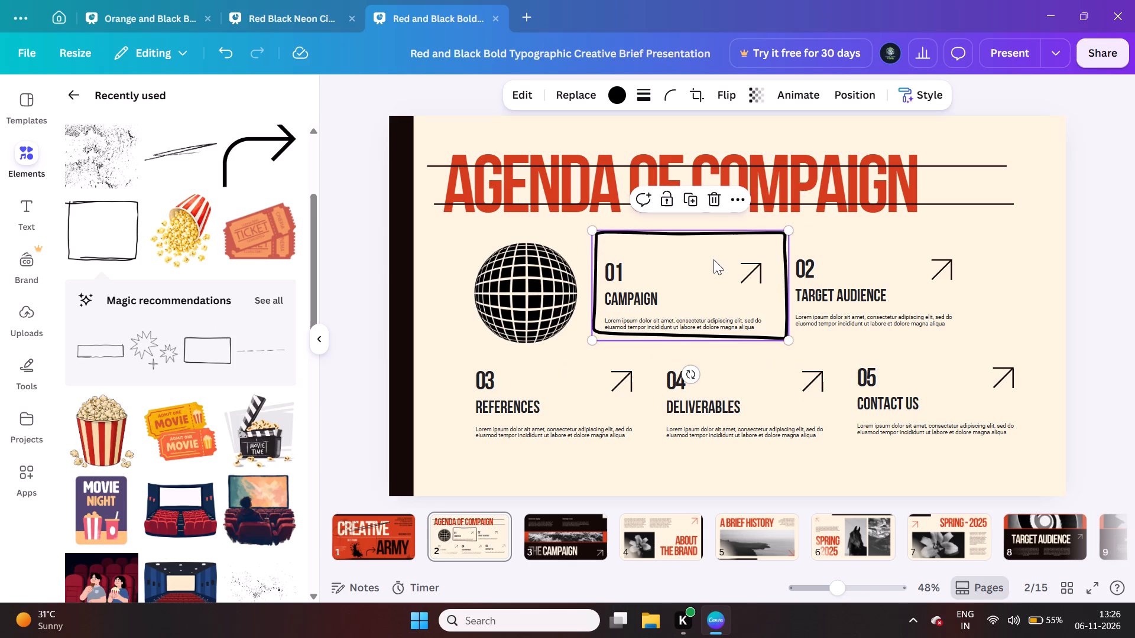
left_click_drag(713, 261, 710, 266)
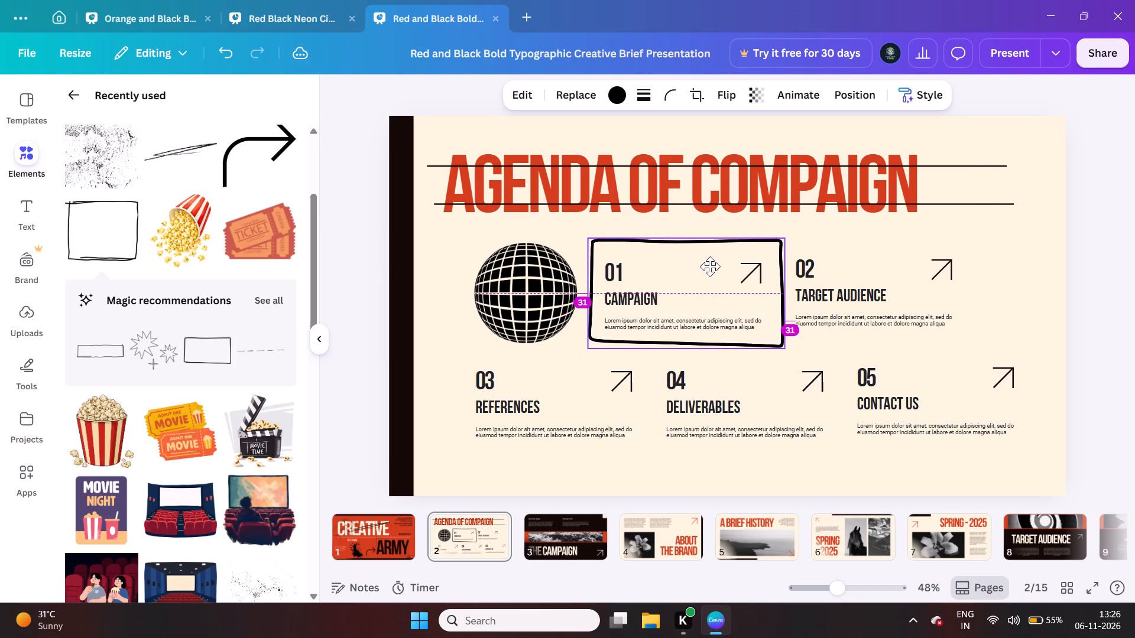
left_click_drag(710, 266, 703, 267)
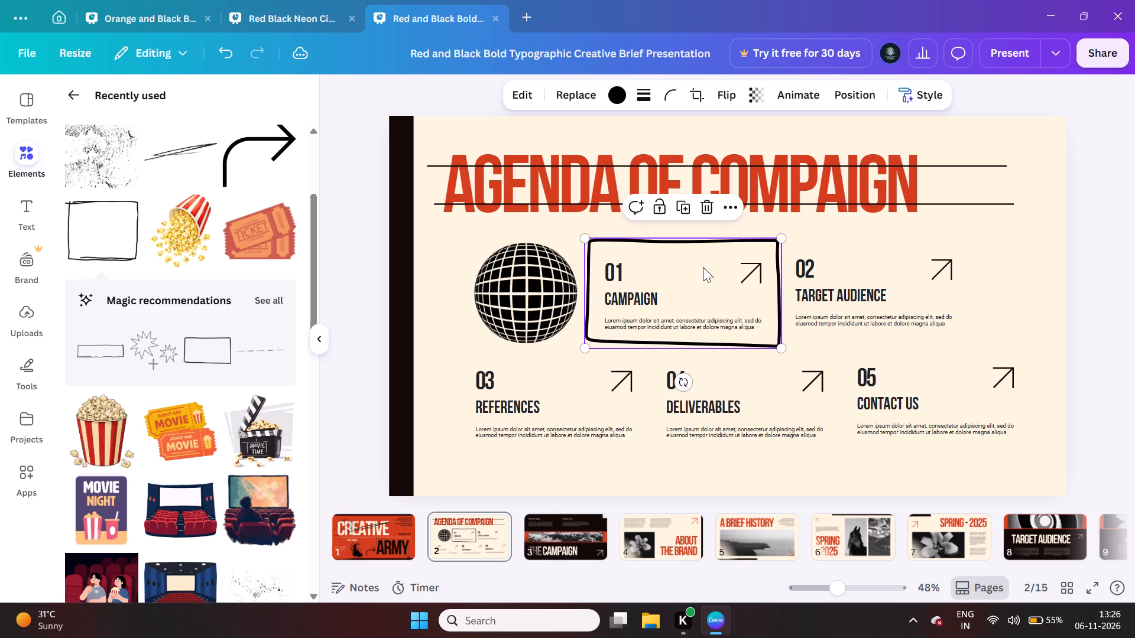
left_click(352, 248)
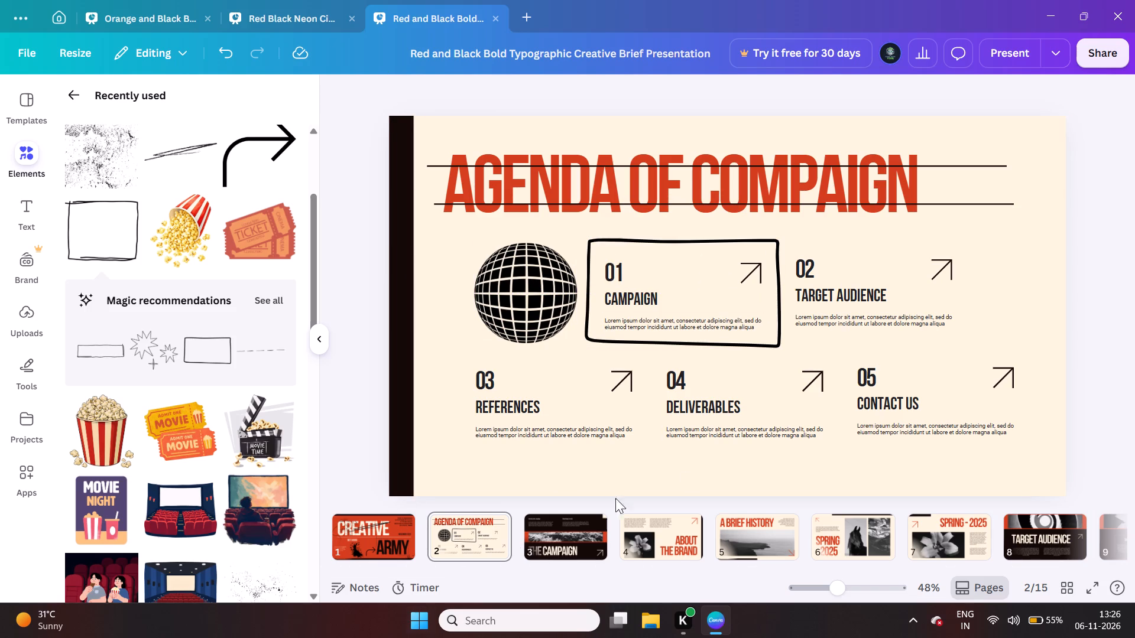
Make four copies of the hand-drawn rectangle that frames agenda item 01 Campaign.
left_click(764, 343)
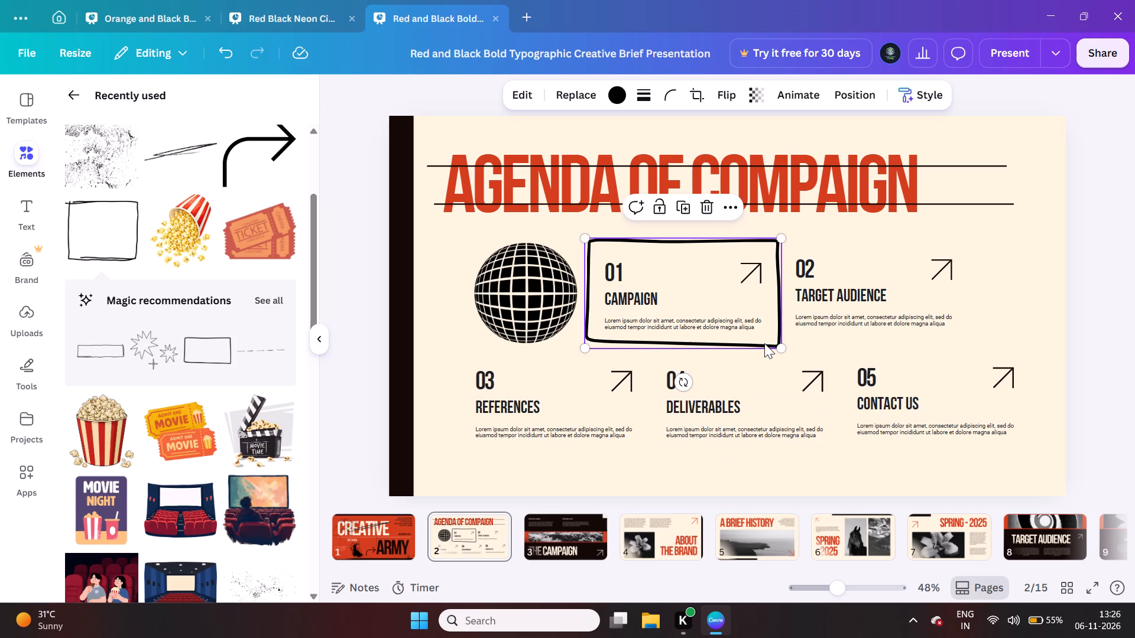
key("ctrl+c")
left_click(880, 350)
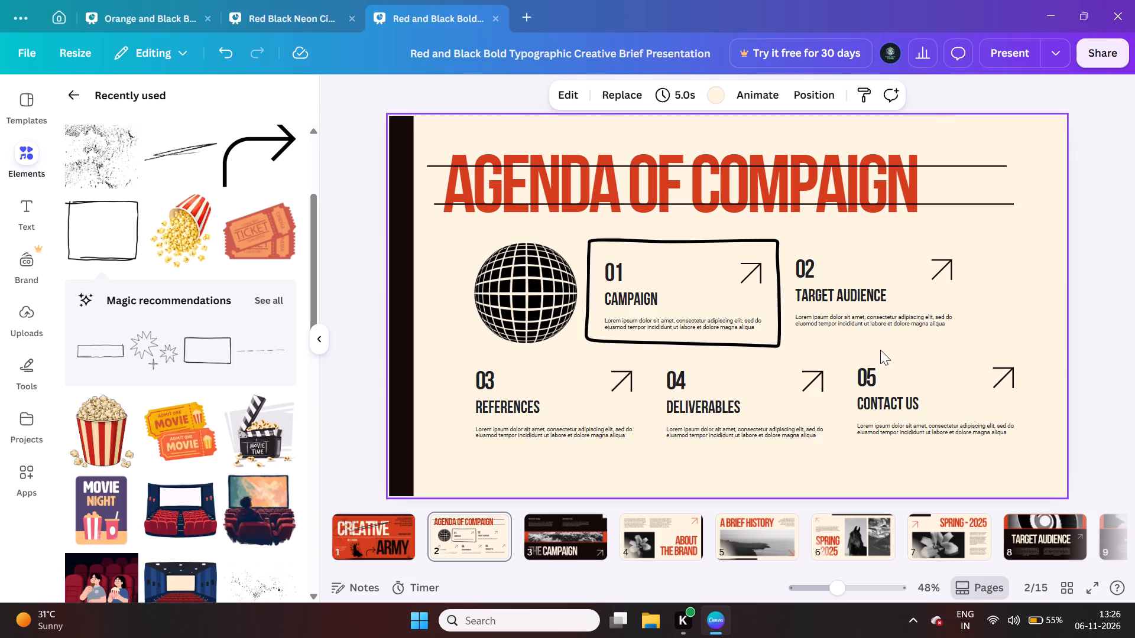
key("ctrl+v")
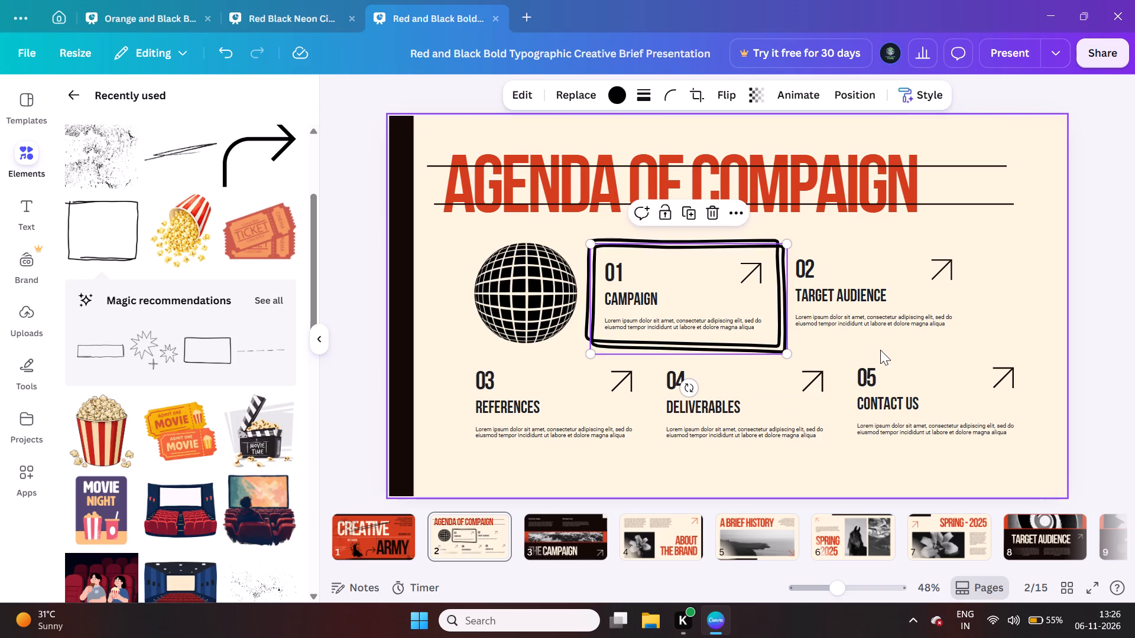
key("ctrl+v")
key("ctrl+v")
key("ctrl+v")
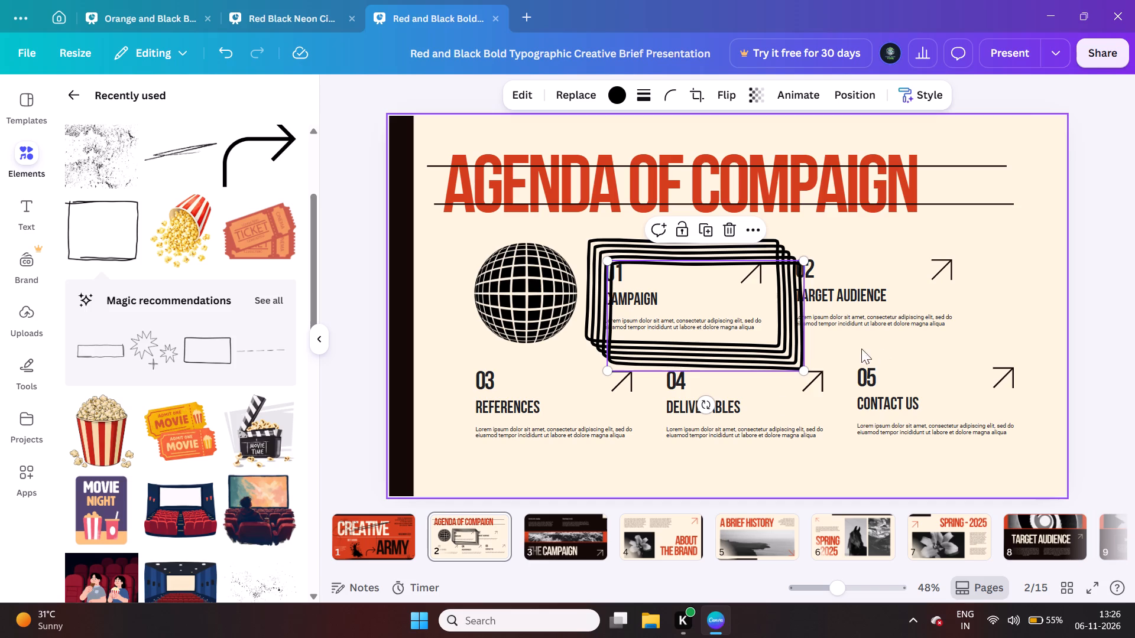
Position two of the copied frames around agenda items 05 Contact Us and 04 Deliverables, side by side in the lower row.
left_click_drag(689, 316, 900, 307)
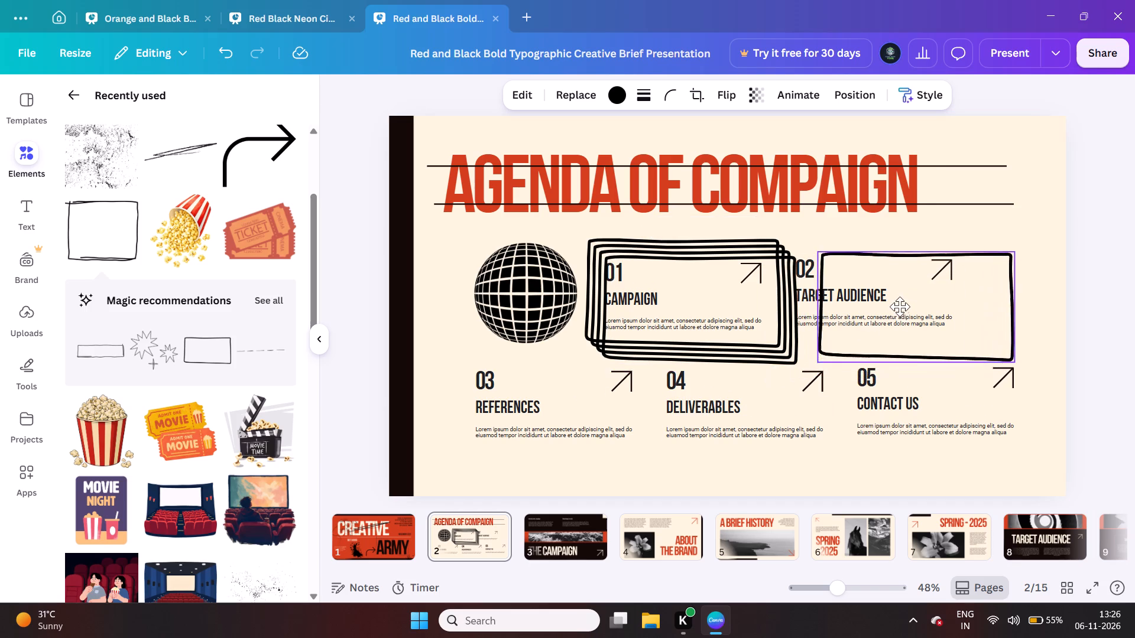
left_click_drag(900, 307, 921, 409)
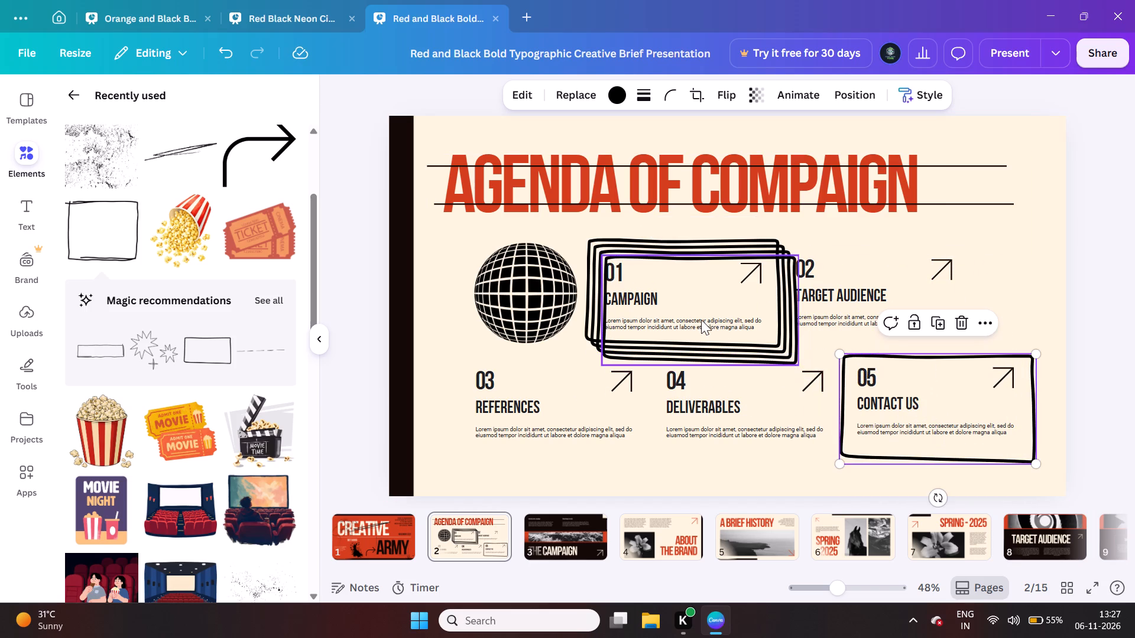
left_click_drag(701, 318, 732, 412)
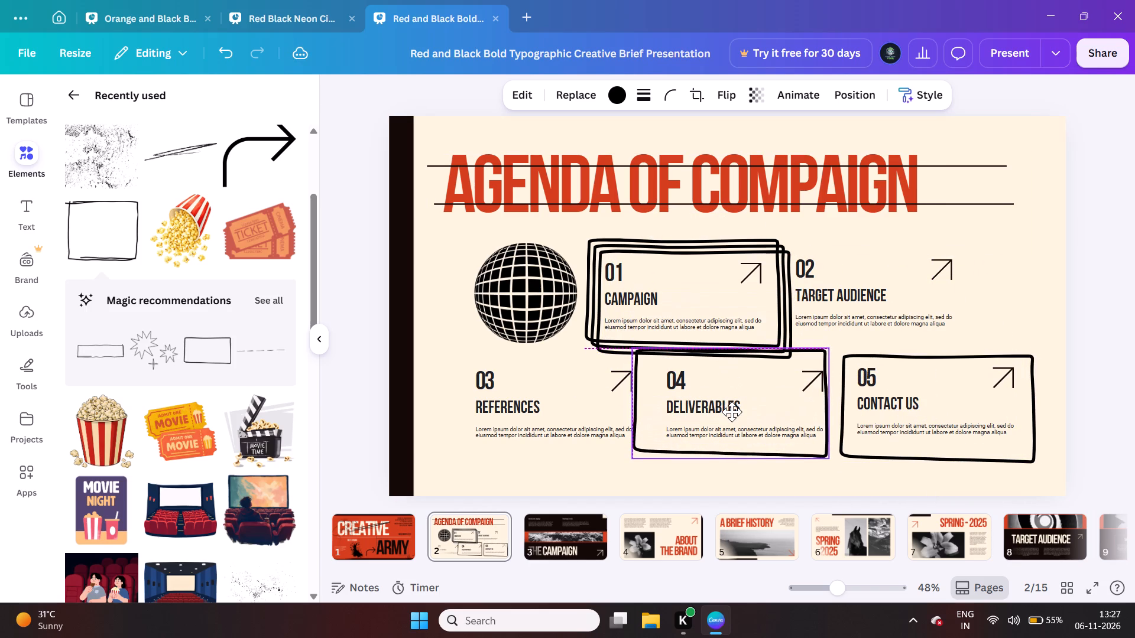
left_click_drag(732, 412, 738, 412)
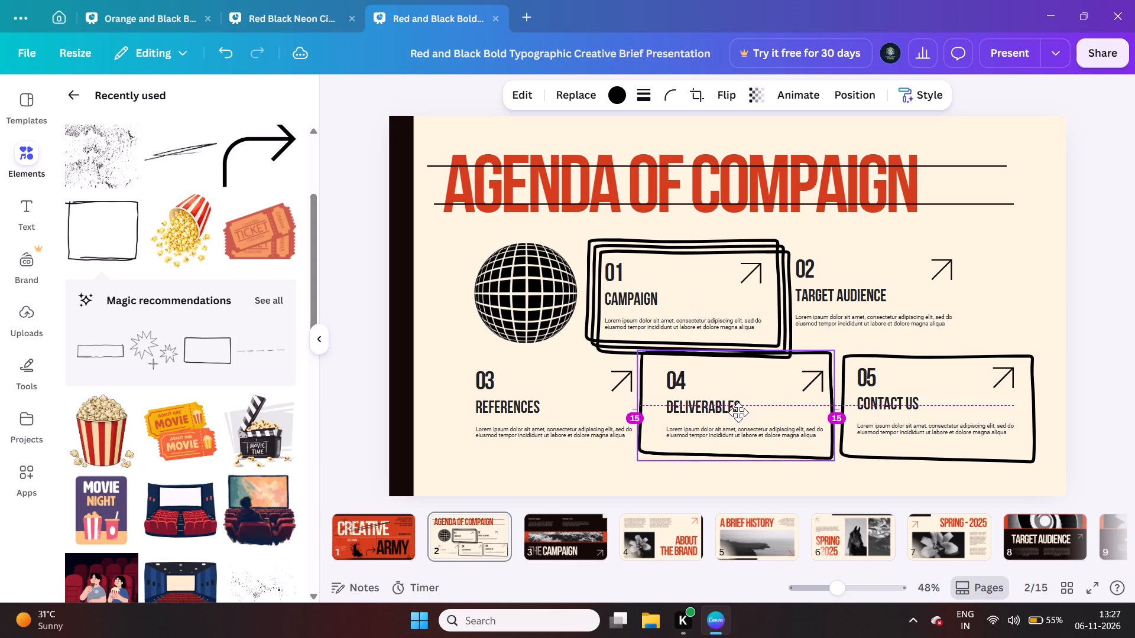
left_click_drag(738, 412, 741, 415)
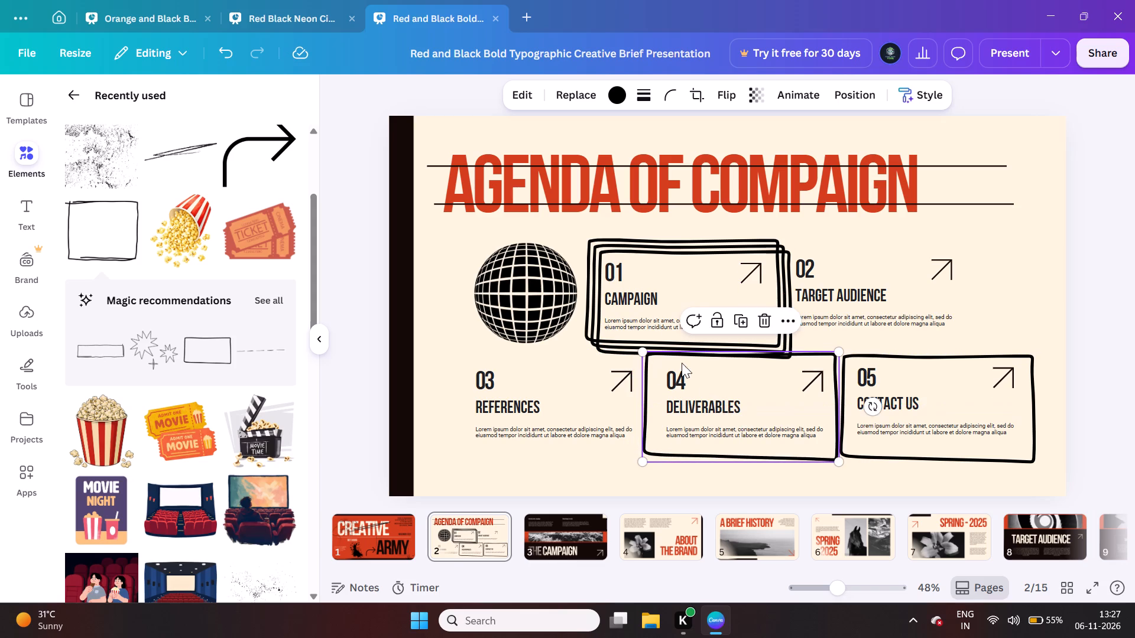
Position the other two copied frames around agenda items 03 References and 02 Target Audience, each enclosing its text and arrow.
left_click_drag(647, 285, 497, 375)
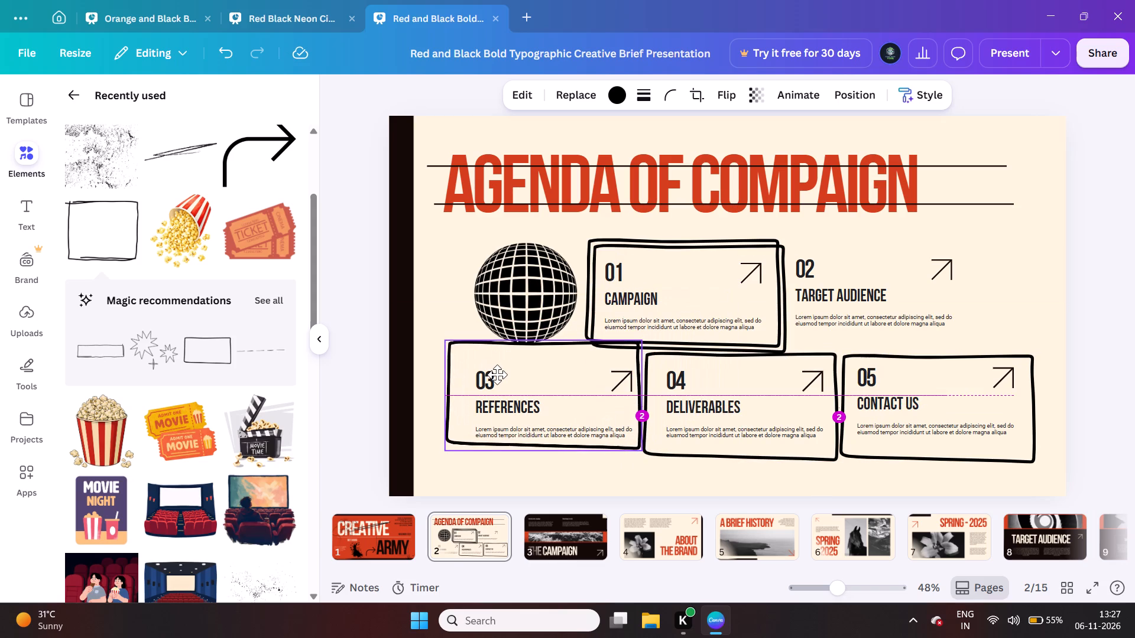
left_click_drag(497, 375, 495, 380)
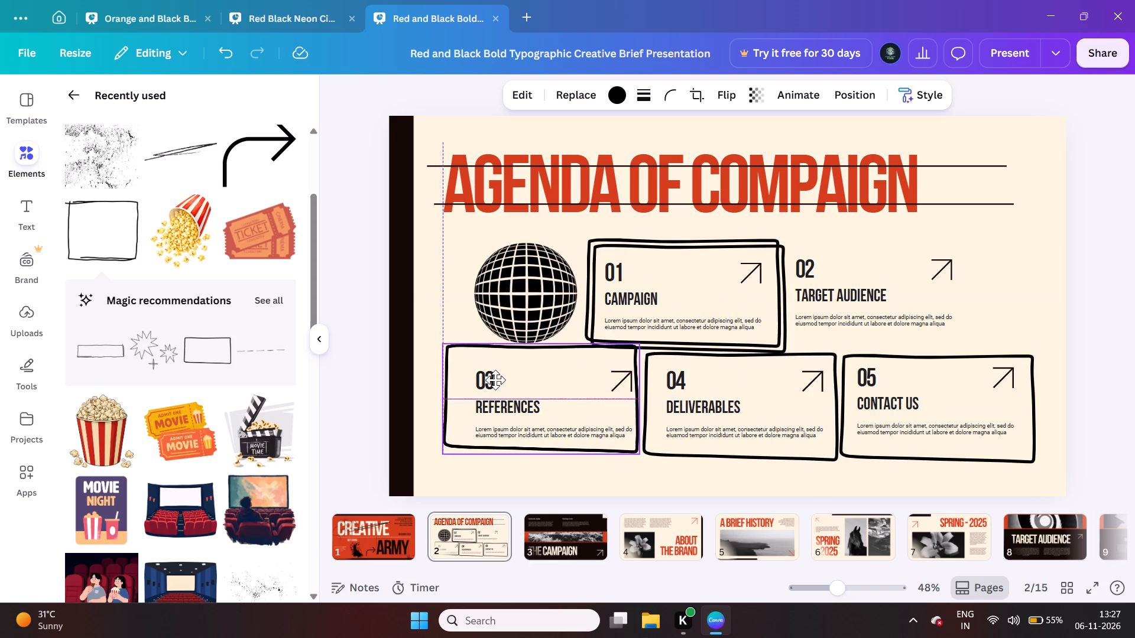
left_click_drag(495, 380, 497, 378)
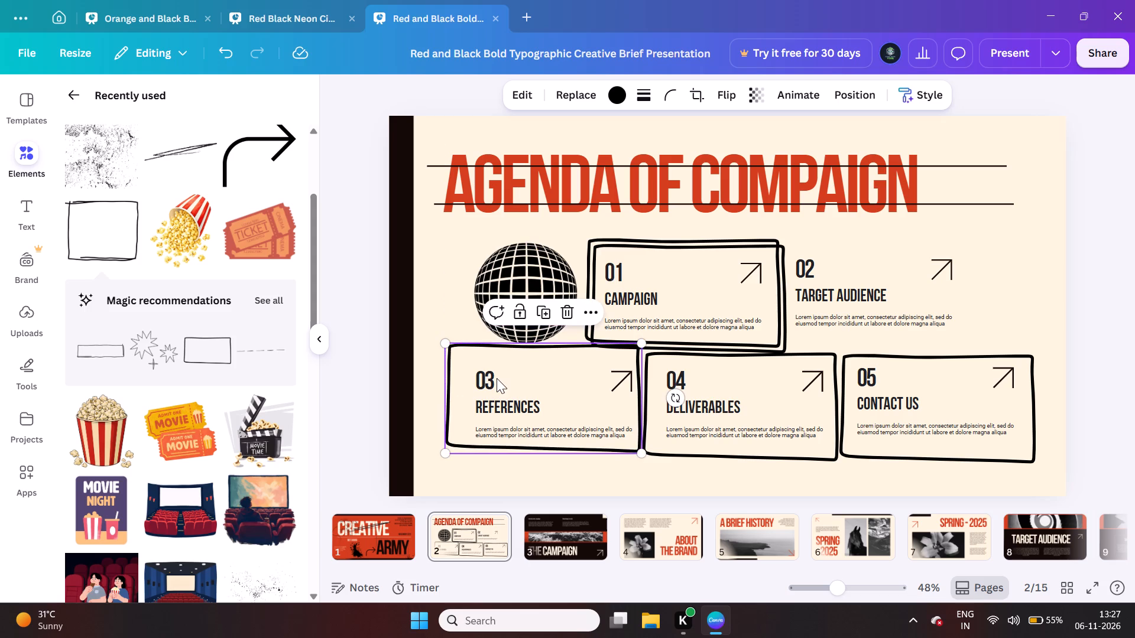
left_click_drag(669, 282, 801, 276)
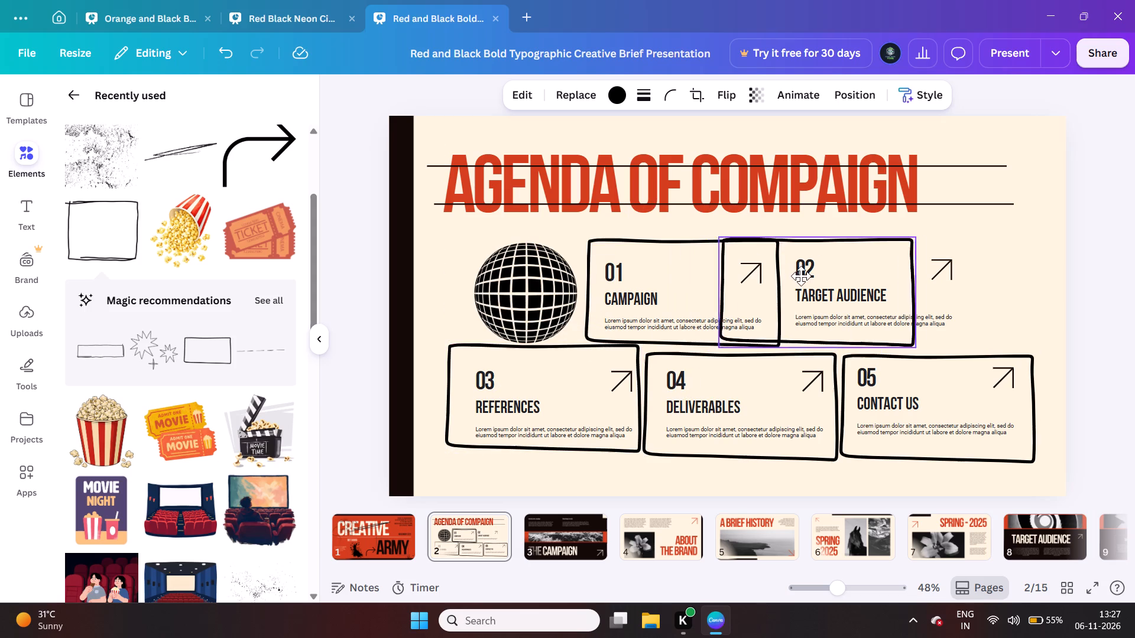
left_click_drag(801, 276, 866, 279)
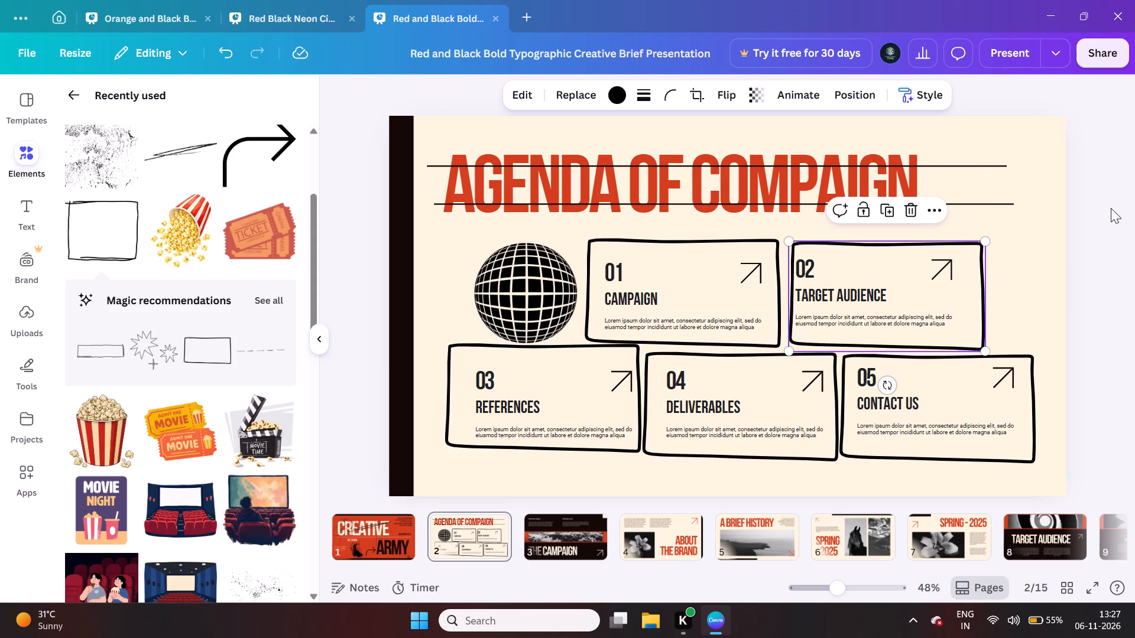
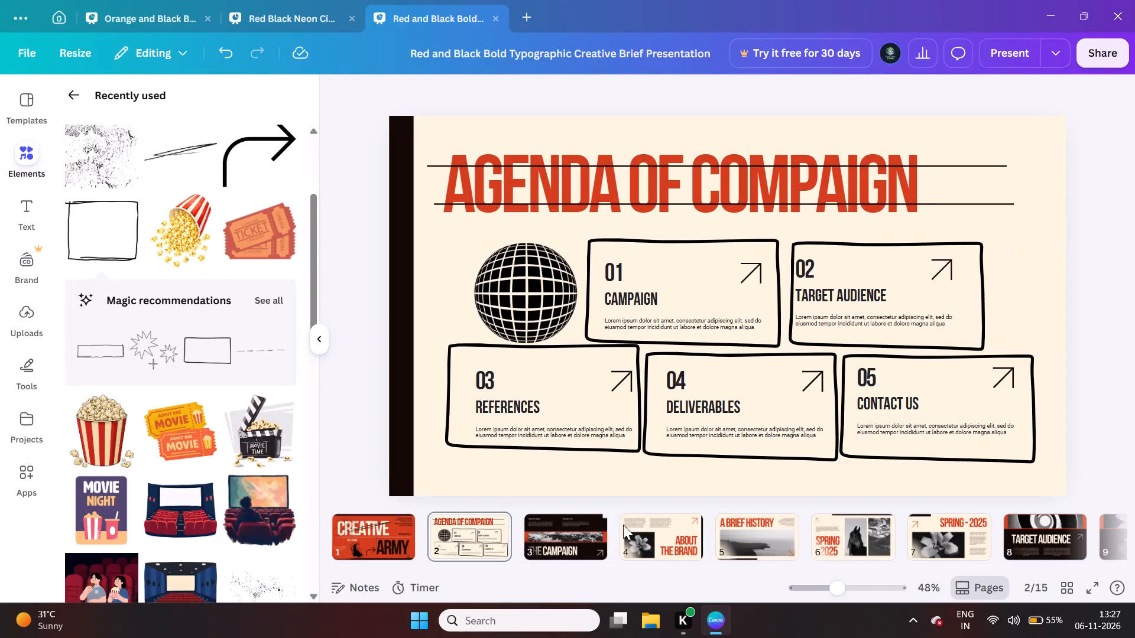
Nudge the hand-drawn frame around agenda item 03 References down so it sits closer in line with the 04 Deliverables frame.
left_click_drag(575, 397, 576, 408)
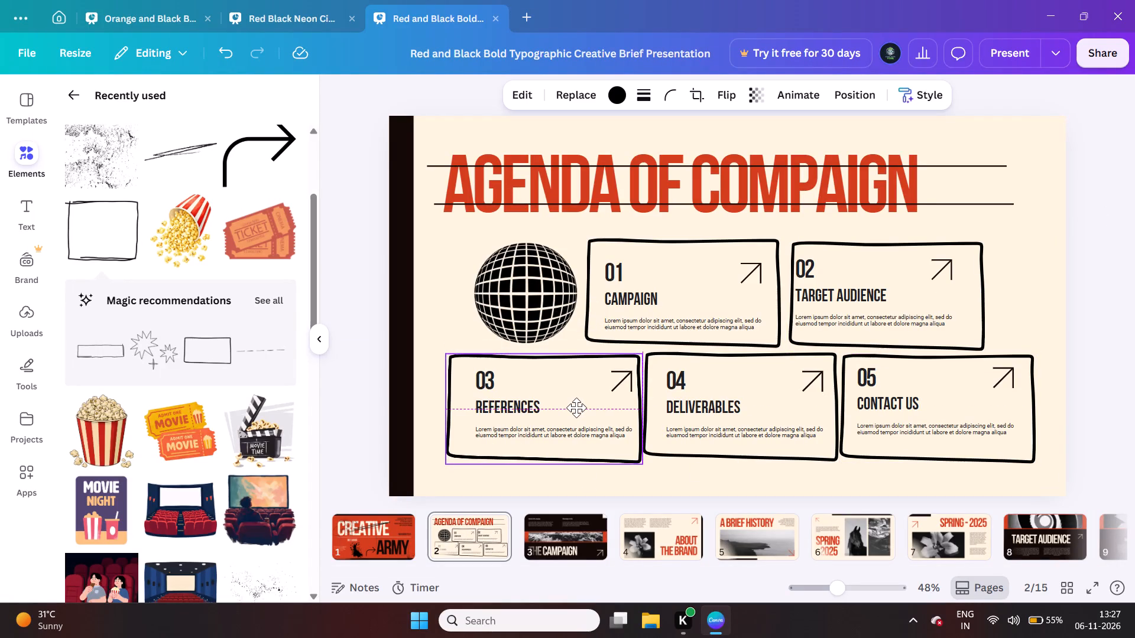
left_click_drag(576, 408, 576, 403)
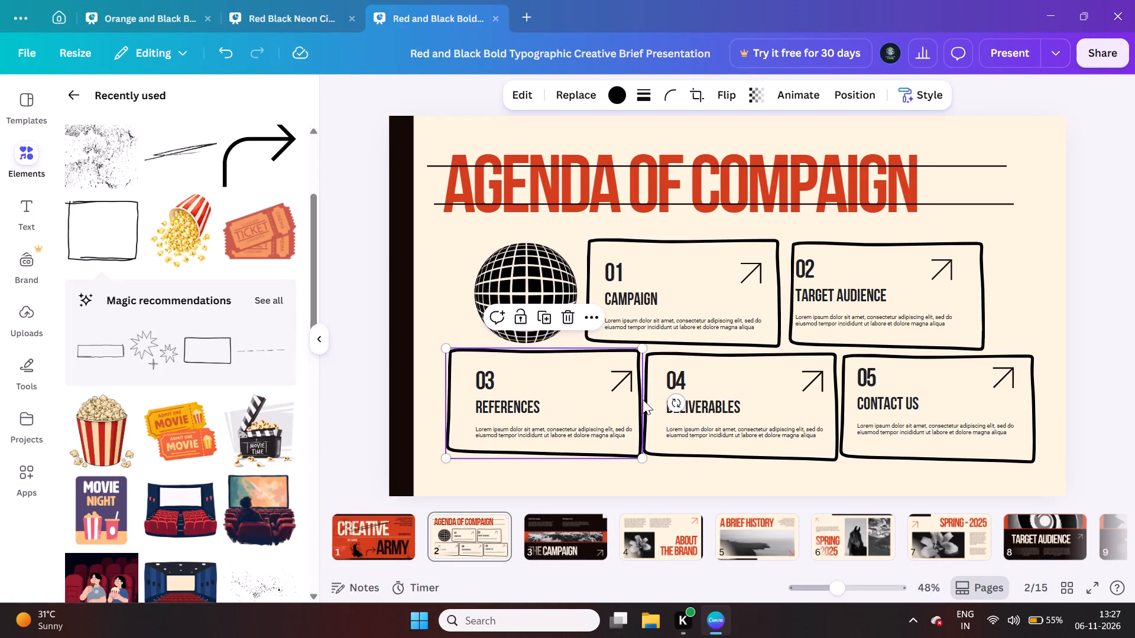
left_click(756, 378)
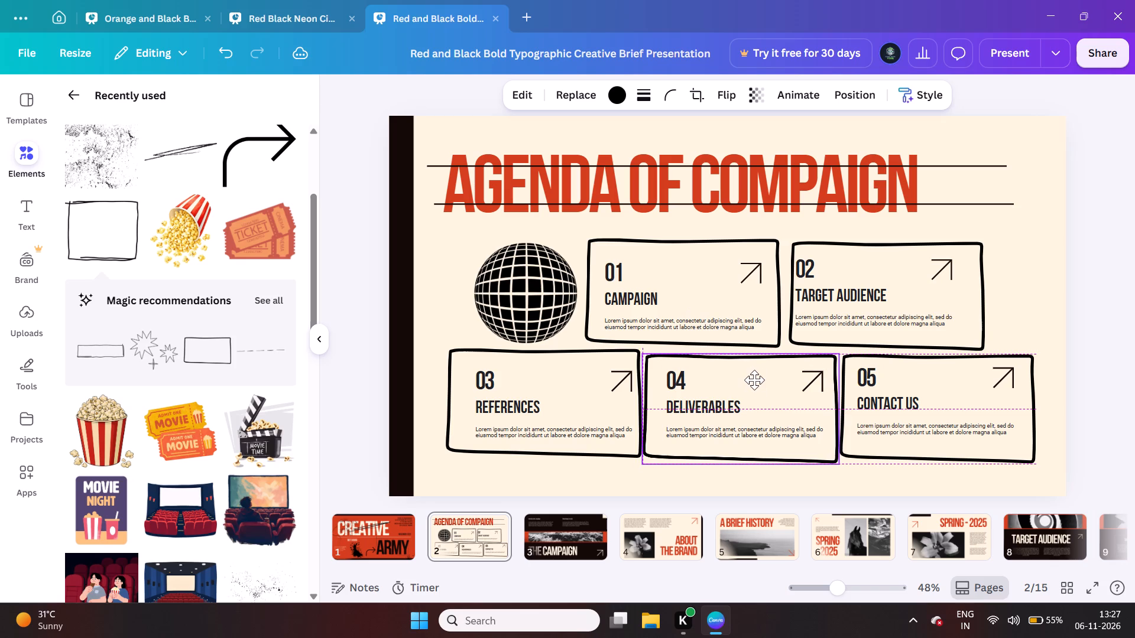
left_click(1100, 259)
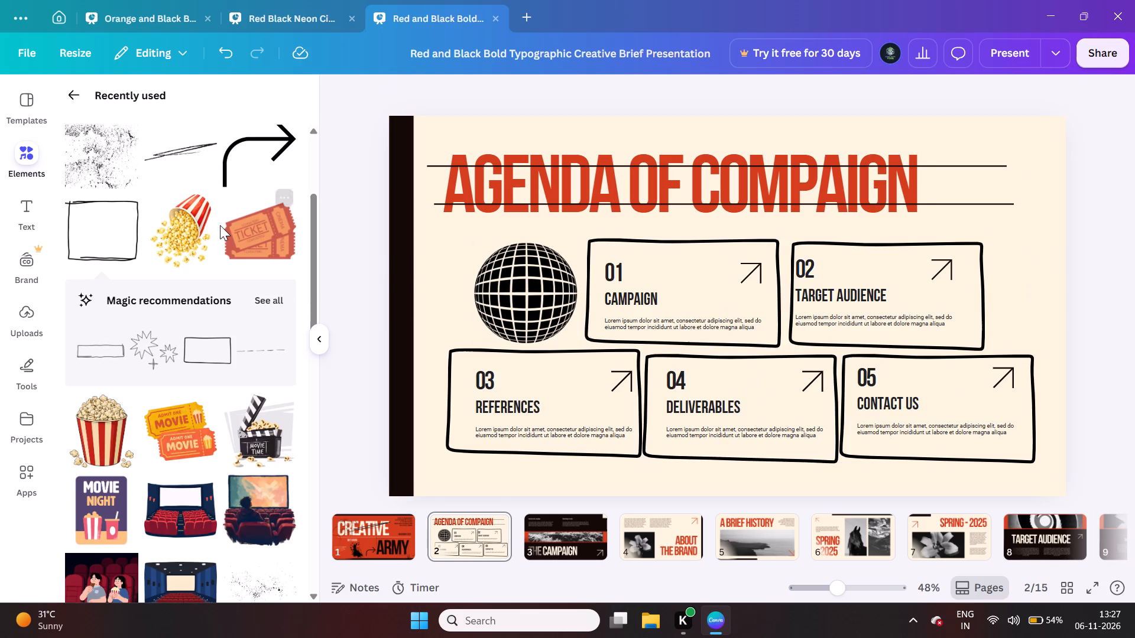
Add the black brush-stroke cross from the recently used elements, shrink it and place it just after the title's last letter.
scroll(219, 223, "up", 4)
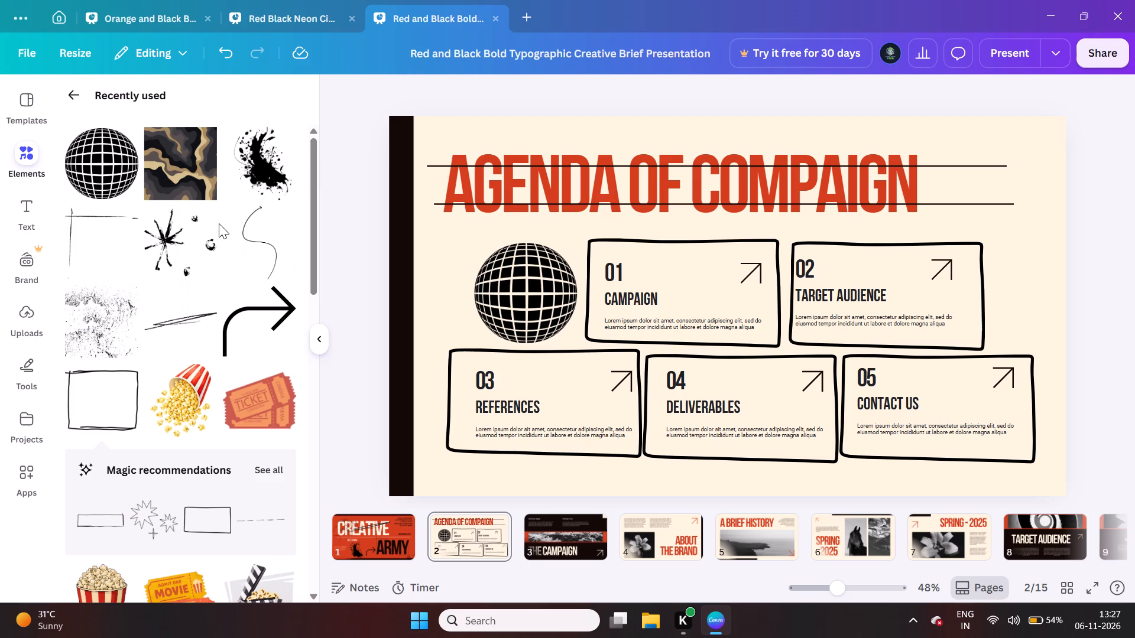
scroll(179, 144, "left", 2)
scroll(179, 144, "down", 2)
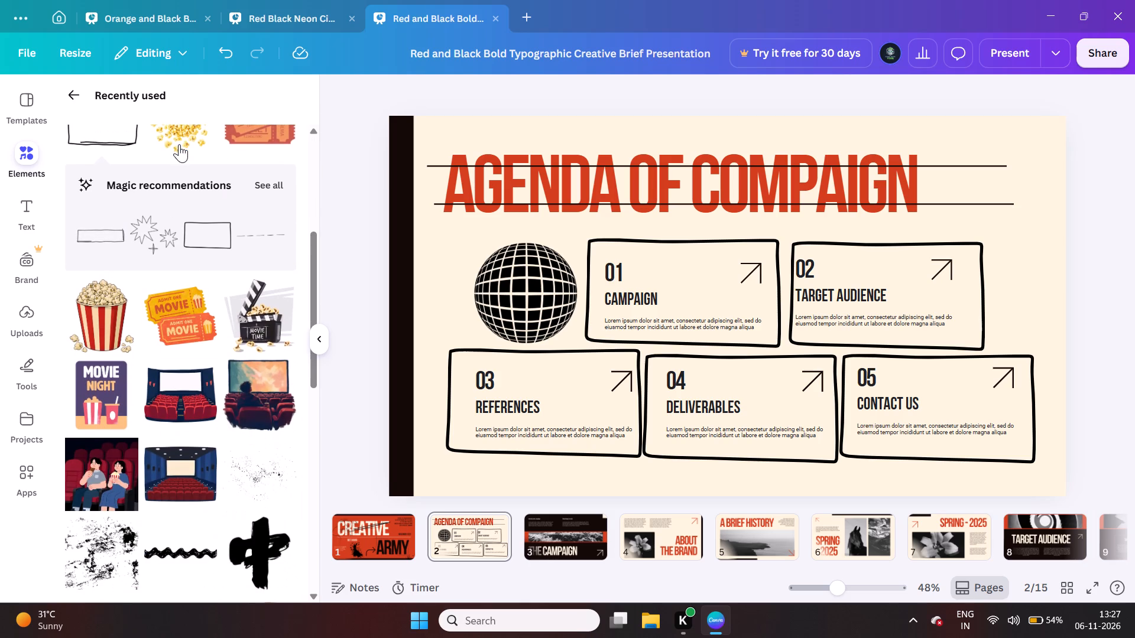
scroll(179, 144, "down", 3)
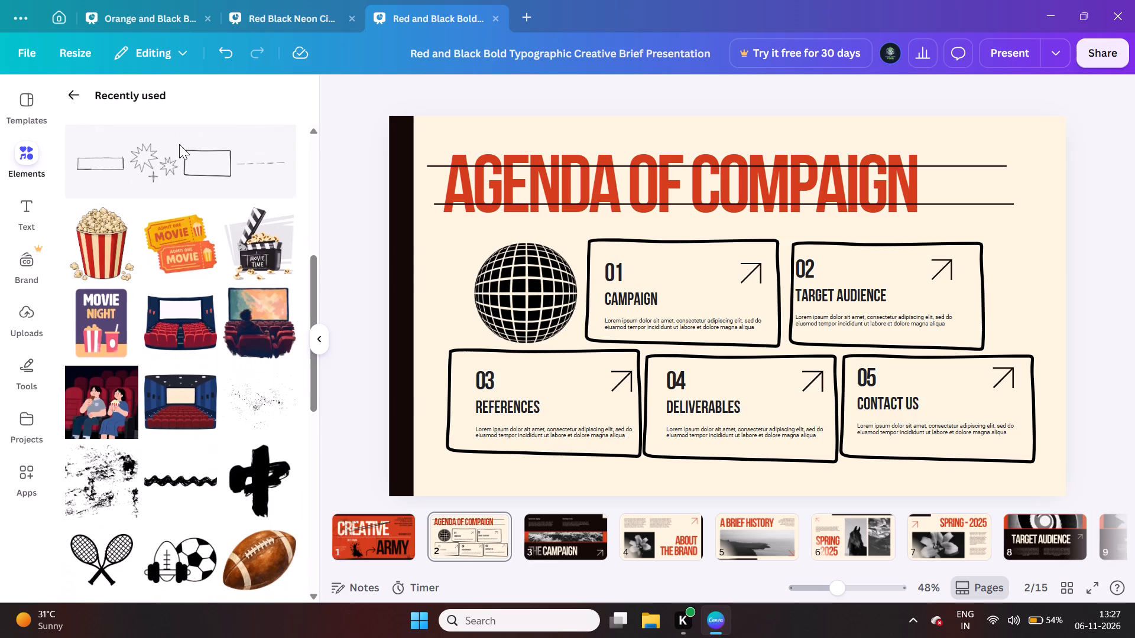
scroll(179, 144, "down", 1)
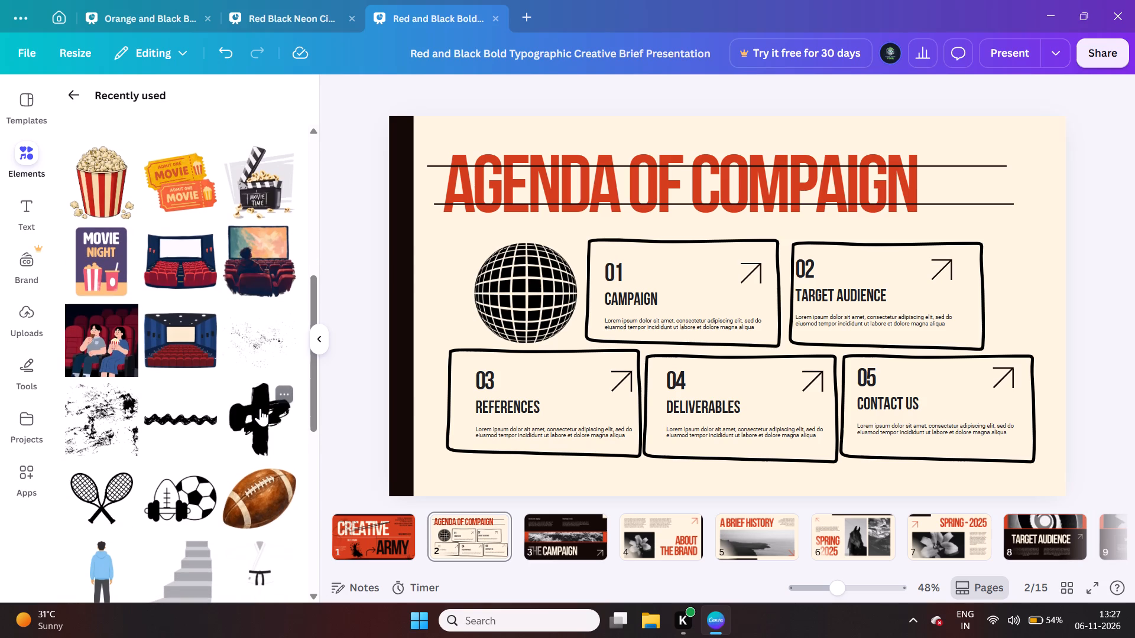
left_click(260, 408)
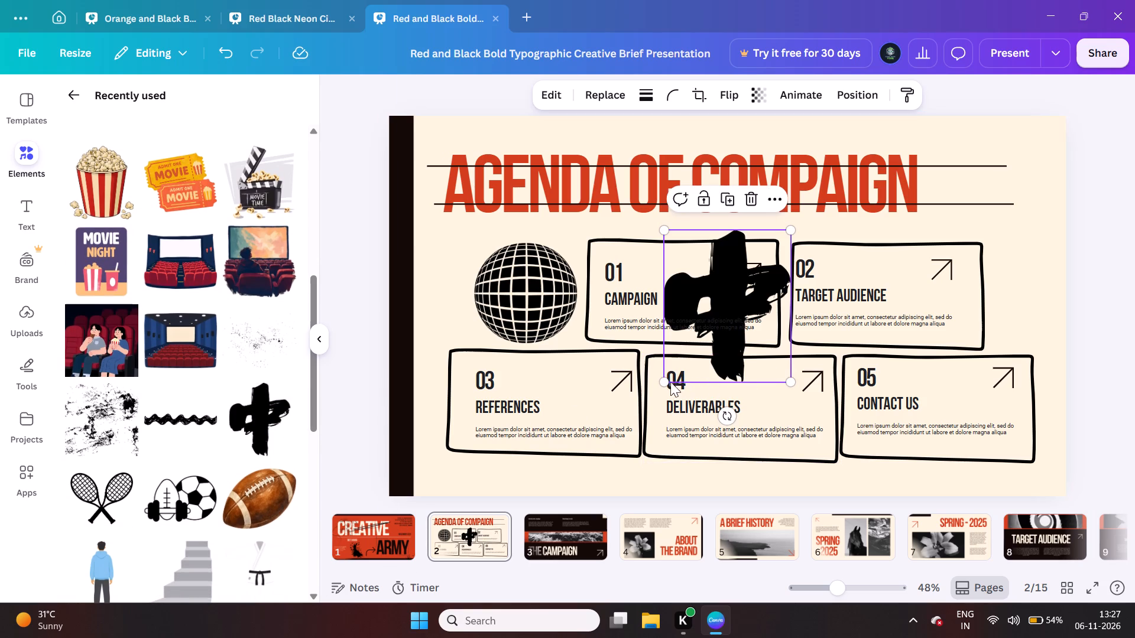
left_click_drag(663, 381, 704, 303)
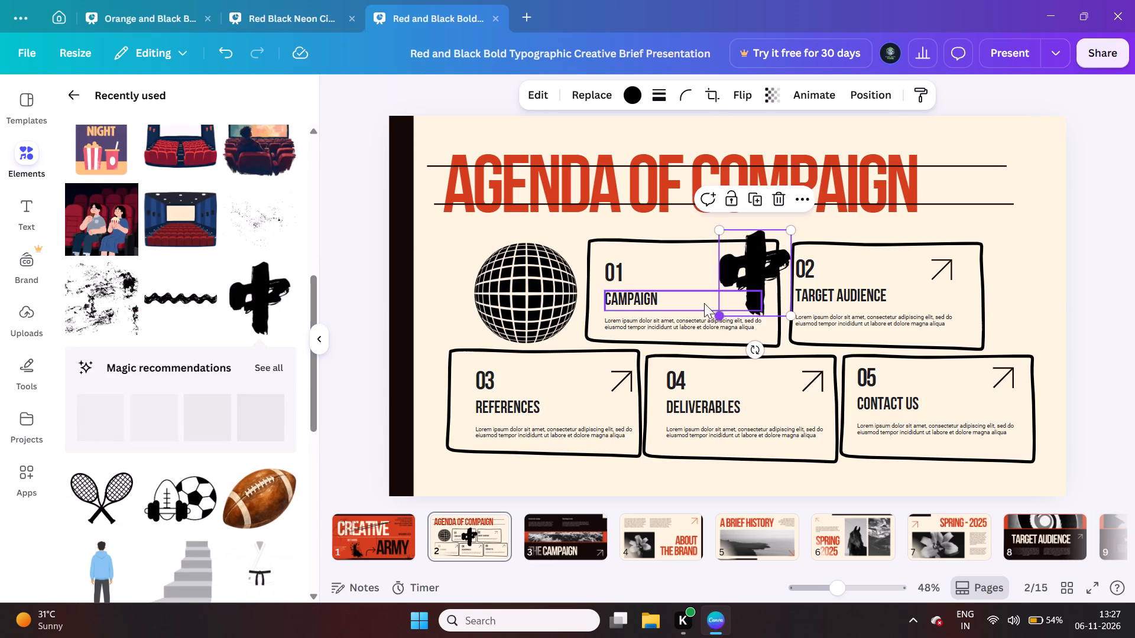
left_click_drag(750, 268, 967, 176)
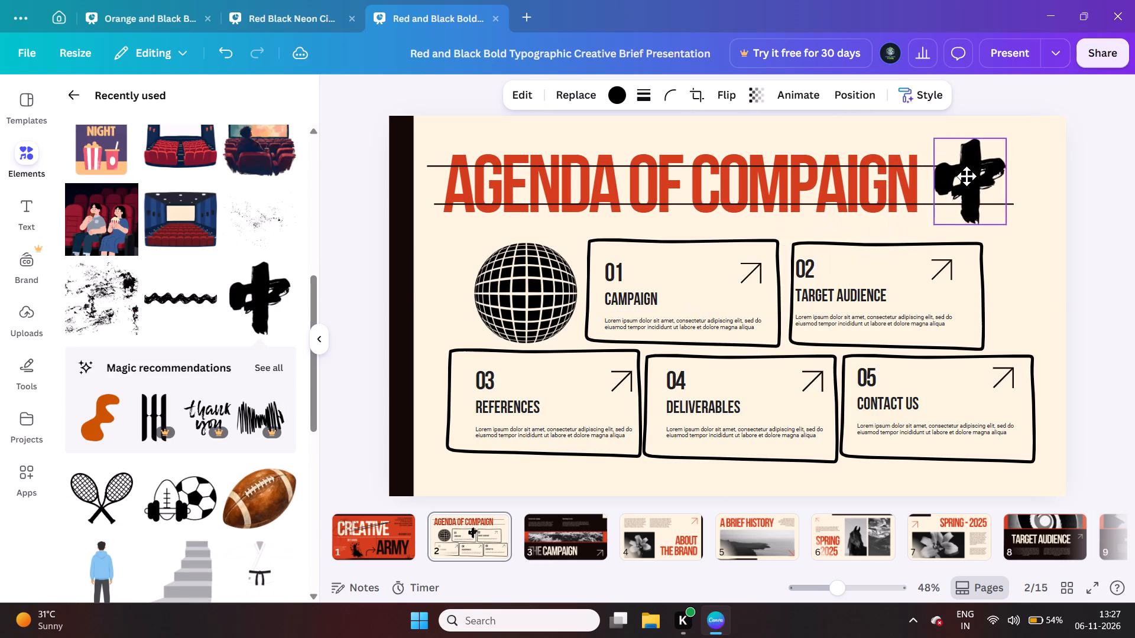
left_click_drag(967, 176, 966, 159)
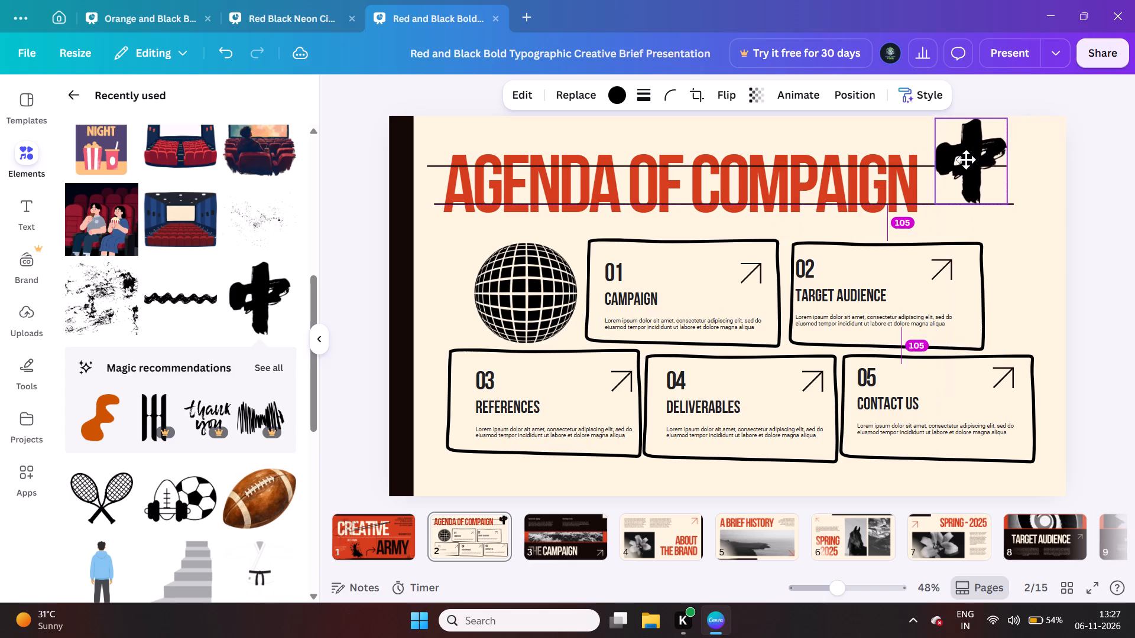
left_click_drag(966, 159, 963, 176)
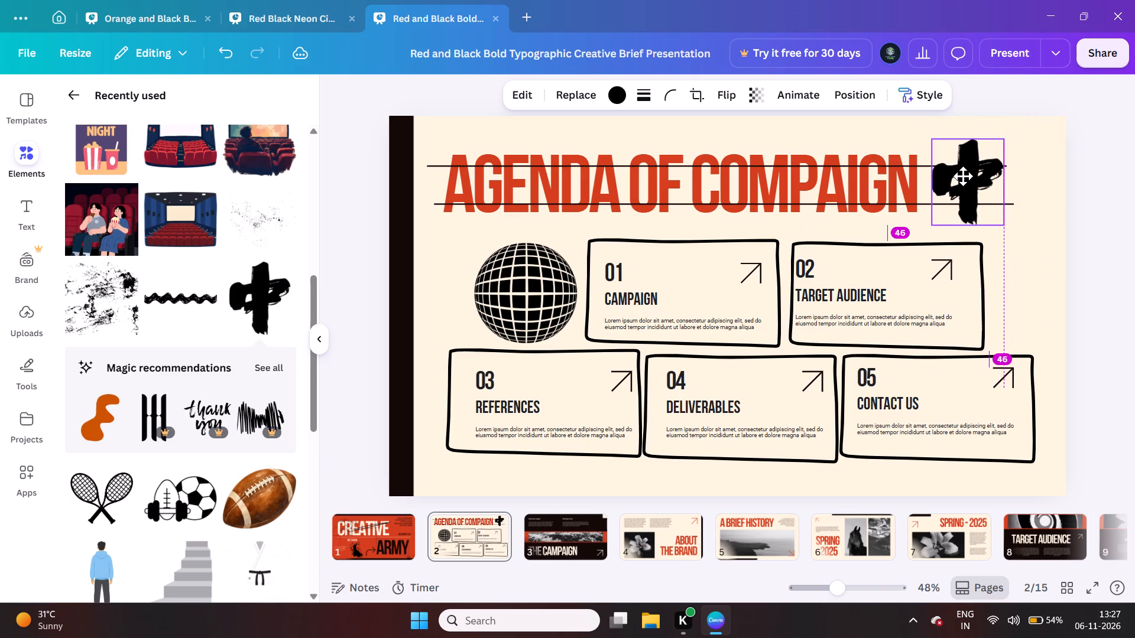
left_click_drag(963, 176, 961, 180)
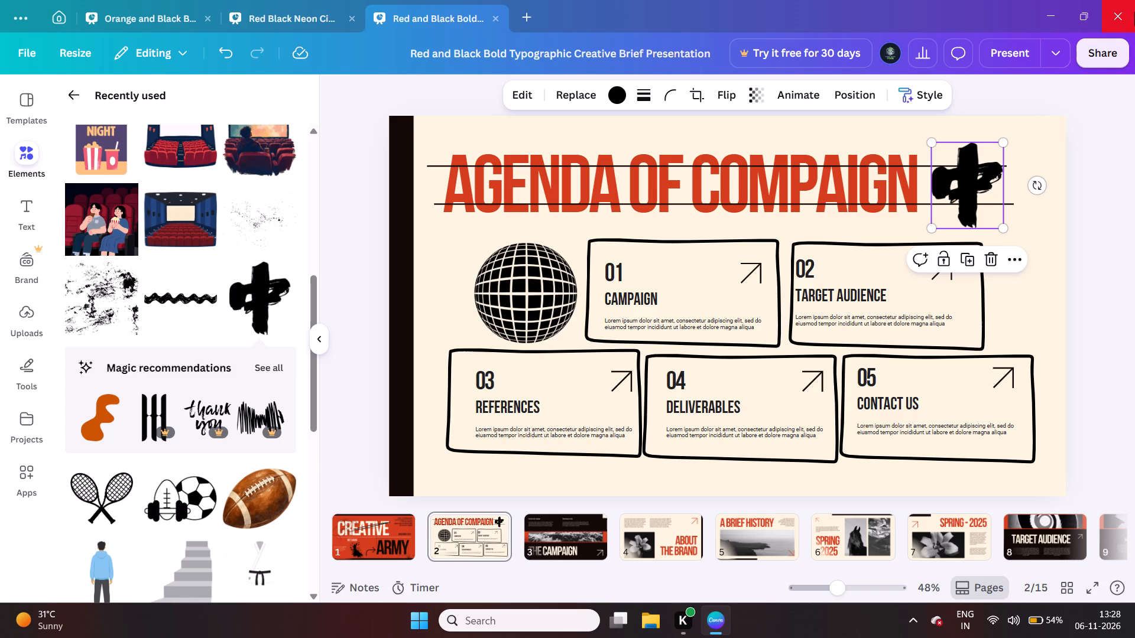
left_click(1113, 129)
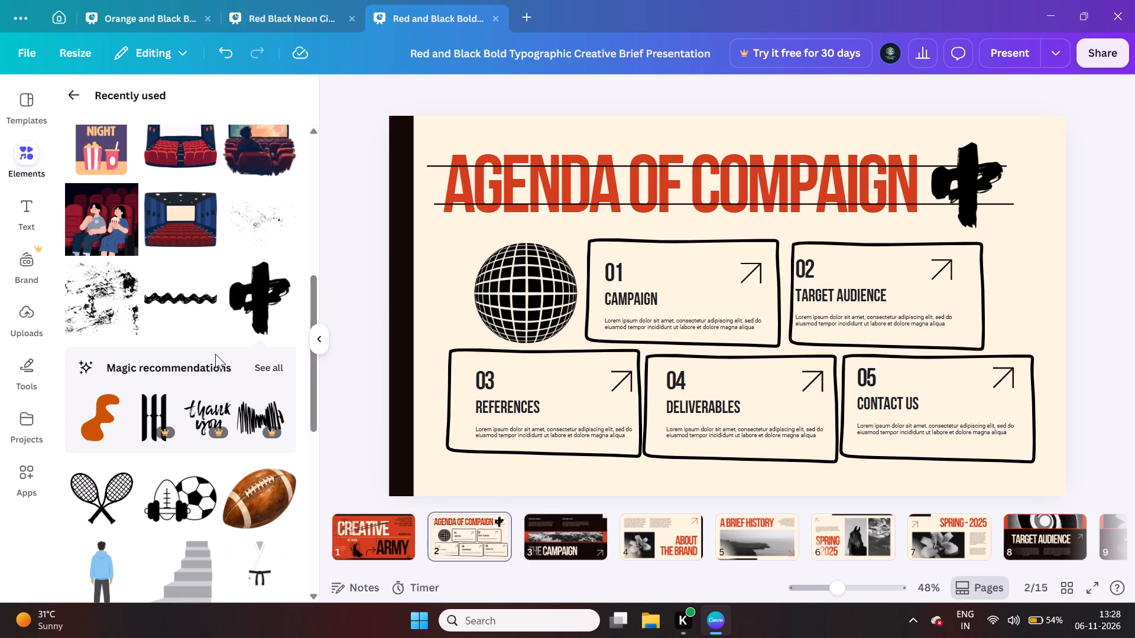
Browse the recently used elements for another decoration to add to the agenda page.
scroll(212, 307, "down", 2)
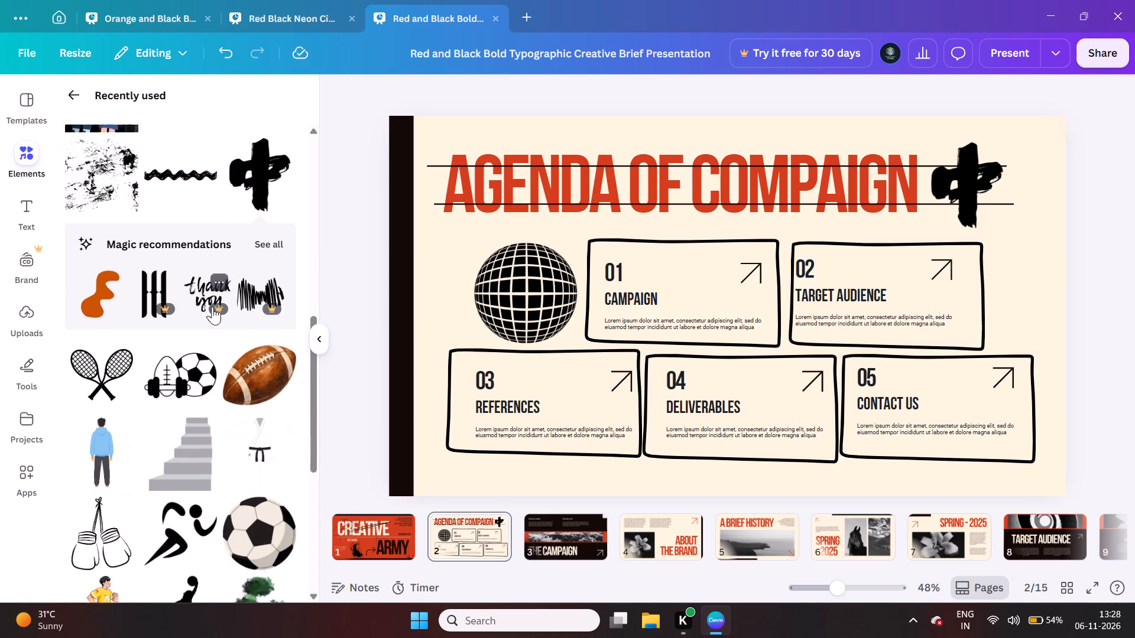
scroll(212, 307, "down", 1)
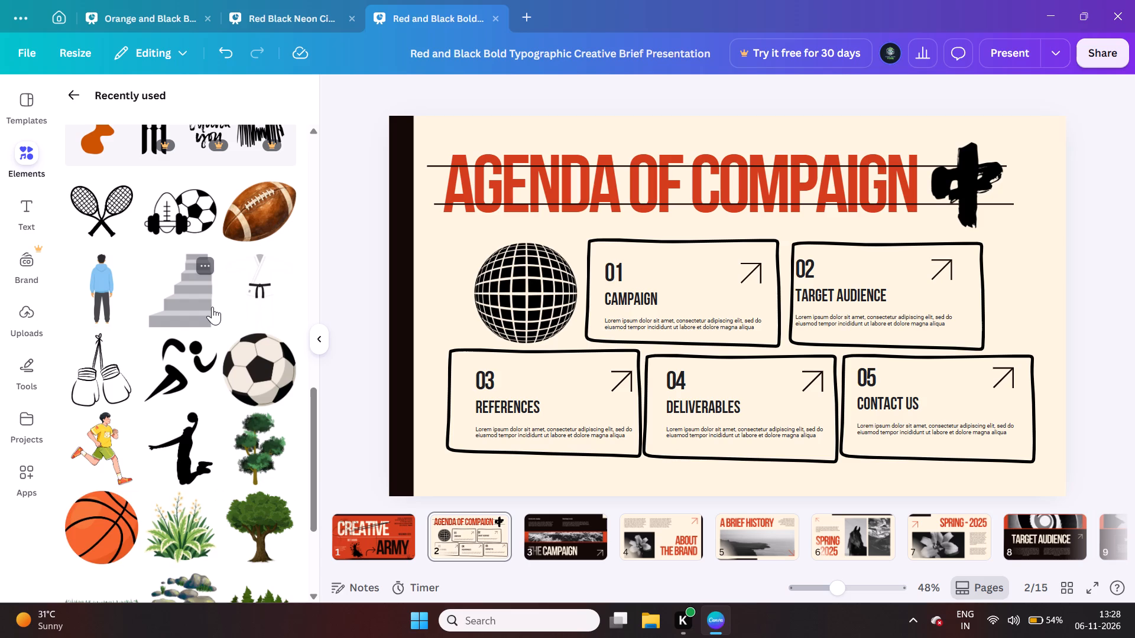
scroll(212, 307, "up", 4)
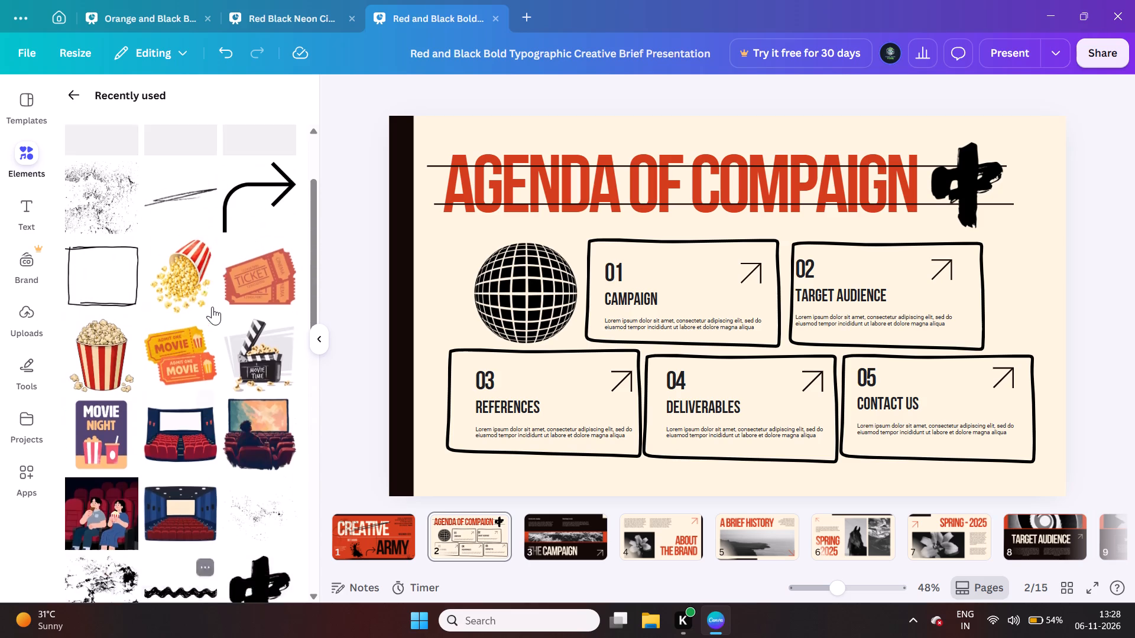
scroll(212, 307, "up", 3)
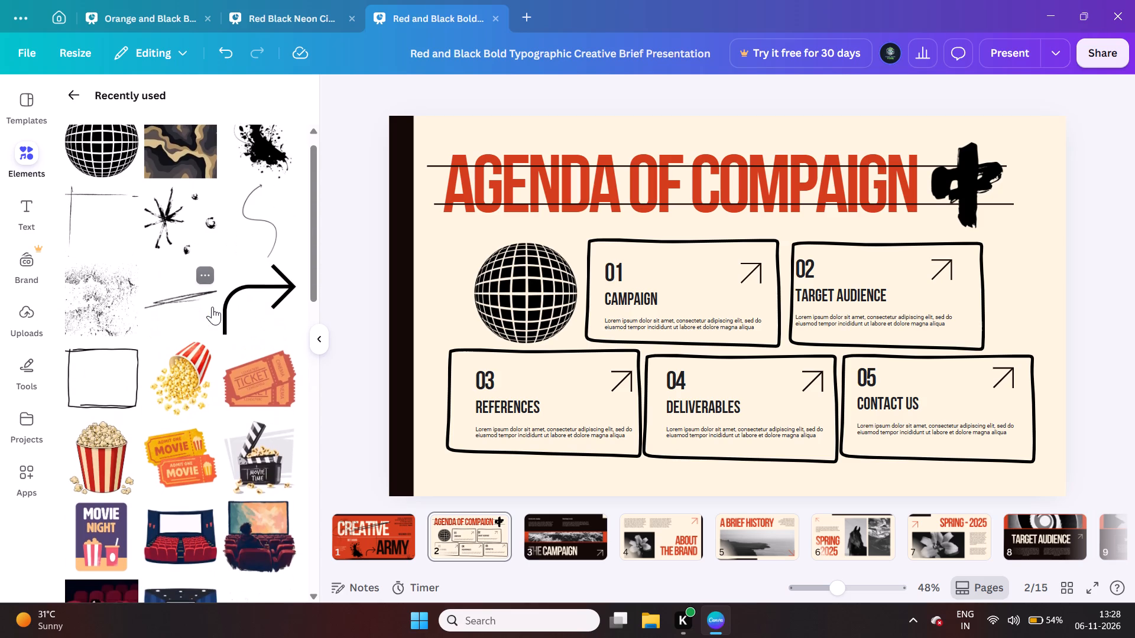
scroll(212, 307, "up", 2)
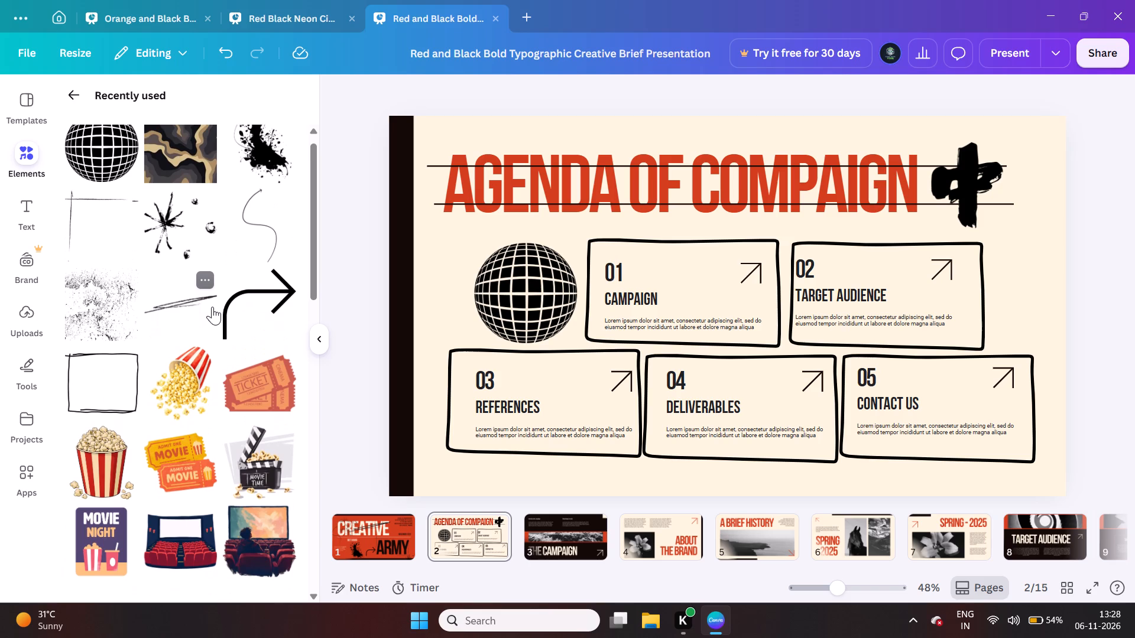
scroll(212, 307, "up", 3)
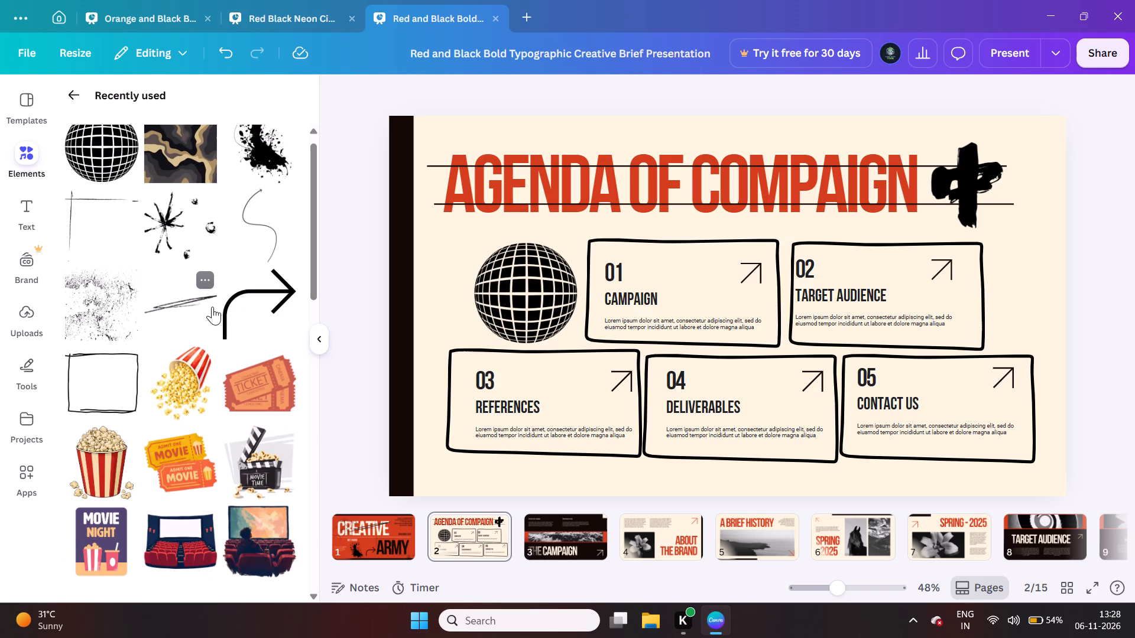
scroll(212, 307, "up", 4)
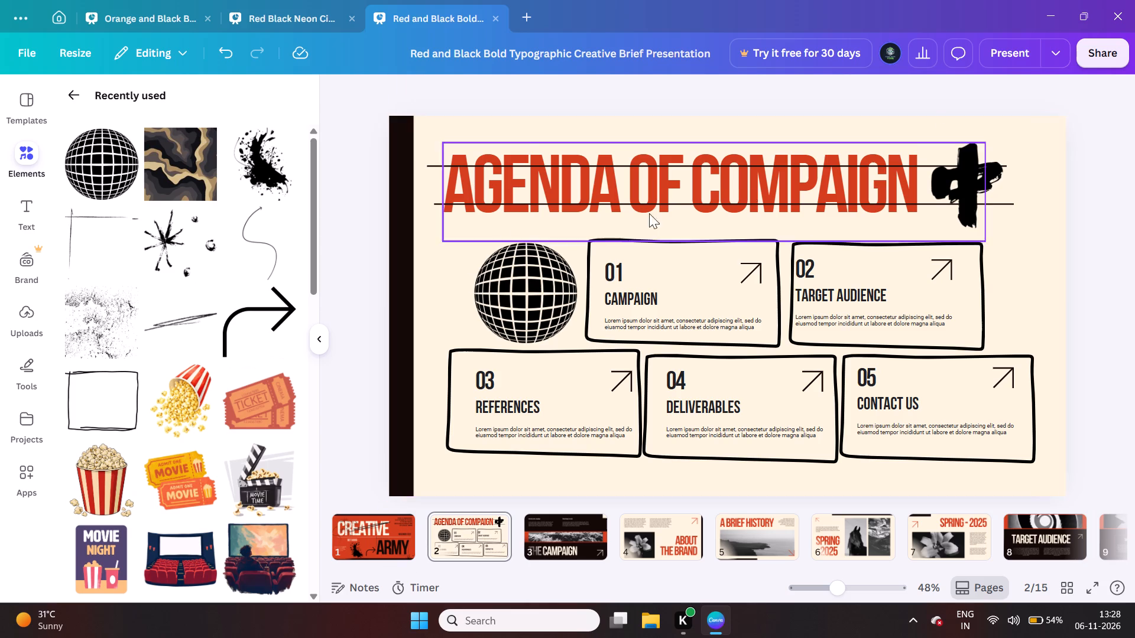
scroll(263, 223, "left", 1)
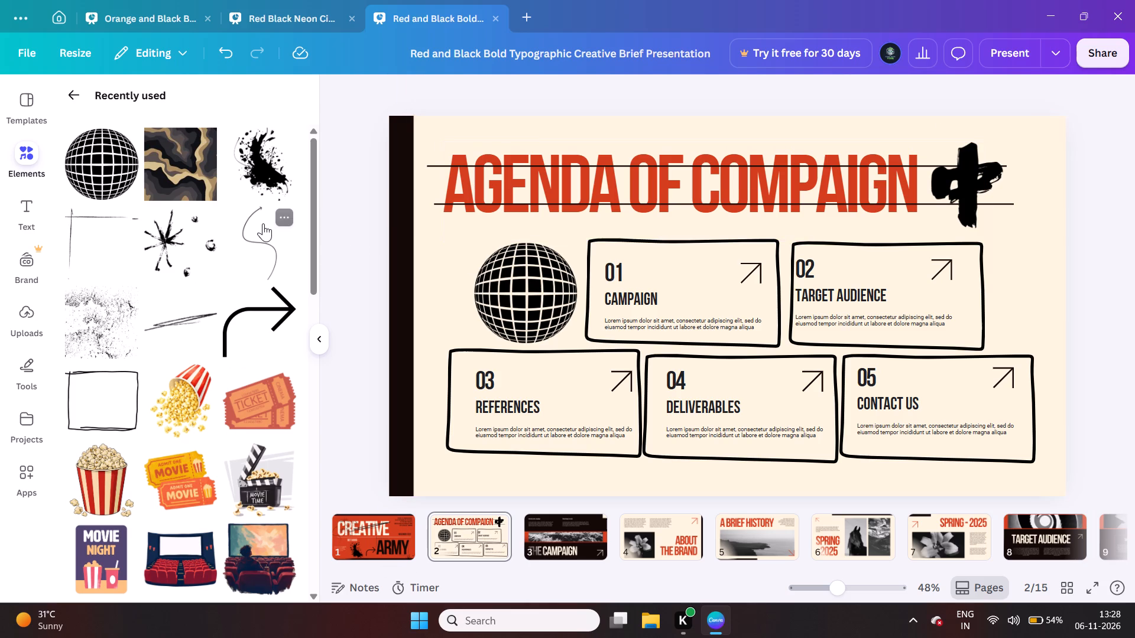
Add the thin S-curved arrow from the recently used elements and place it beside the agenda title and globe, overlapping the black side strip.
left_click(257, 233)
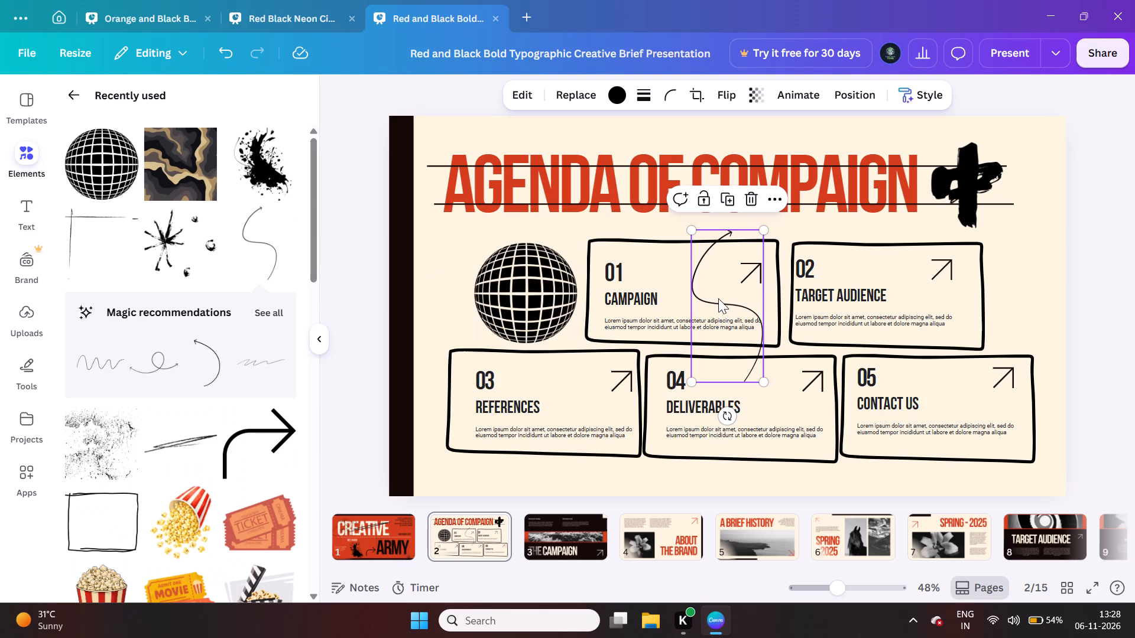
left_click_drag(717, 297, 481, 323)
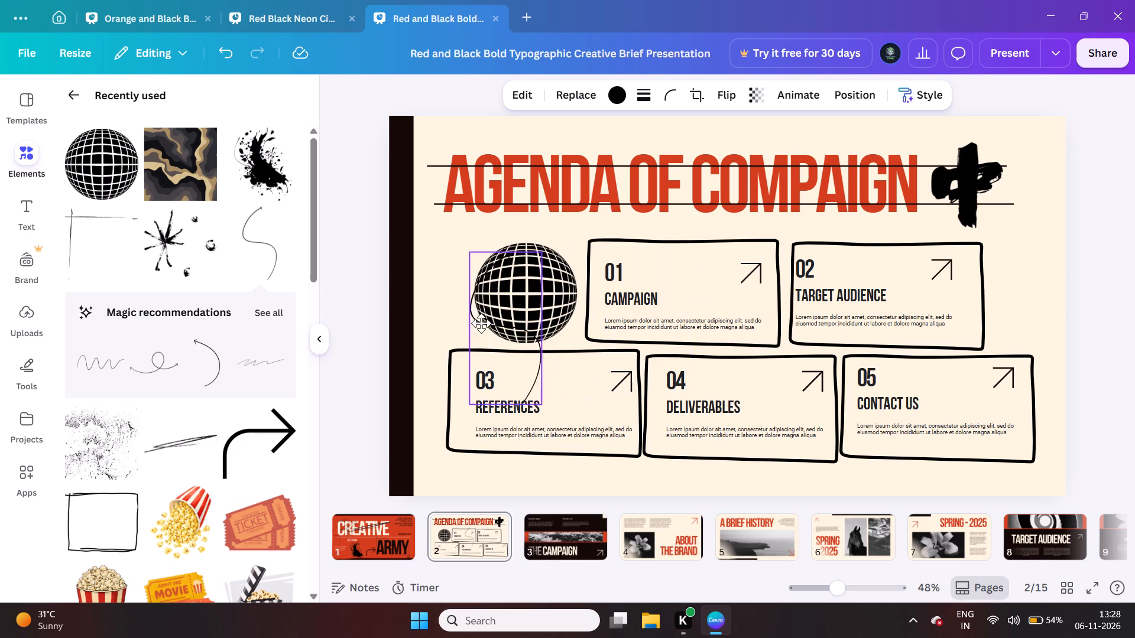
left_click_drag(481, 323, 440, 364)
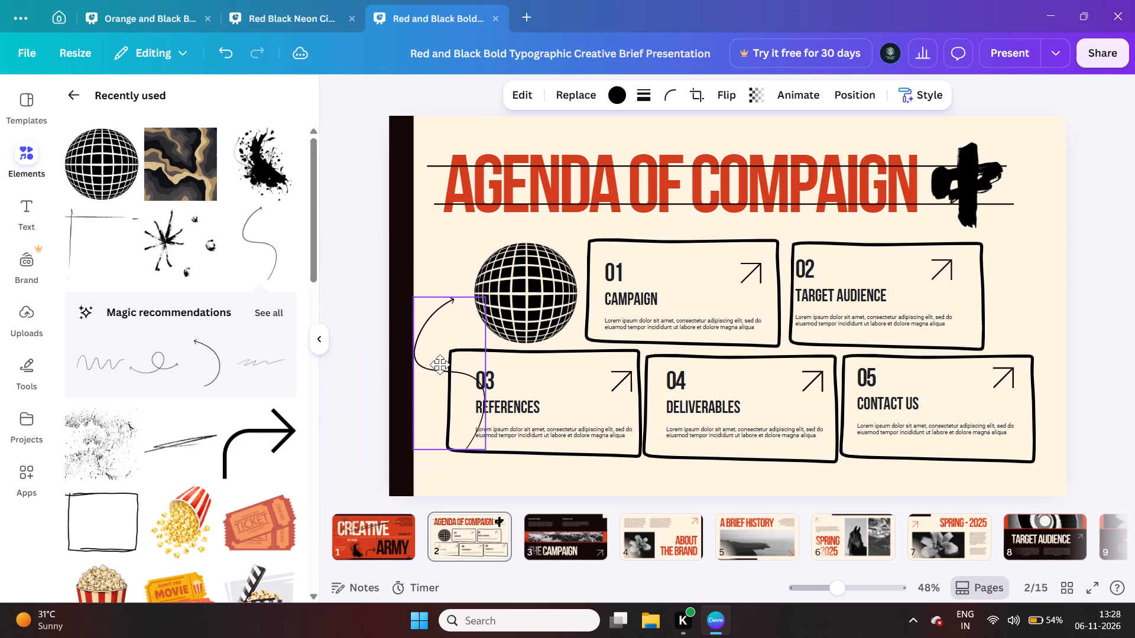
left_click_drag(440, 364, 539, 300)
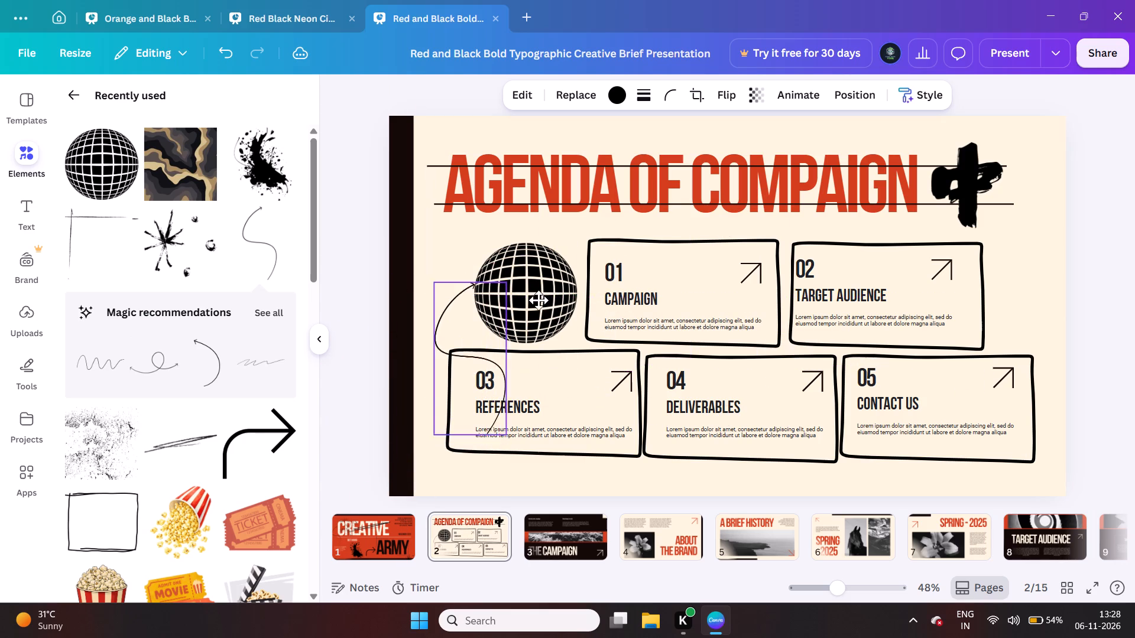
left_click_drag(539, 300, 682, 427)
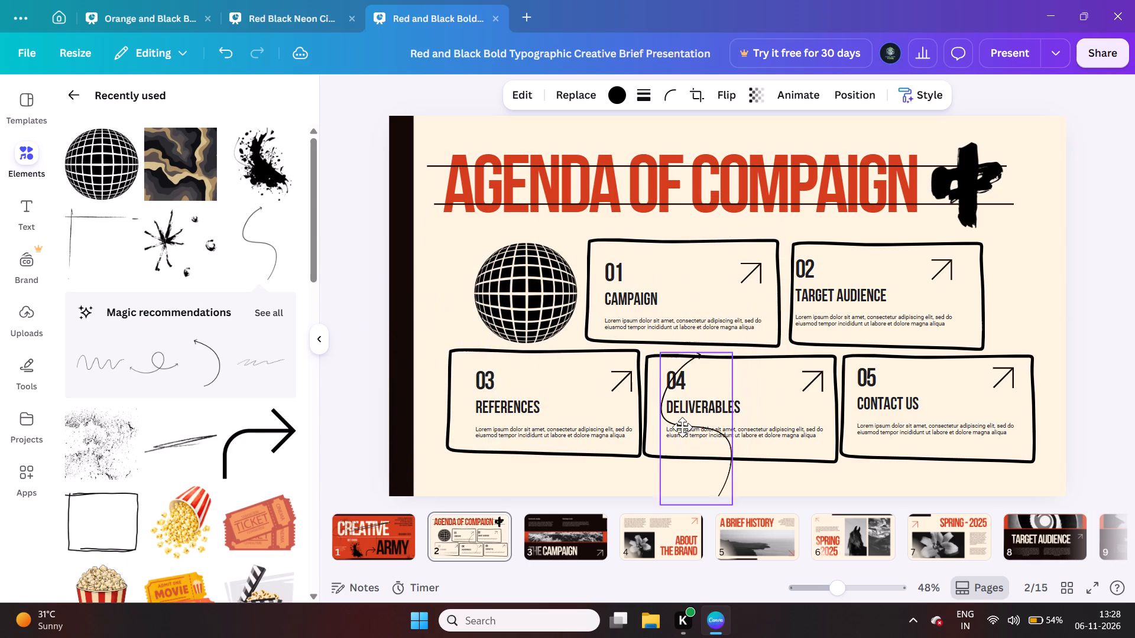
left_click_drag(682, 427, 607, 441)
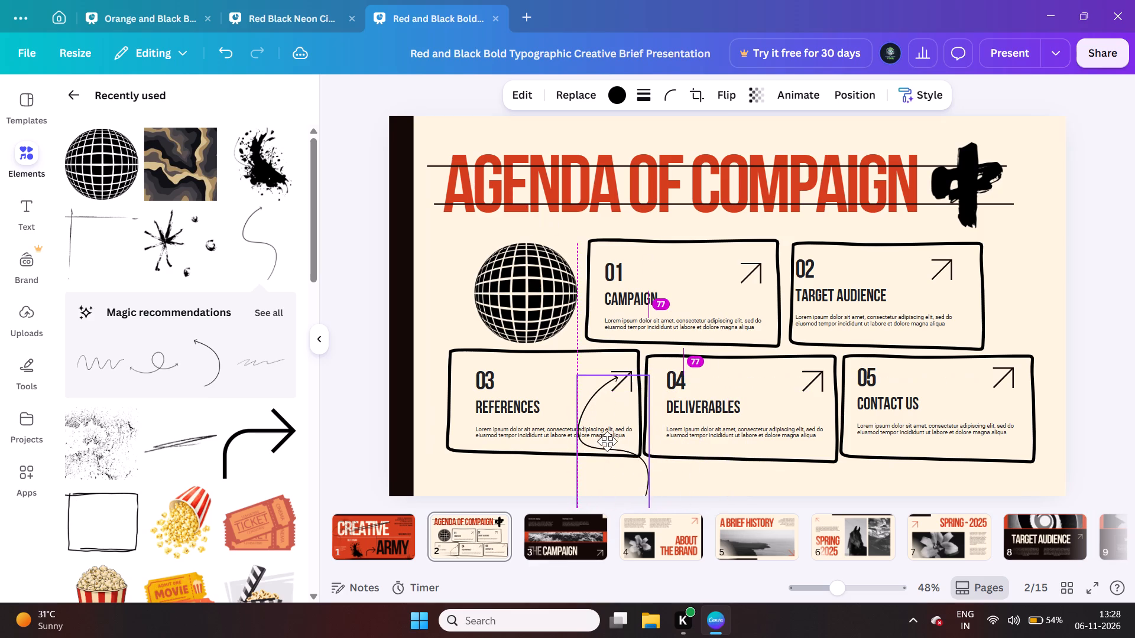
left_click_drag(607, 441, 553, 305)
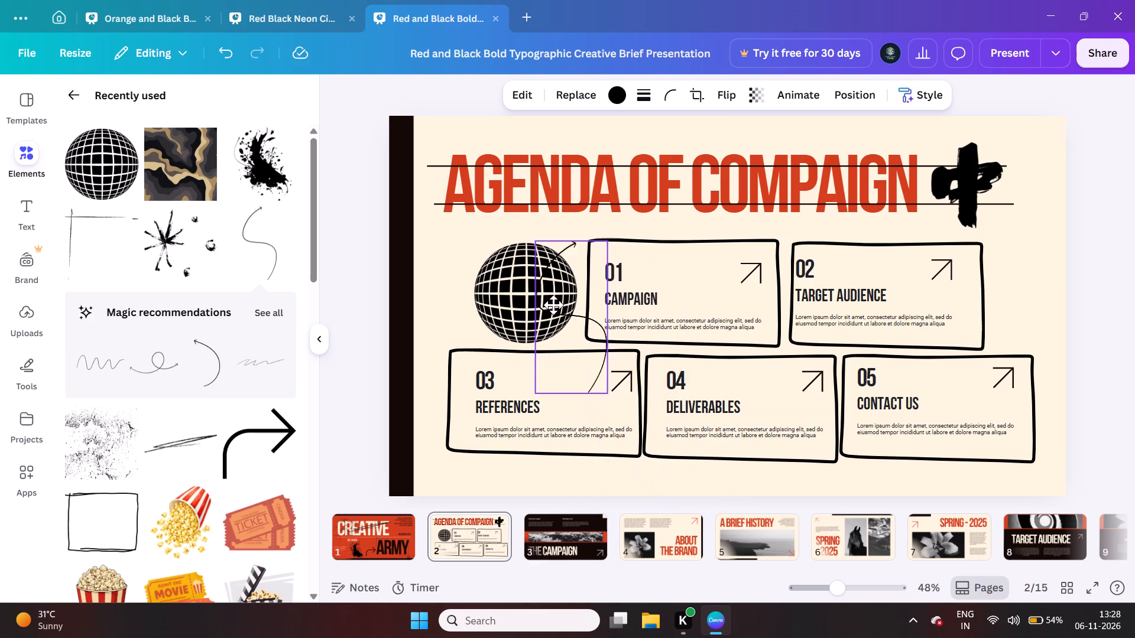
left_click_drag(553, 305, 426, 256)
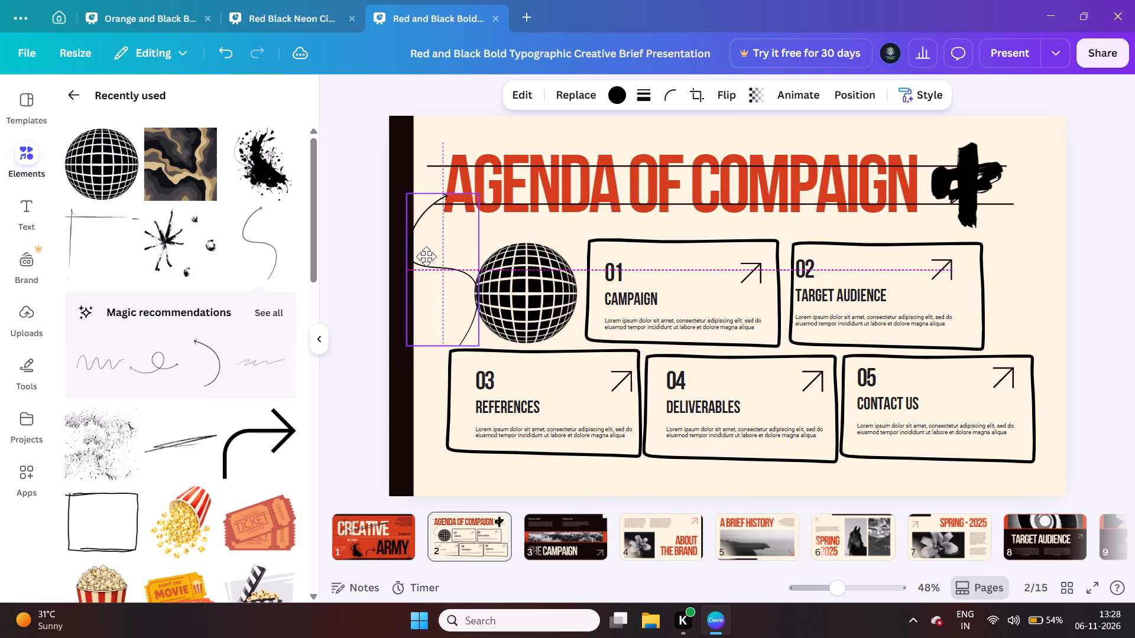
left_click_drag(426, 256, 415, 249)
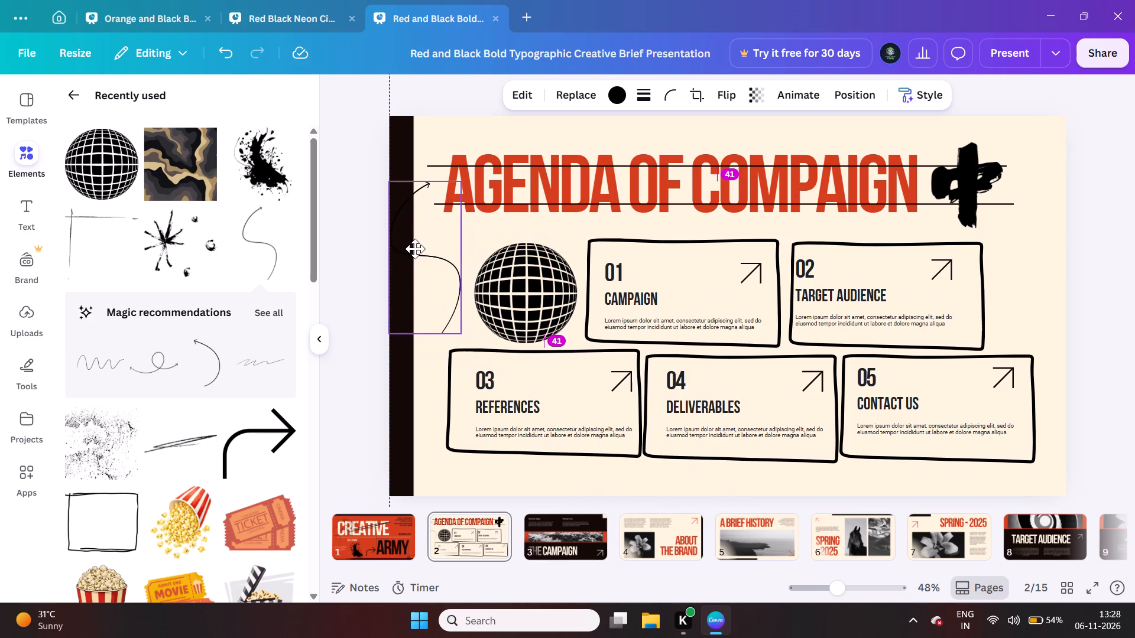
left_click_drag(415, 249, 675, 198)
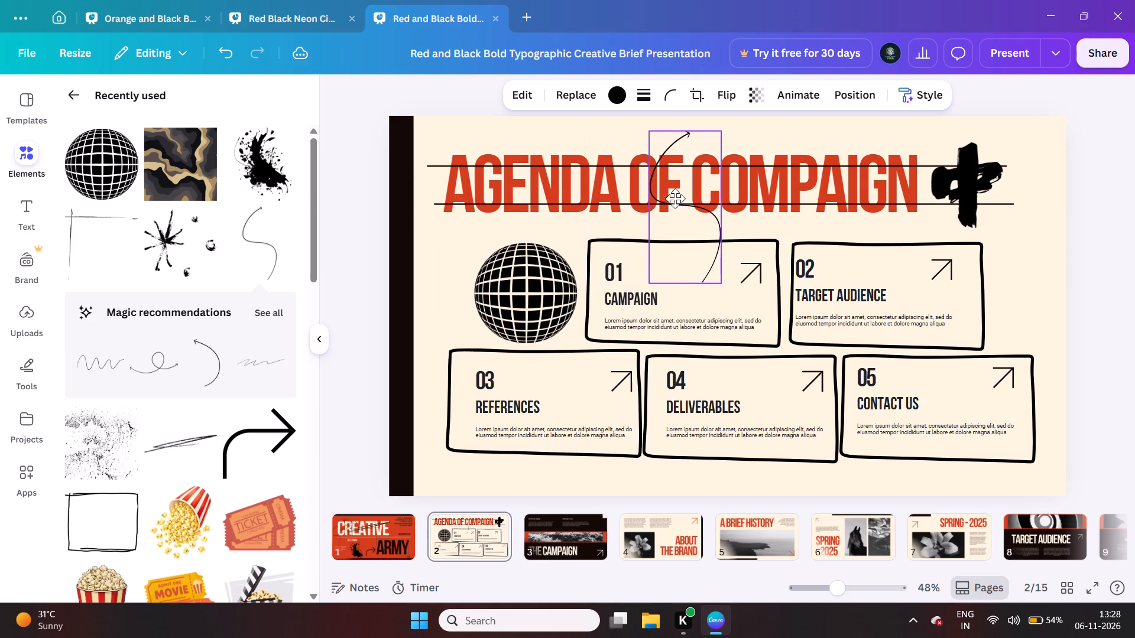
left_click_drag(675, 198, 427, 242)
left_click(374, 237)
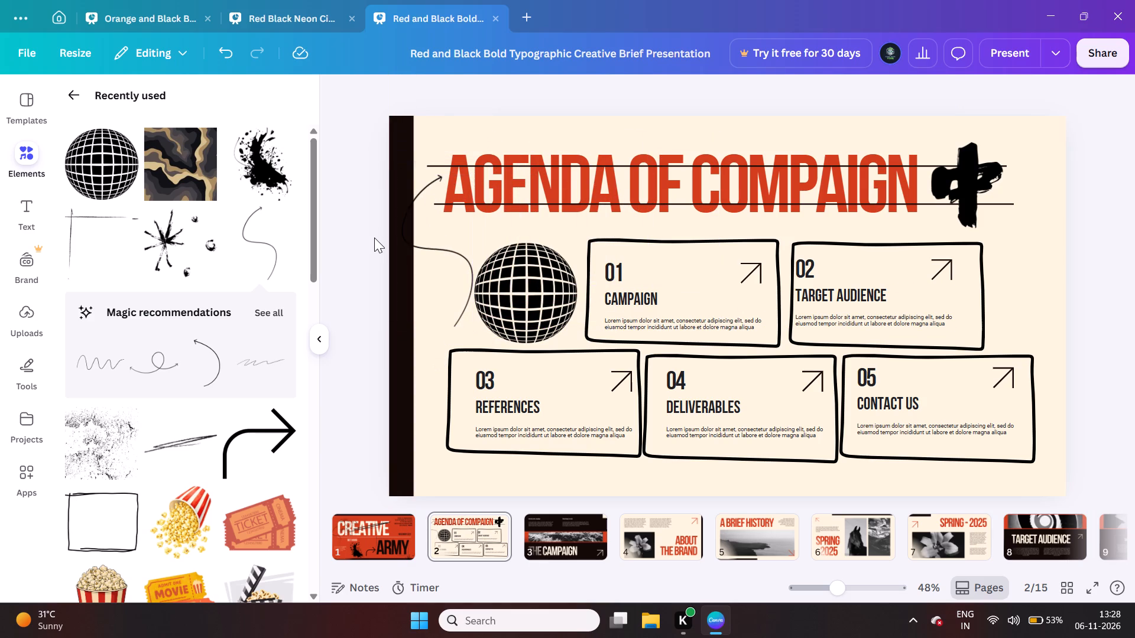
Revisit the Creative Army cover page, and open page 3, The Campaign.
left_click(387, 536)
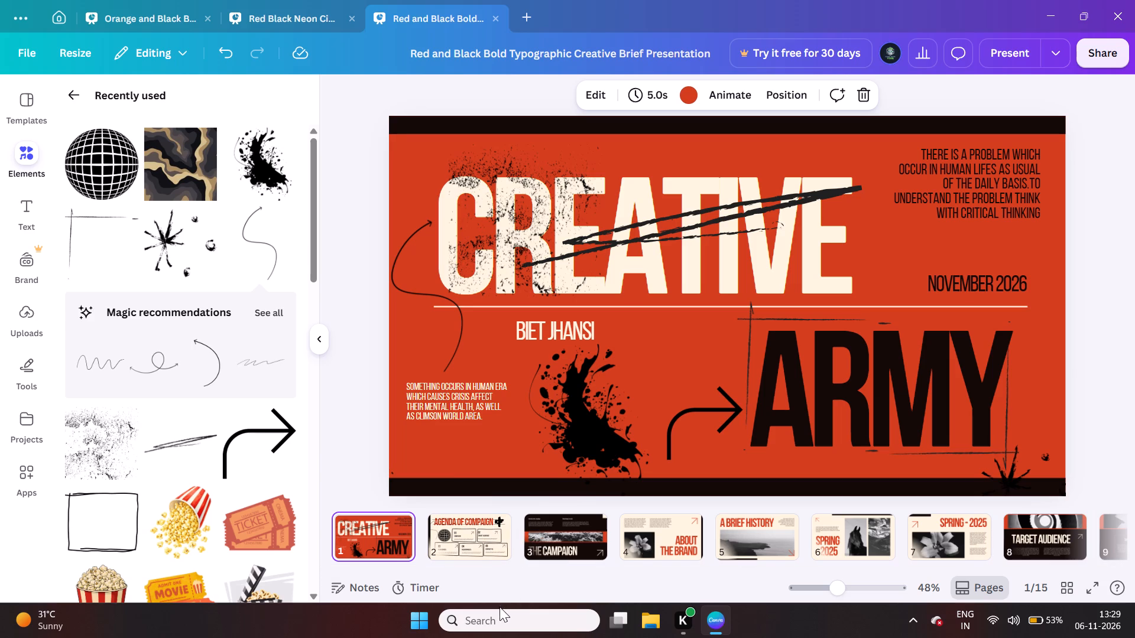
left_click(550, 548)
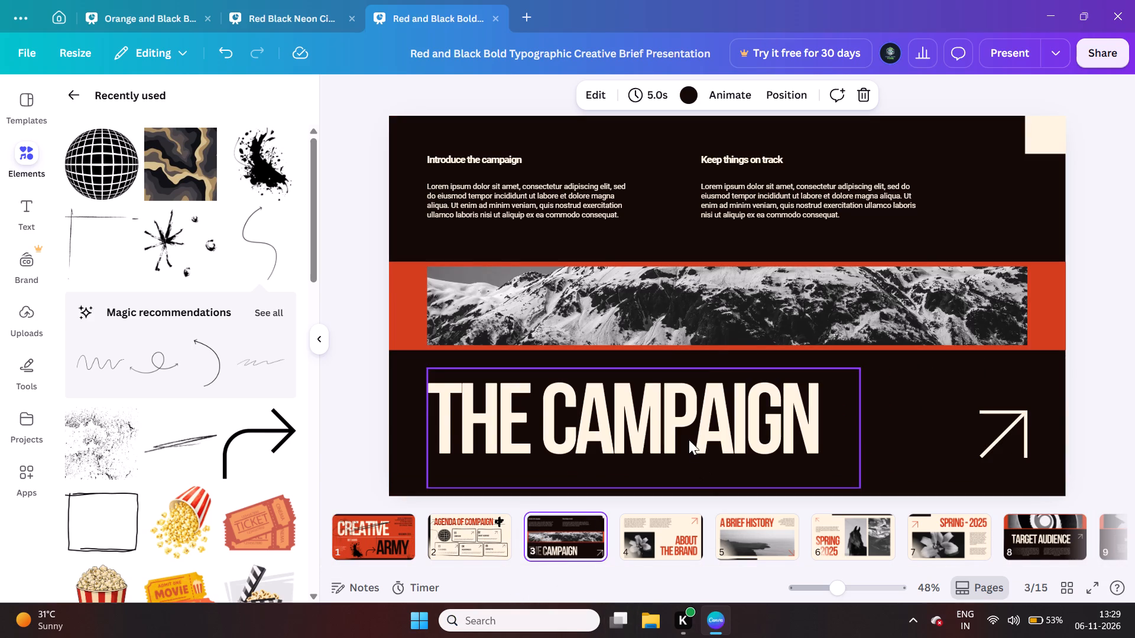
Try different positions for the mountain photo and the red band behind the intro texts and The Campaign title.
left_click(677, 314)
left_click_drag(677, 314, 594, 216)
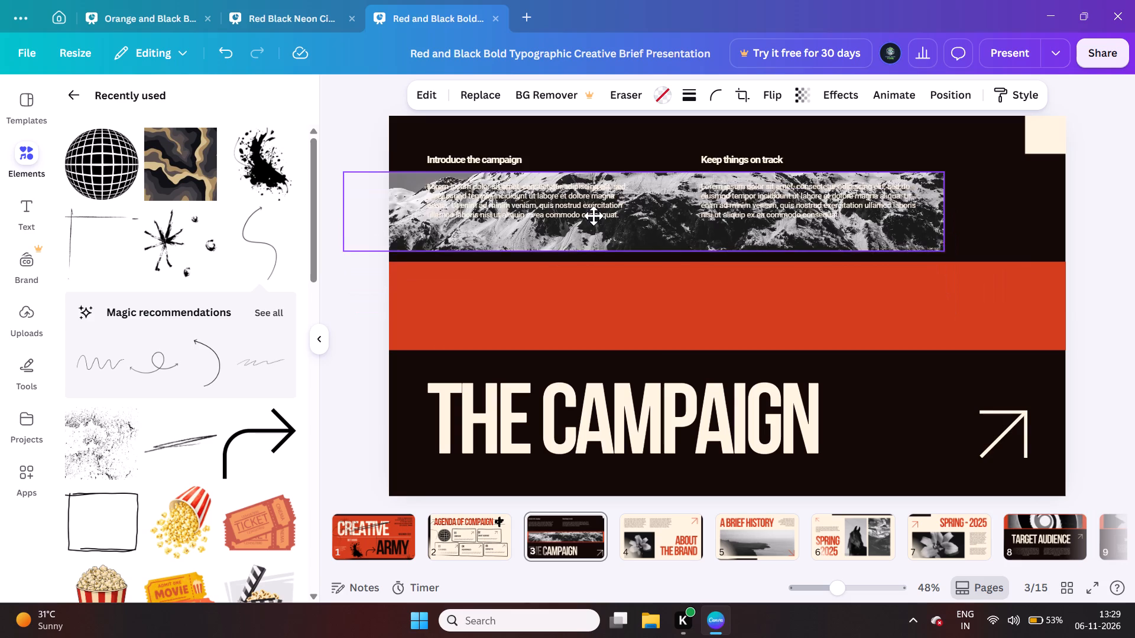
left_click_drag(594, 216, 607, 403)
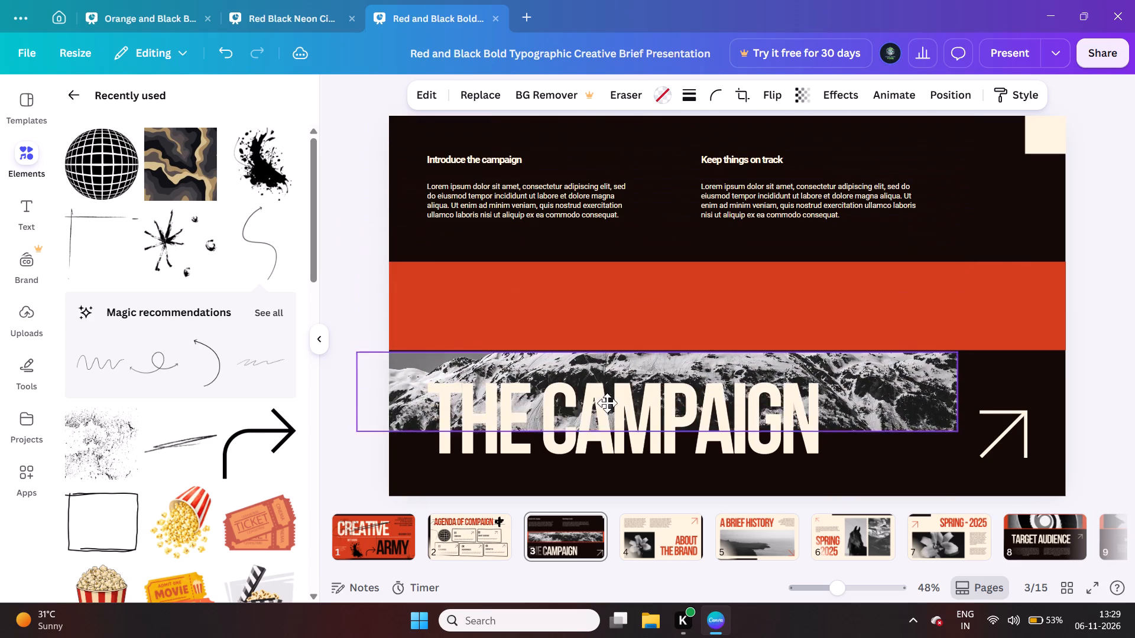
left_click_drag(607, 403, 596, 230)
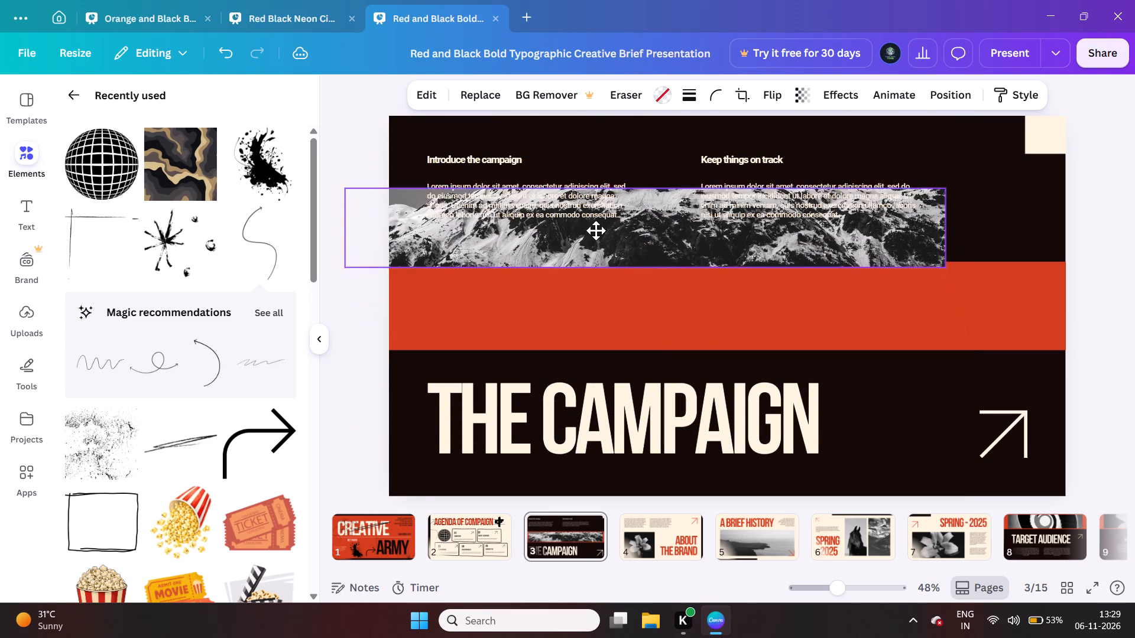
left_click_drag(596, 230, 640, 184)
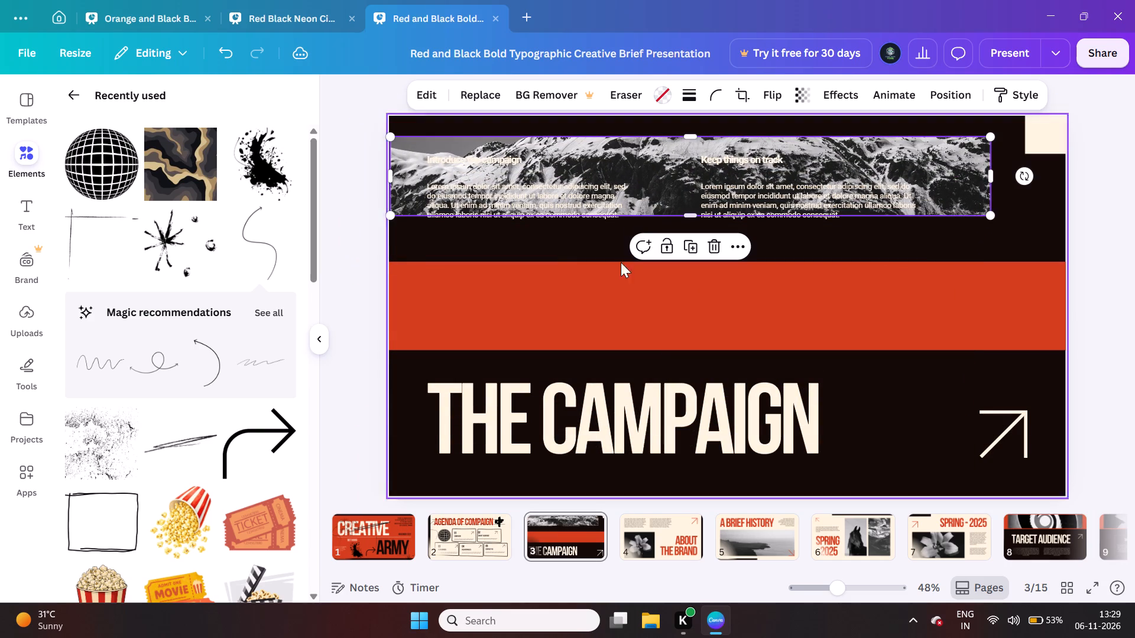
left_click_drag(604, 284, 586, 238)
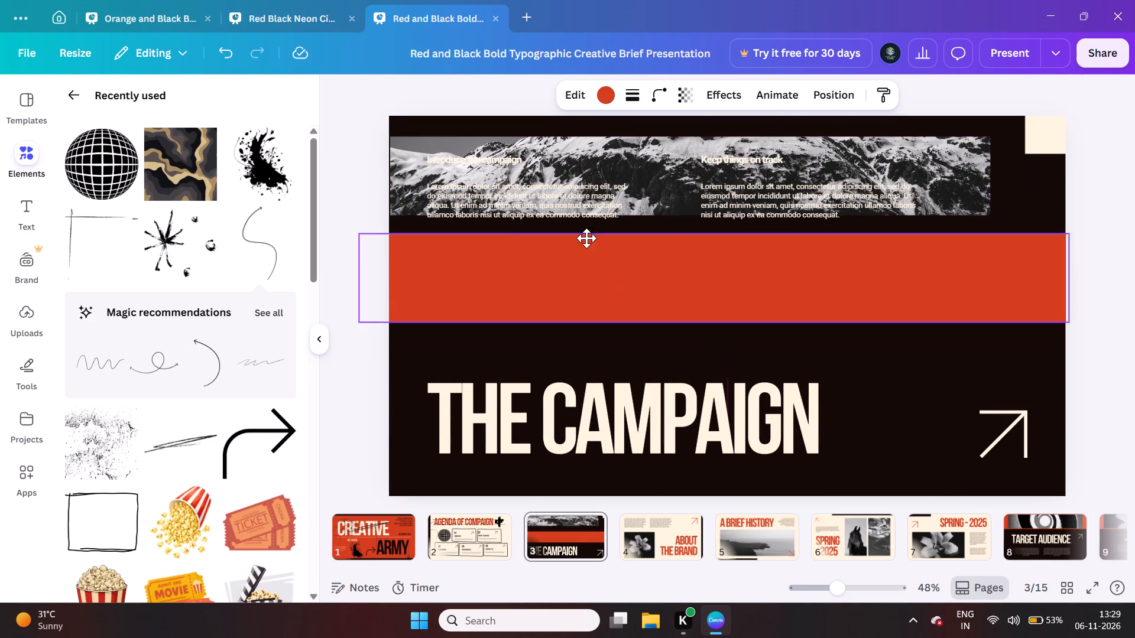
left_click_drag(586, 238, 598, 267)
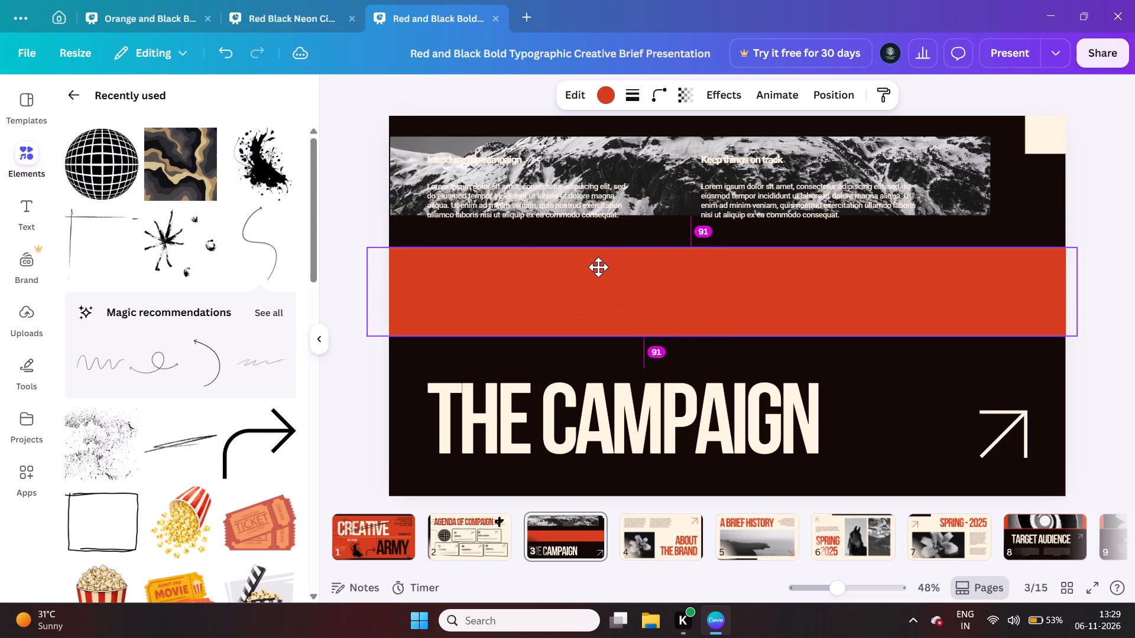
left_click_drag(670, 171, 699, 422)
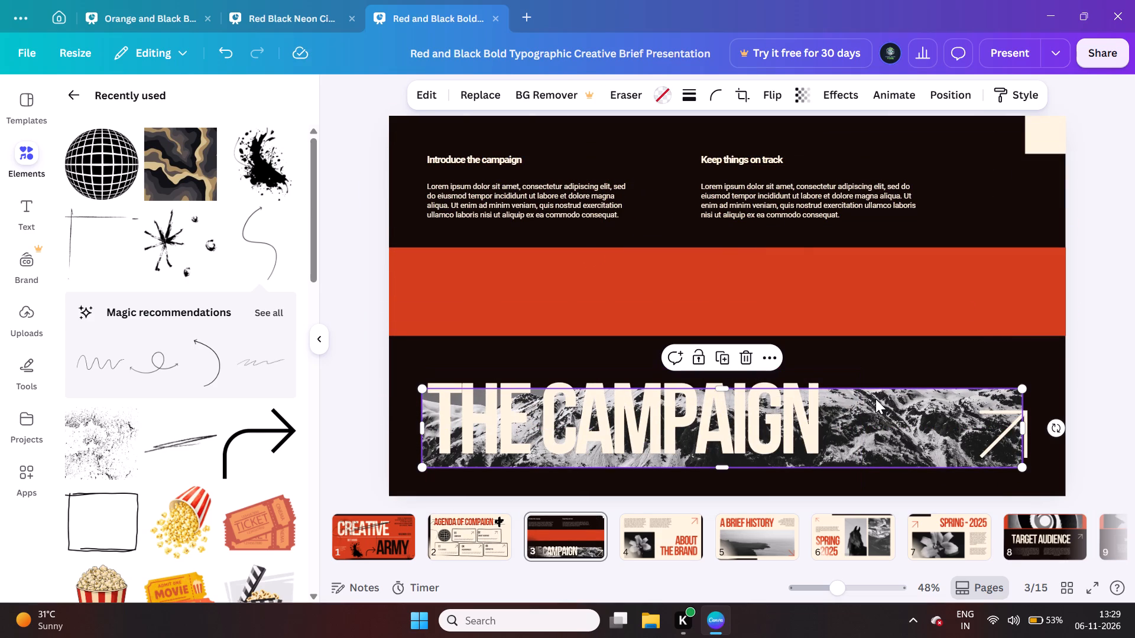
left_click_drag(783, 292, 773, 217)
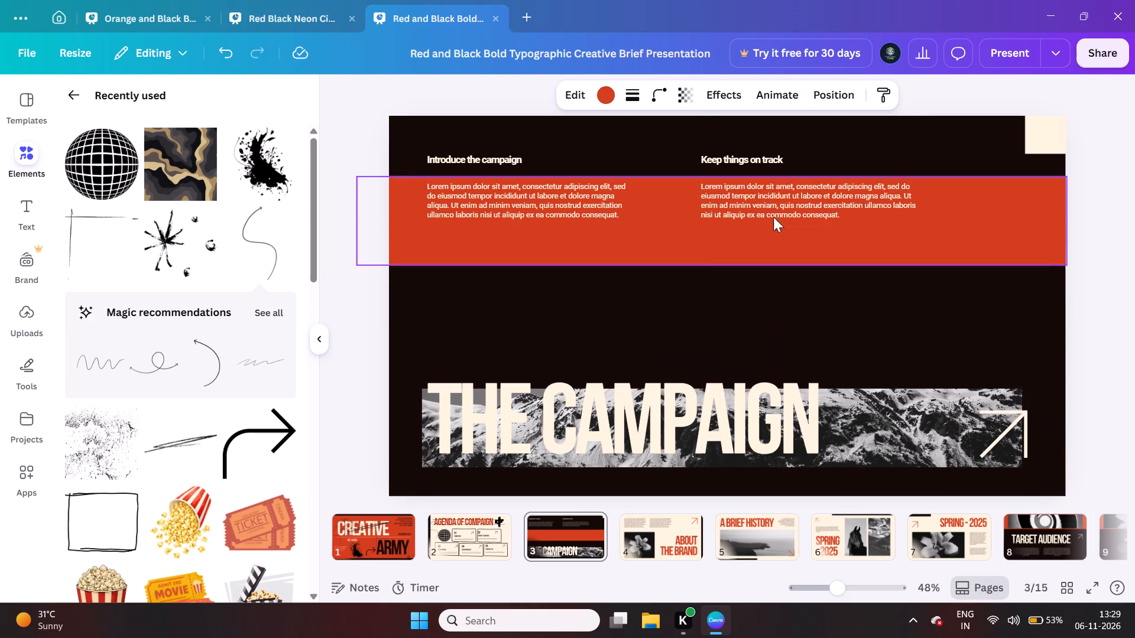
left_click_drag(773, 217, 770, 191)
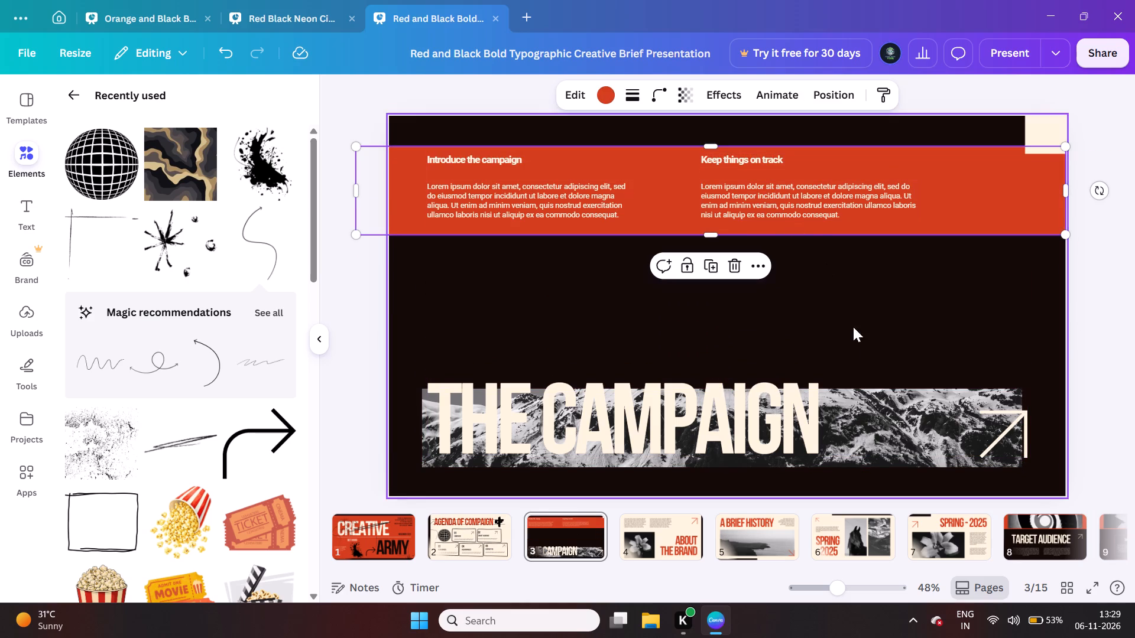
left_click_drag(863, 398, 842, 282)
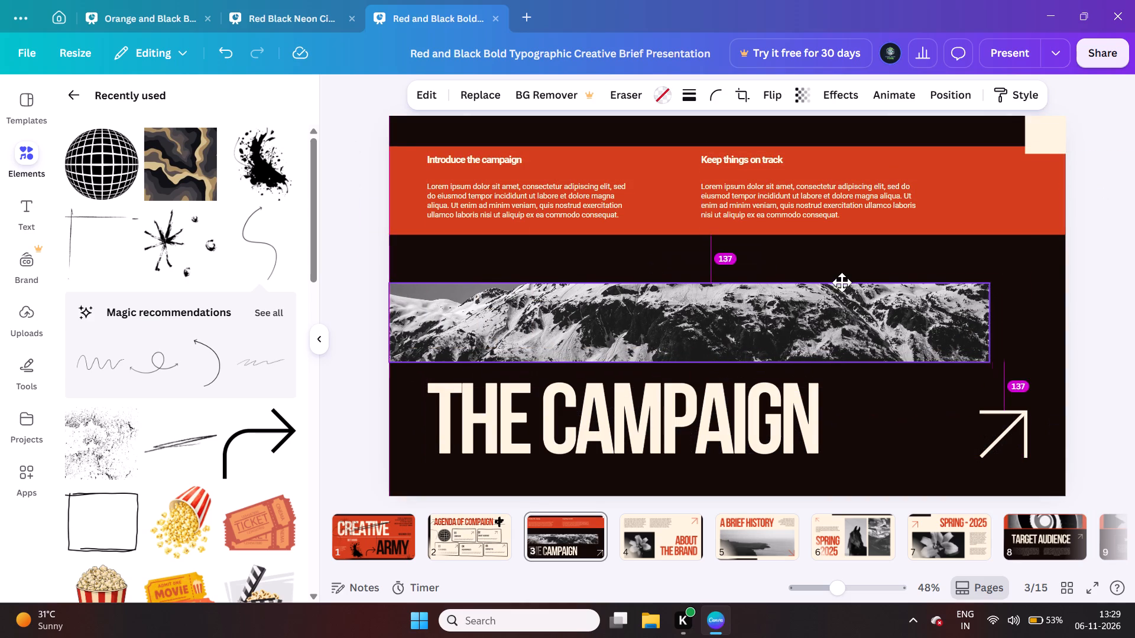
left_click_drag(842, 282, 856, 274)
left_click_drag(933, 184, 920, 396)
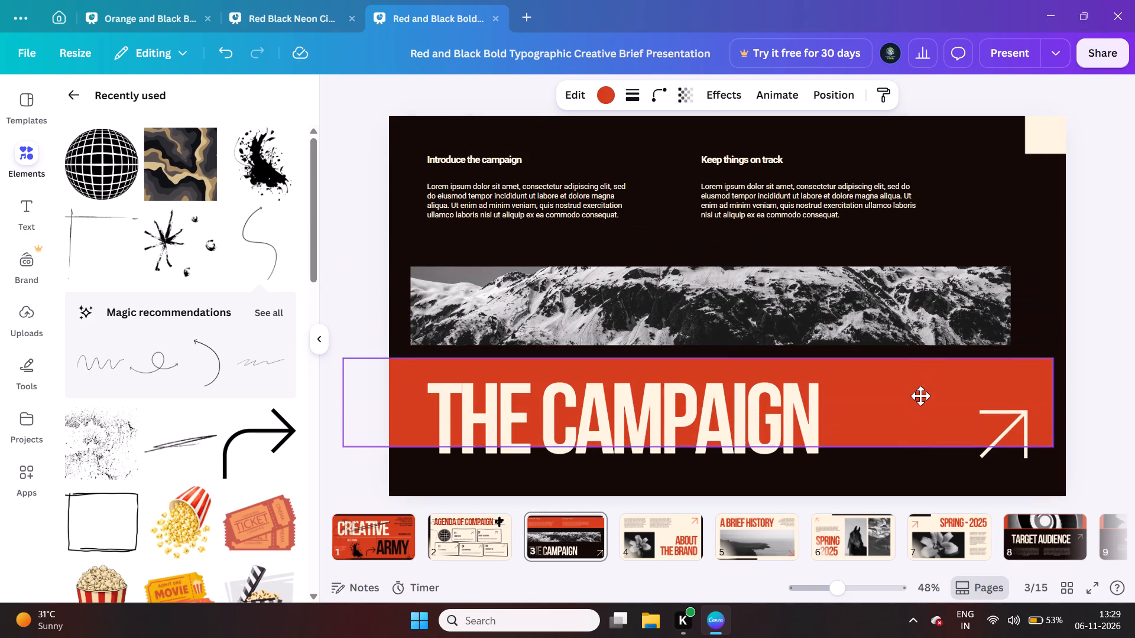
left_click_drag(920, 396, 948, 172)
Delete the mountain photo together with its frame from The Campaign page.
left_click_drag(899, 267, 755, 239)
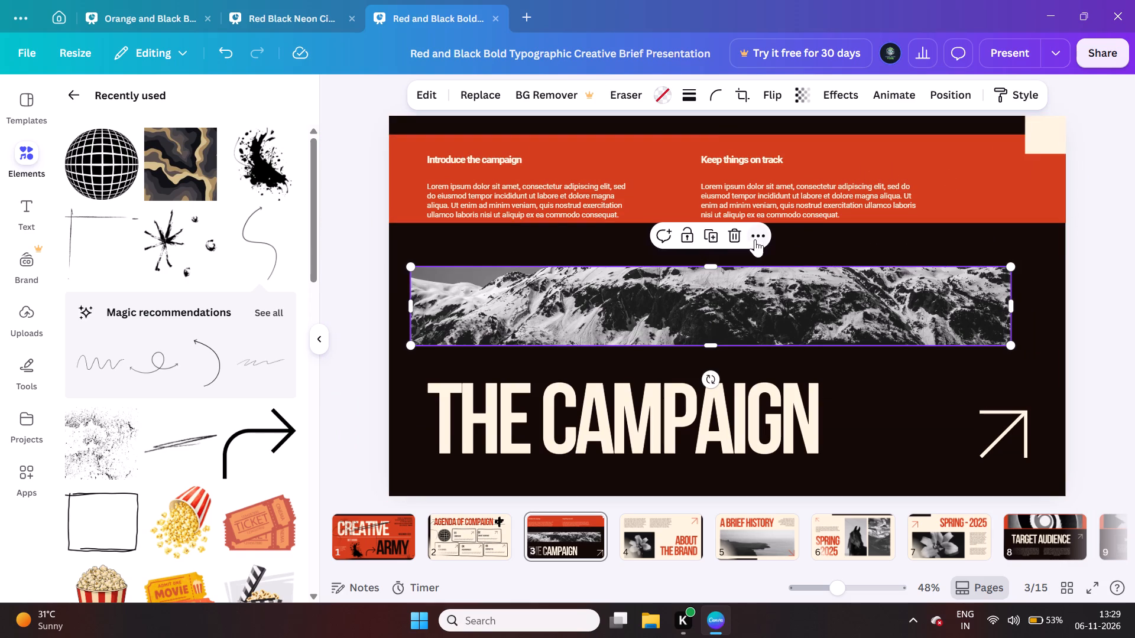
left_click_drag(755, 239, 741, 232)
left_click(741, 232)
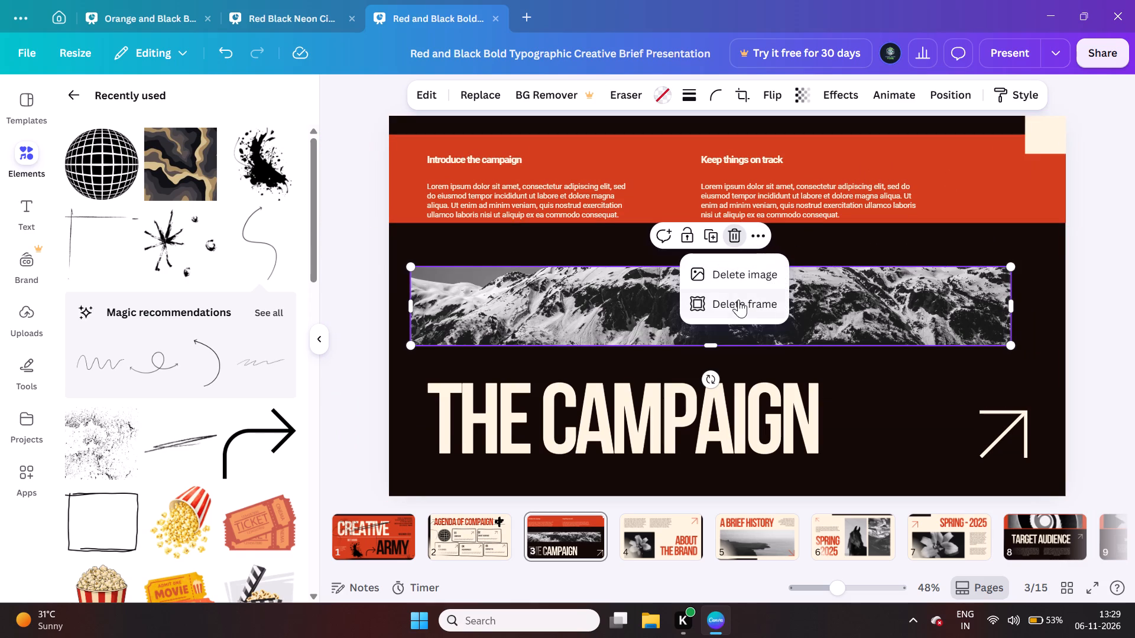
left_click(738, 300)
Stretch the red band vertically until it covers the whole Campaign page as a background behind the texts and arrow.
left_click_drag(665, 169, 693, 224)
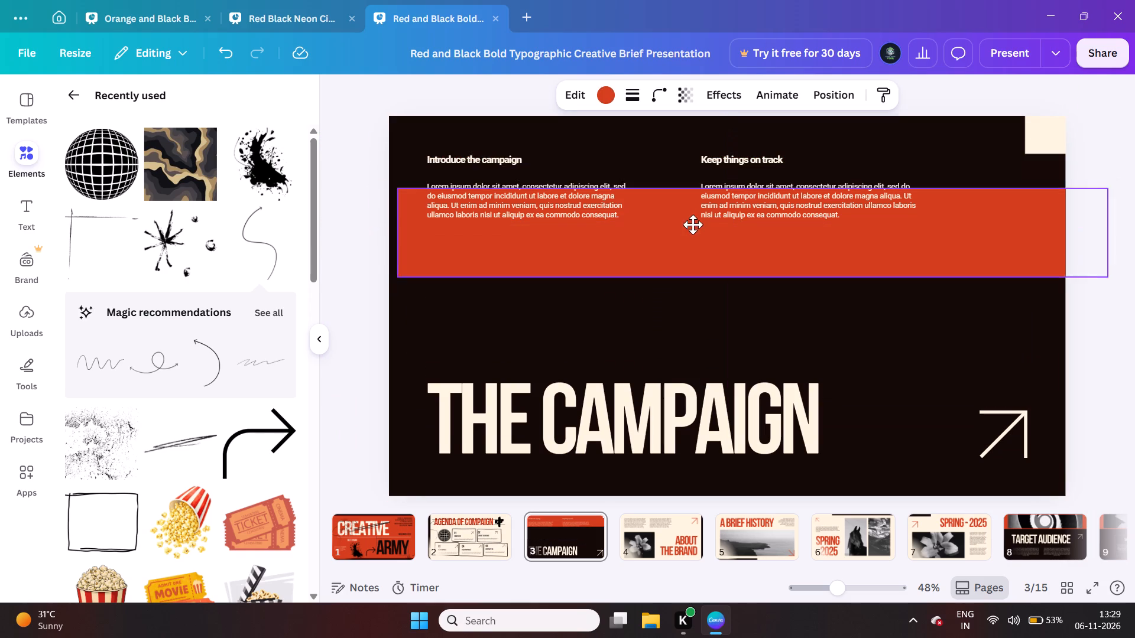
left_click_drag(693, 224, 666, 175)
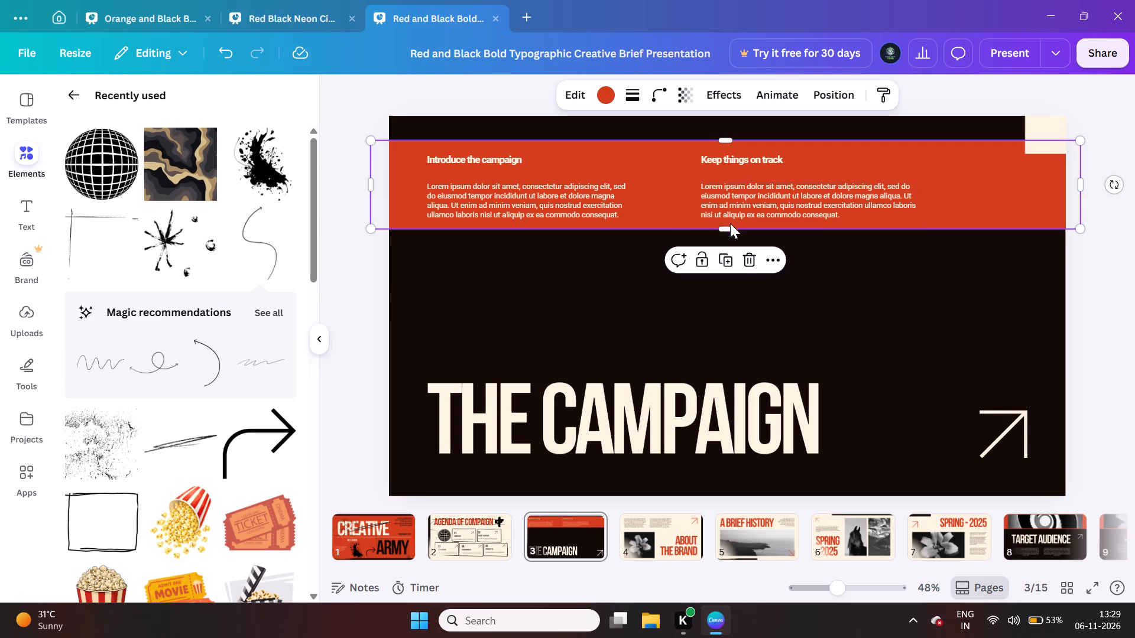
left_click_drag(720, 227, 744, 493)
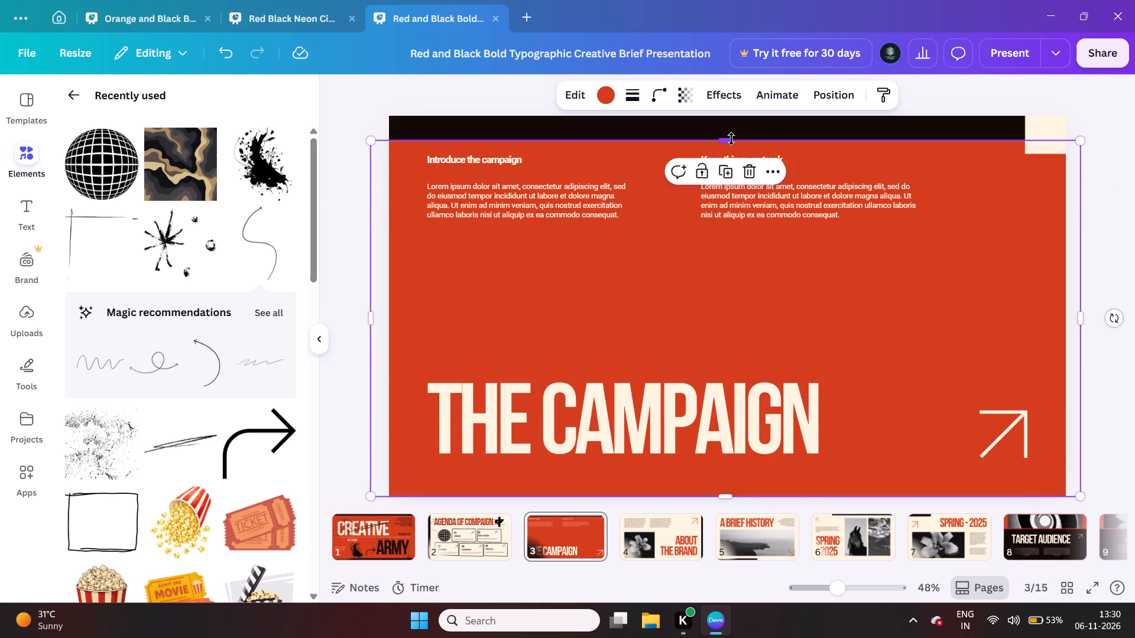
left_click_drag(726, 141, 720, 120)
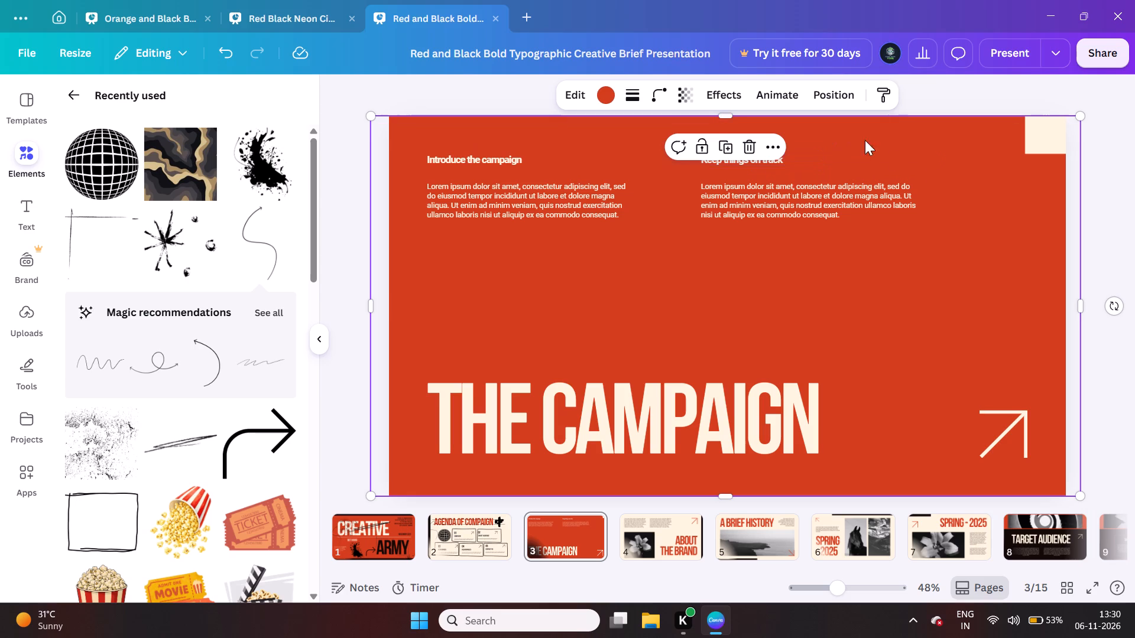
left_click(1134, 139)
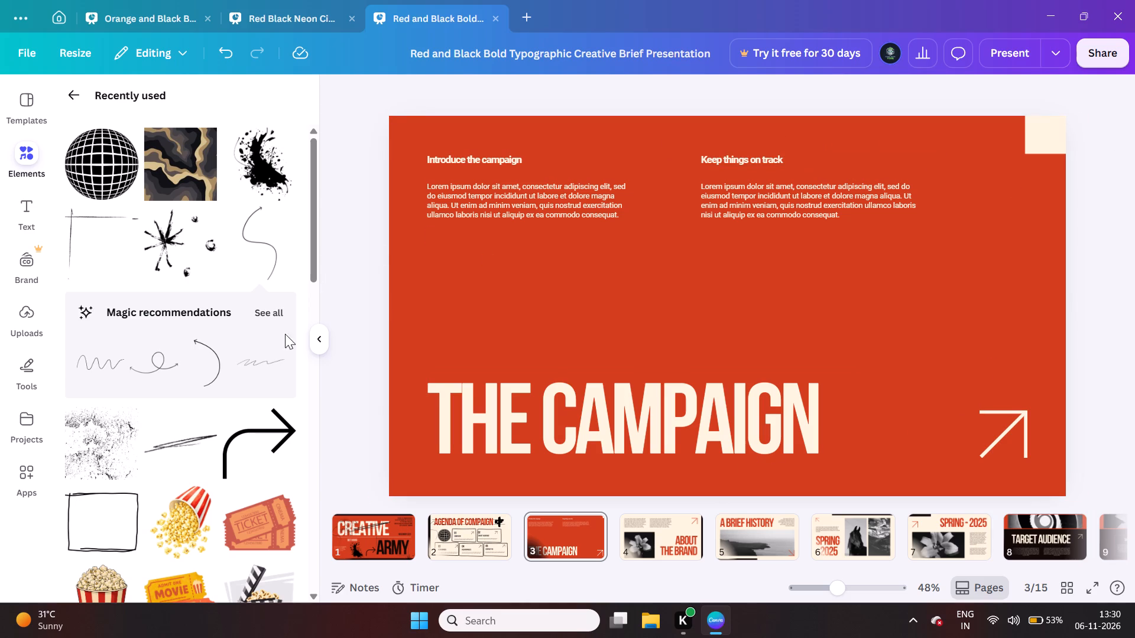
Browse the recently used and recommended elements, and add the solid black right-pointing arrow to The Campaign page.
scroll(252, 353, "down", 4)
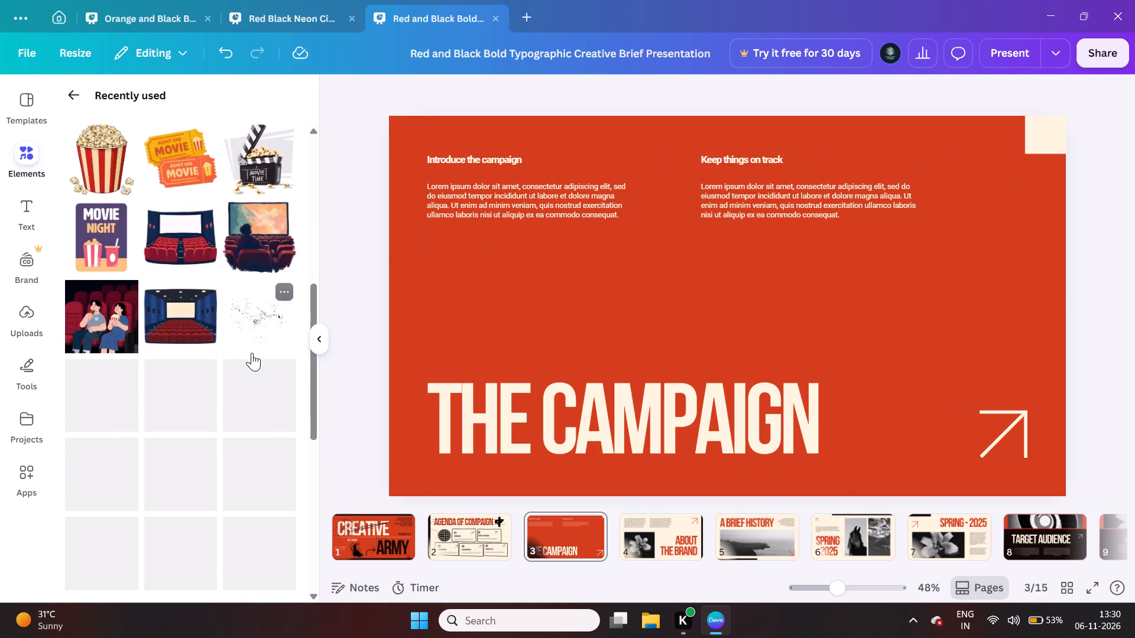
scroll(252, 353, "down", 3)
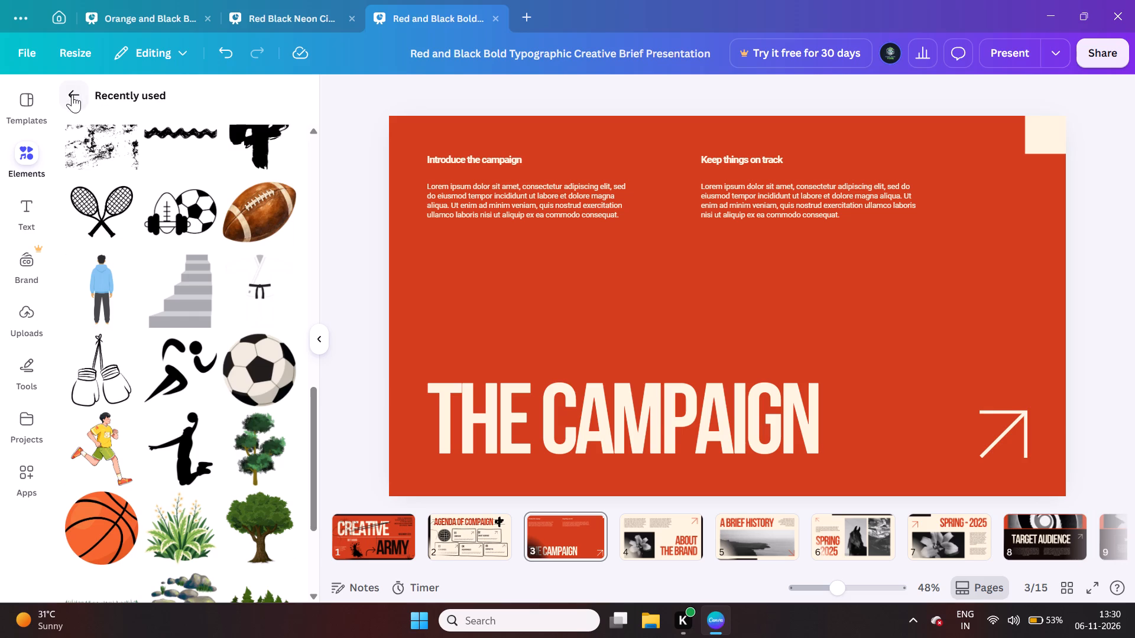
left_click(71, 95)
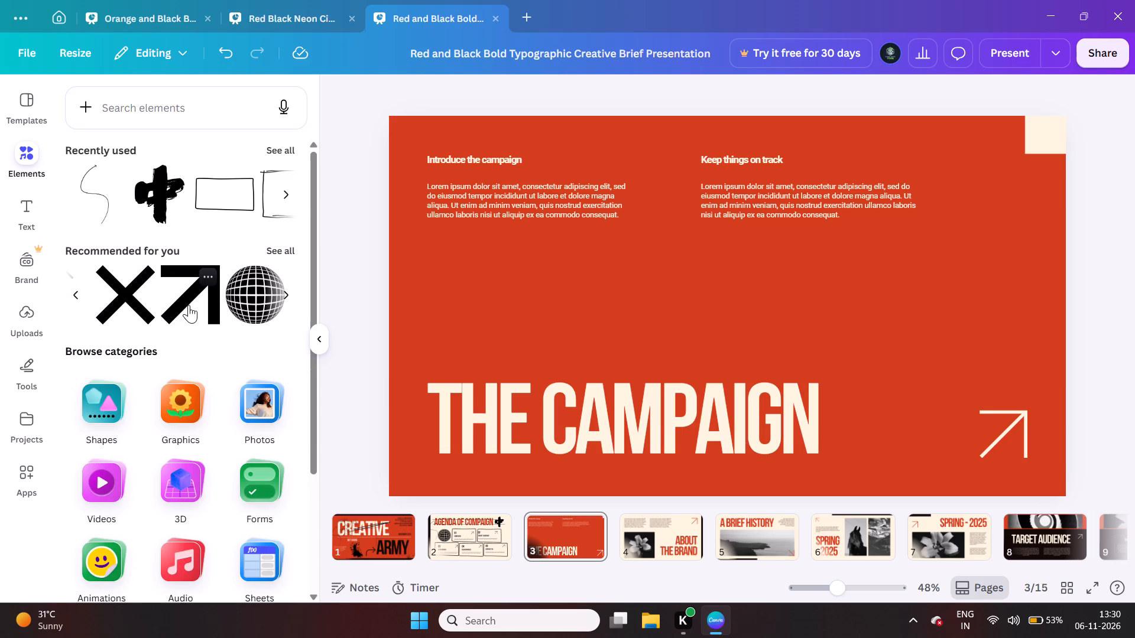
scroll(189, 305, "right", 18)
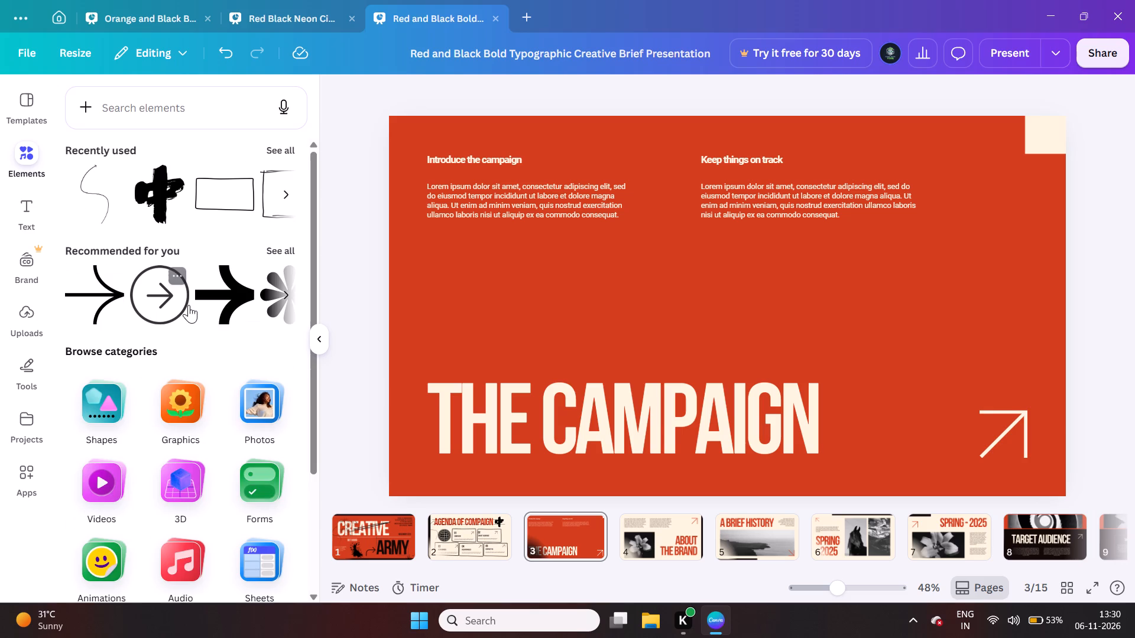
scroll(189, 305, "right", 1)
scroll(200, 307, "left", 14)
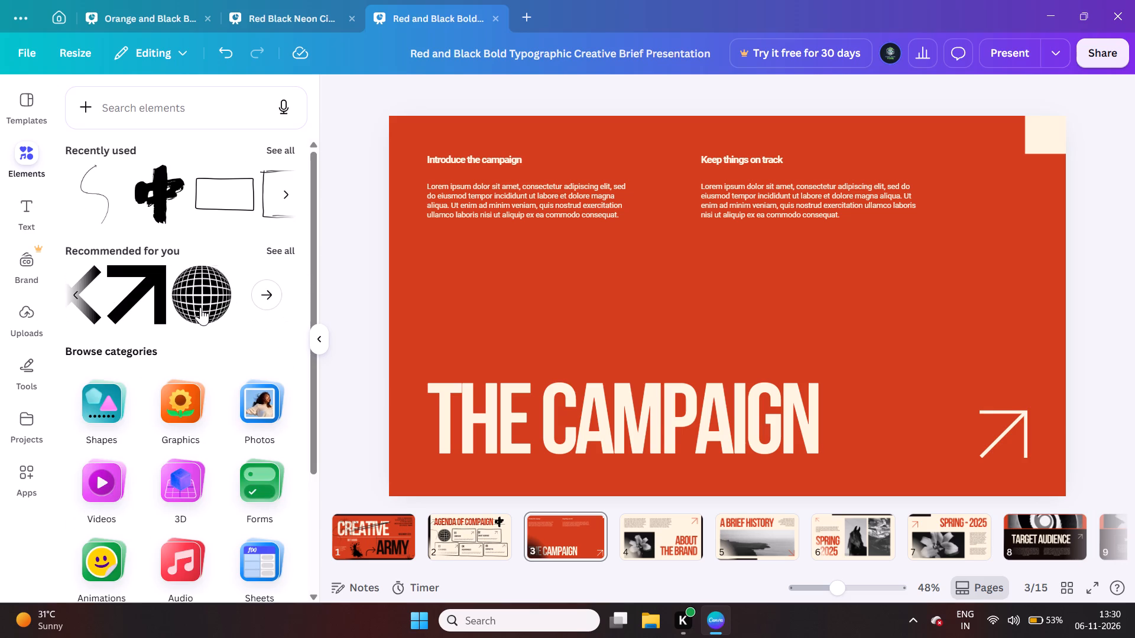
scroll(200, 307, "left", 5)
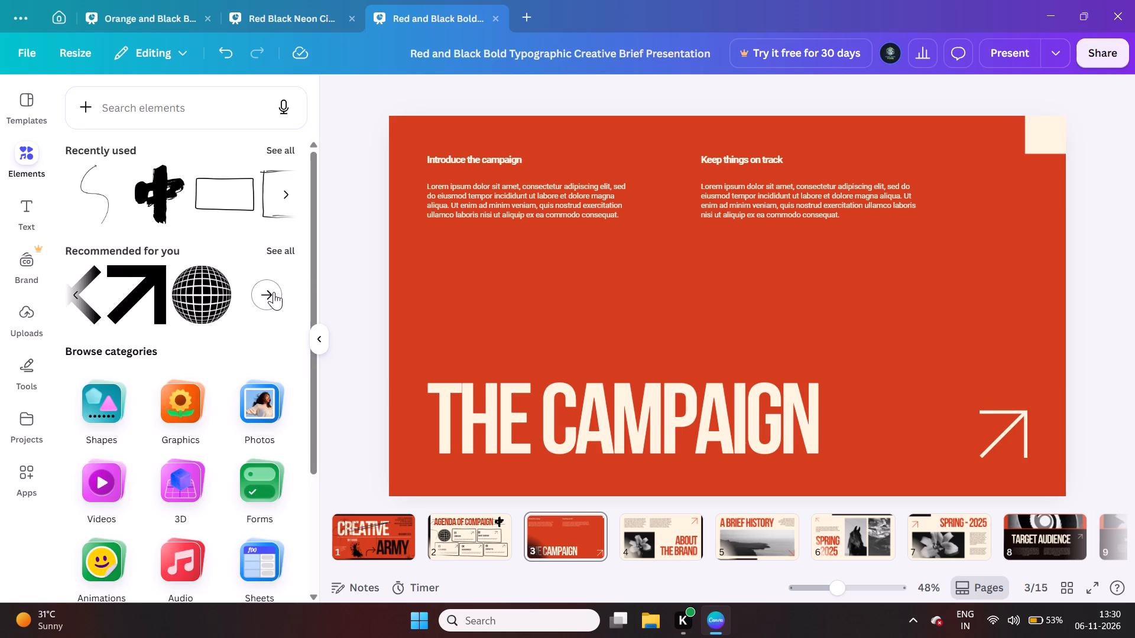
left_click(274, 292)
scroll(147, 441, "down", 7)
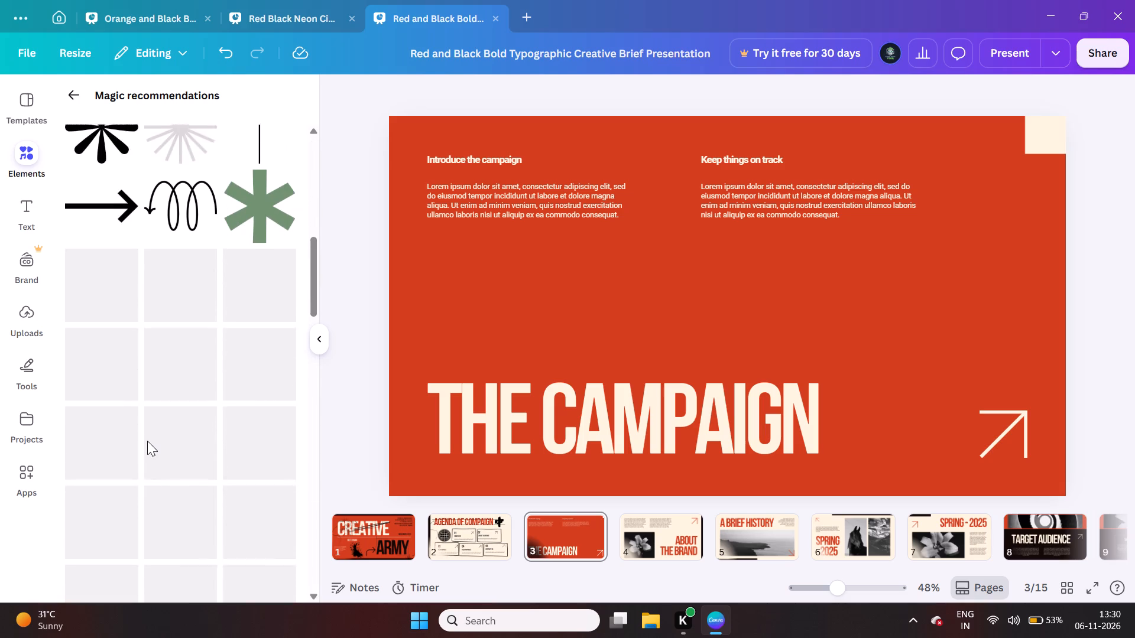
left_click(125, 189)
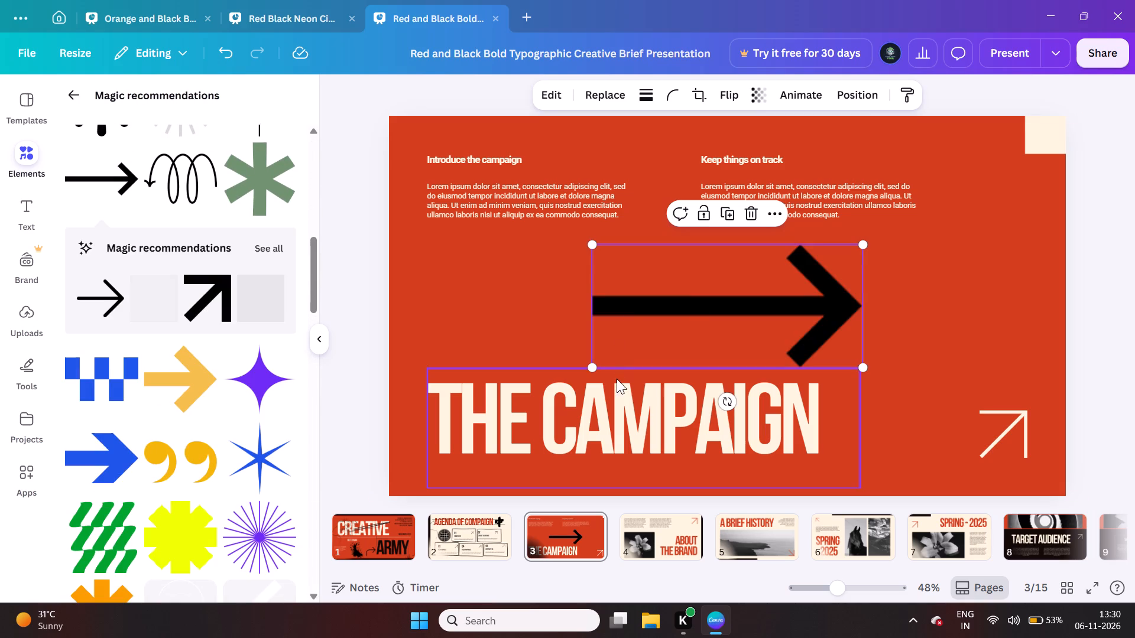
Enlarge the black arrow and shift it until only its shaft crosses the page as a full-width black band below the intro texts.
left_click_drag(591, 367, 394, 497)
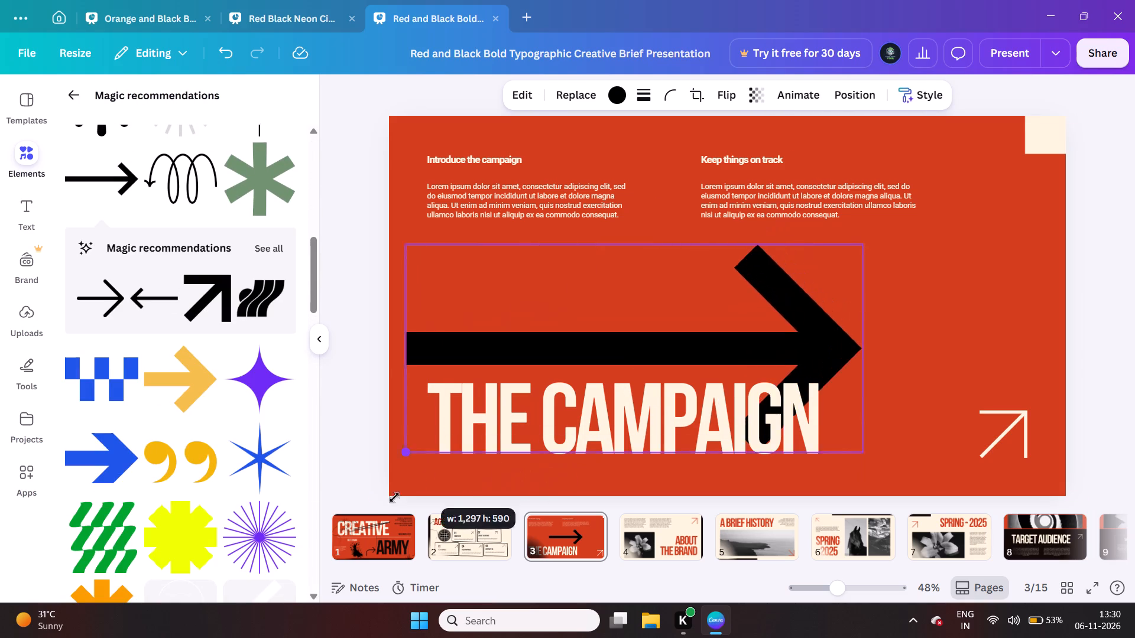
left_click_drag(394, 497, 329, 525)
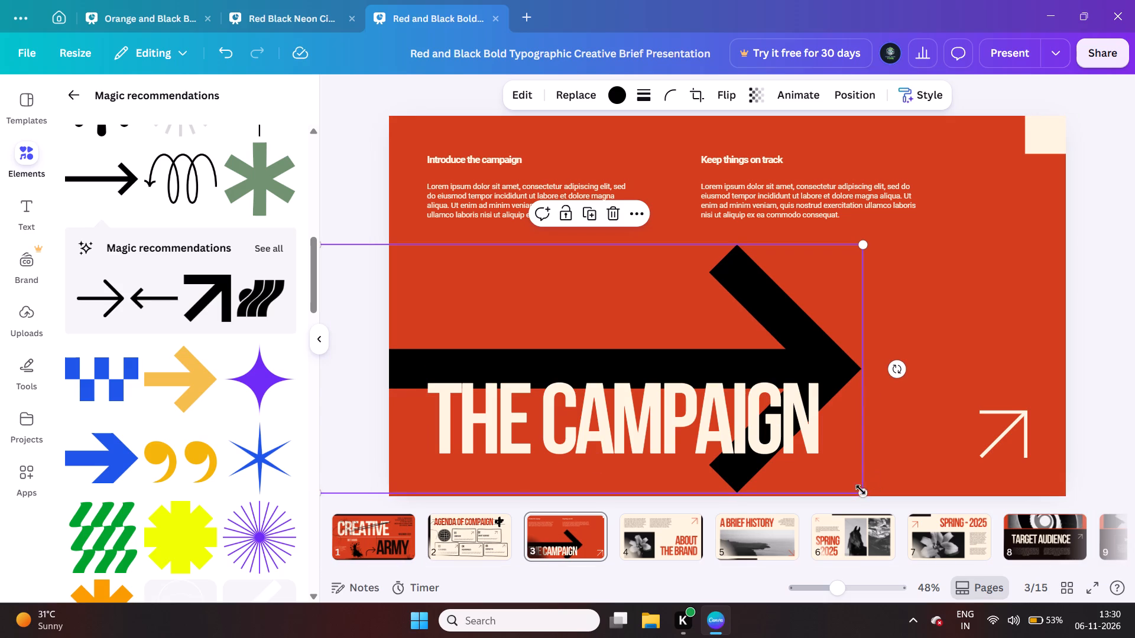
left_click_drag(864, 490, 978, 514)
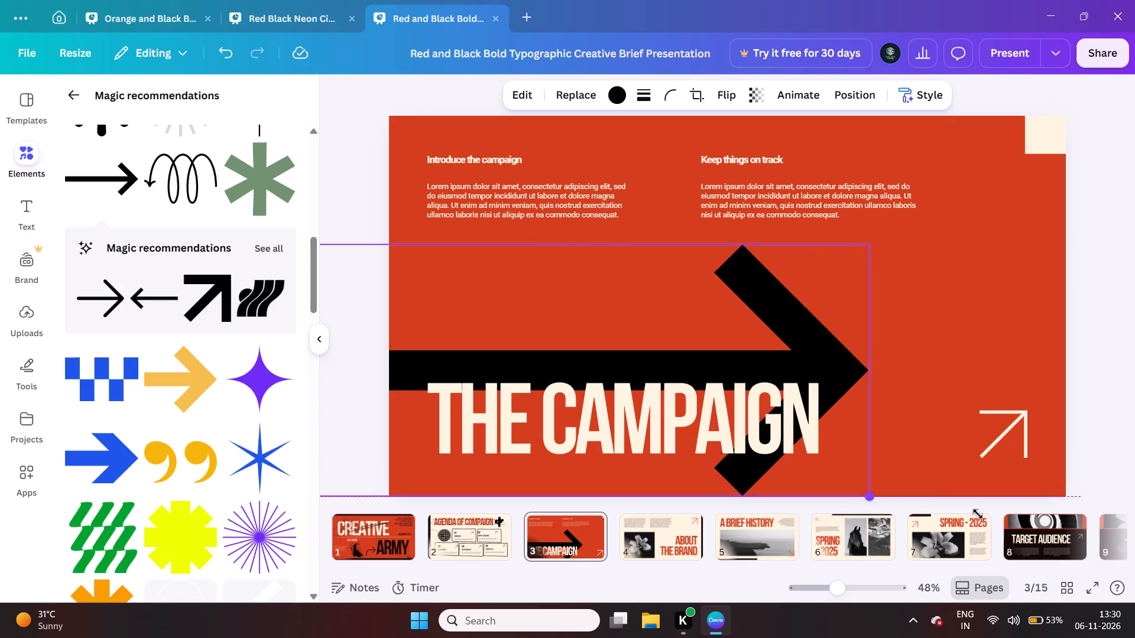
left_click_drag(978, 514, 1134, 591)
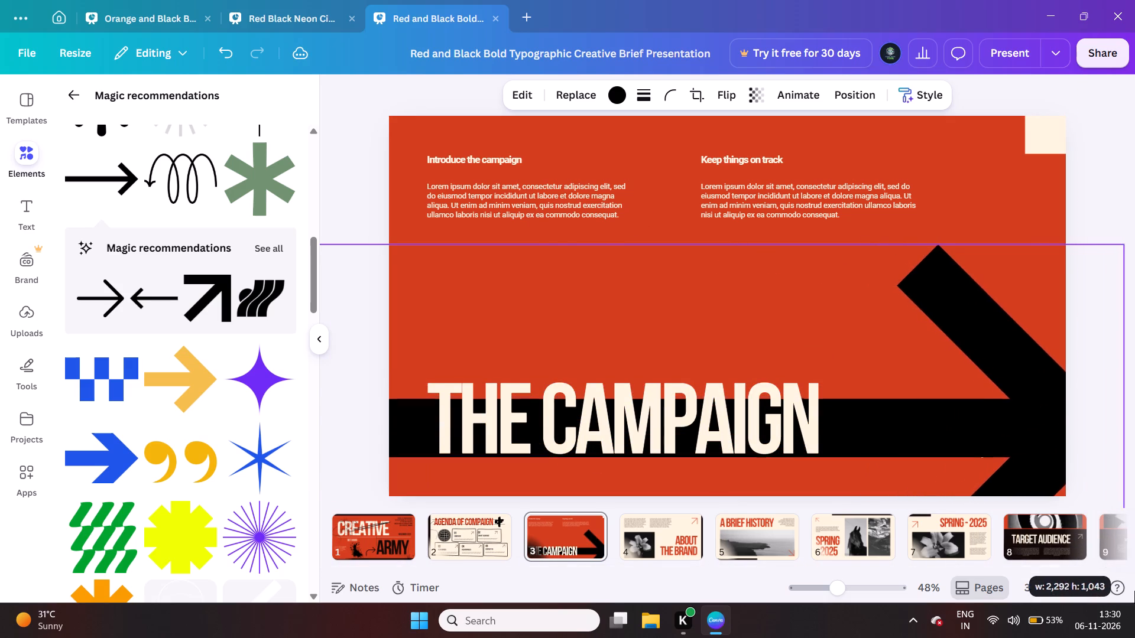
left_click_drag(1134, 591, 1134, 611)
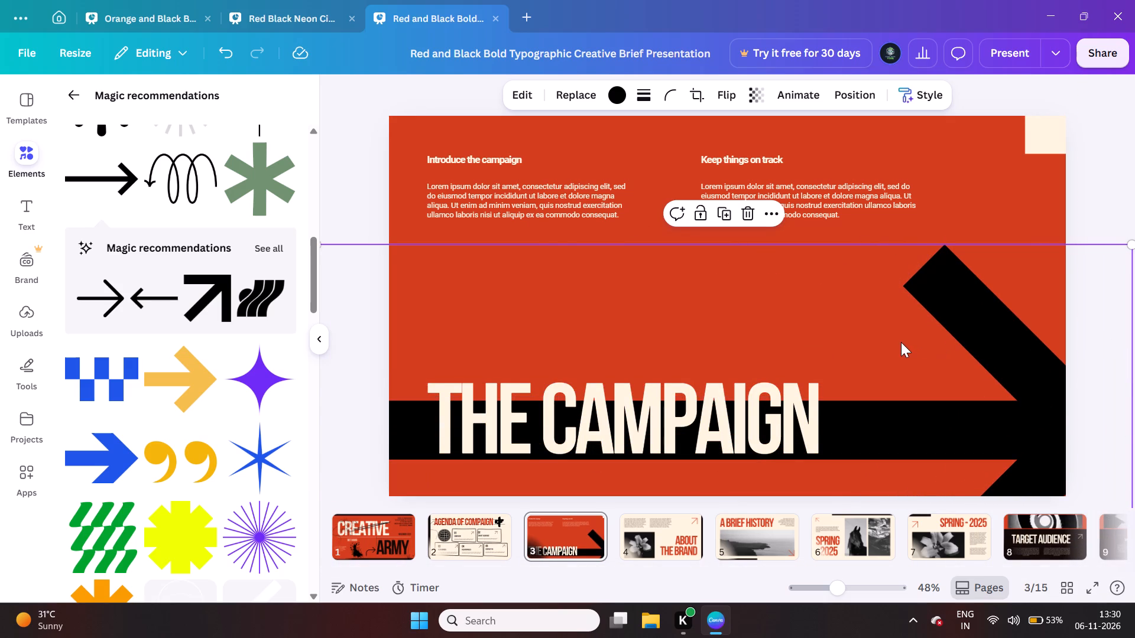
left_click_drag(901, 342, 730, 308)
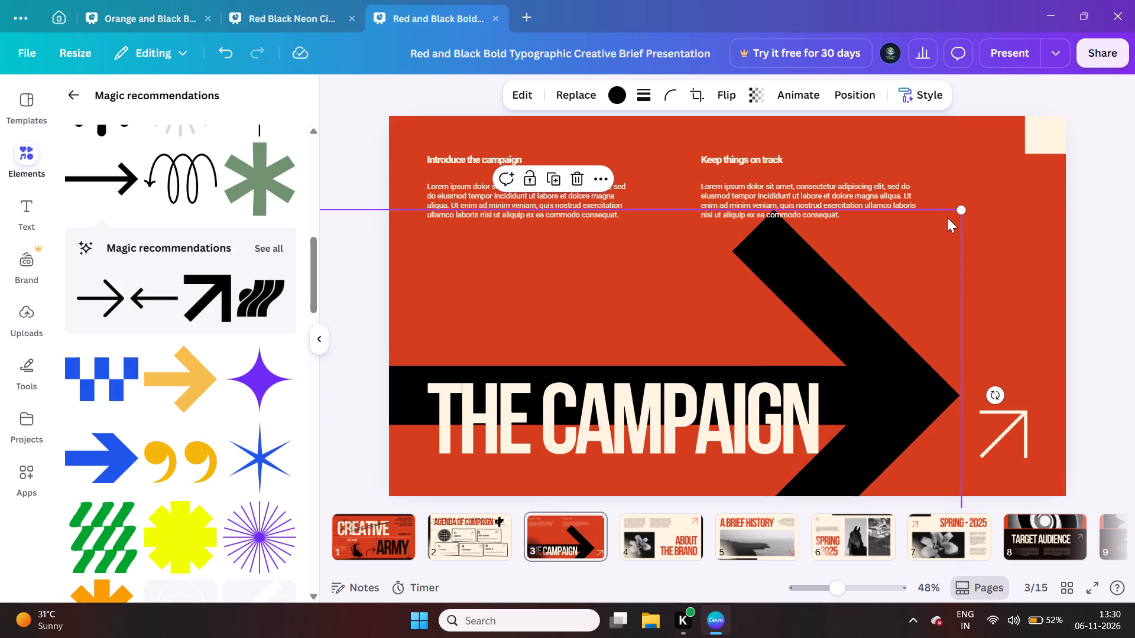
left_click_drag(963, 209, 1134, 119)
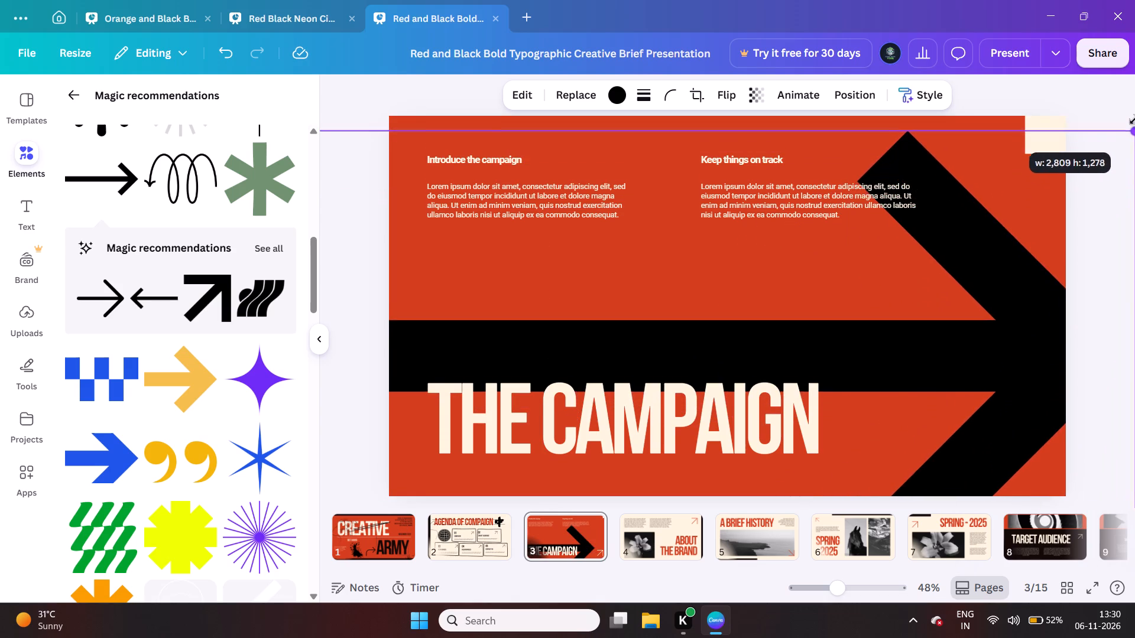
left_click_drag(1134, 119, 1134, 0)
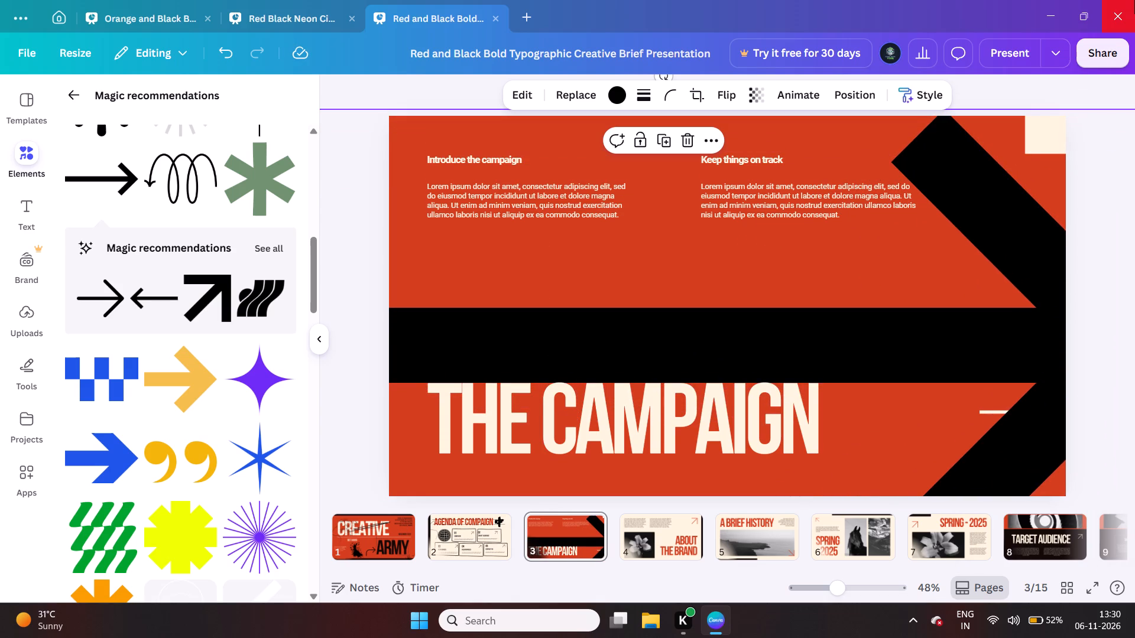
left_click_drag(826, 268, 664, 249)
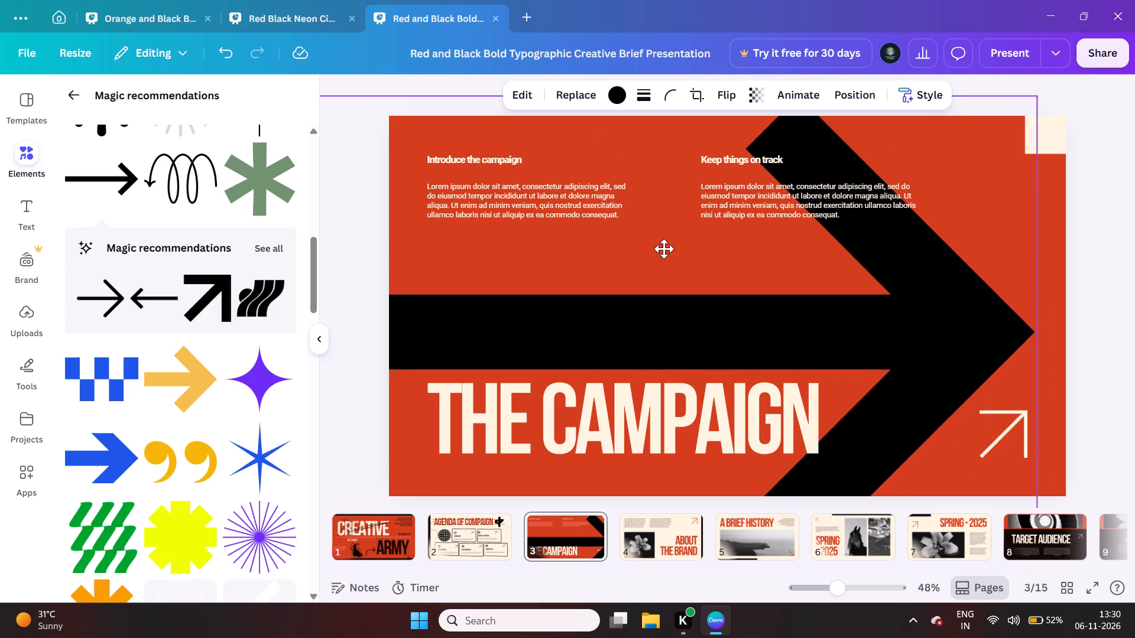
left_click_drag(664, 249, 500, 297)
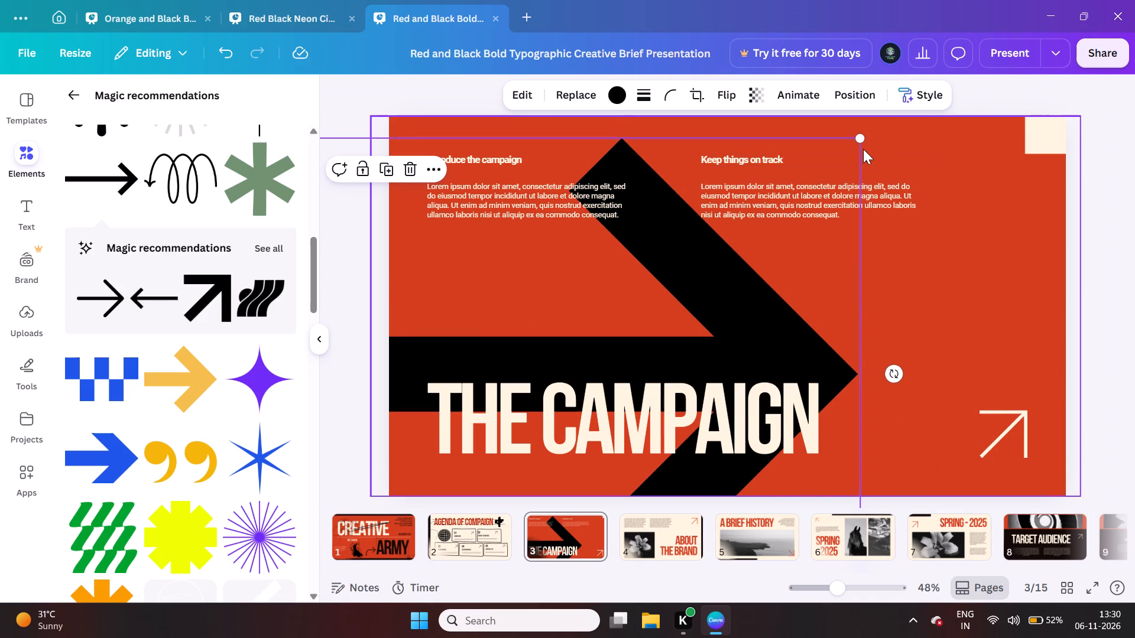
left_click_drag(858, 141, 1134, 65)
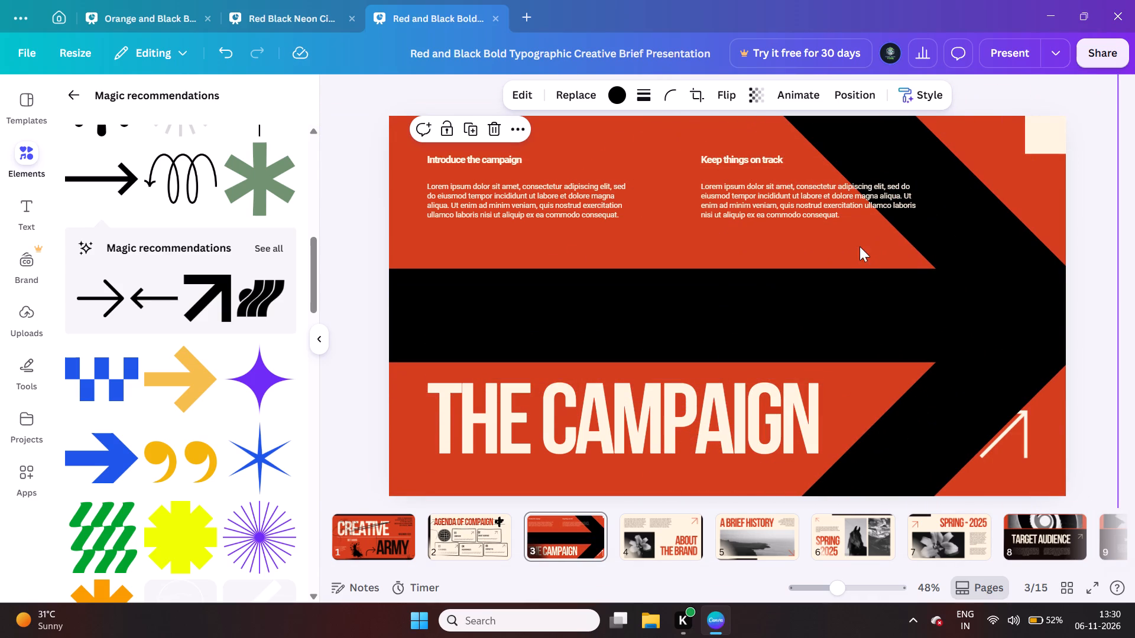
left_click_drag(853, 246, 1134, 229)
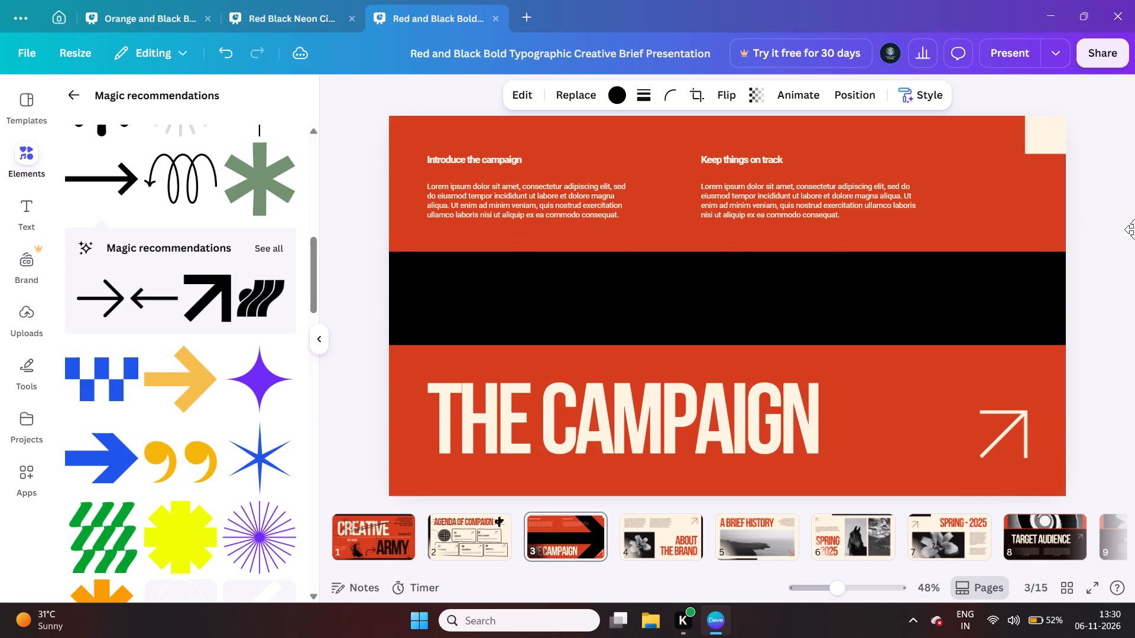
left_click_drag(1134, 229, 1134, 226)
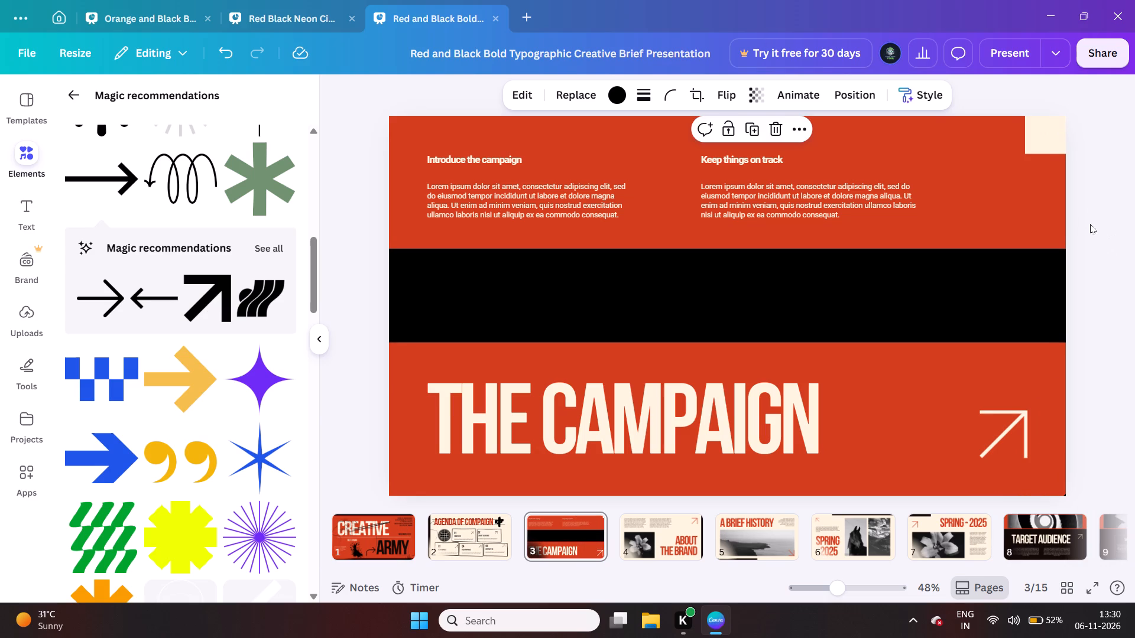
left_click(1090, 221)
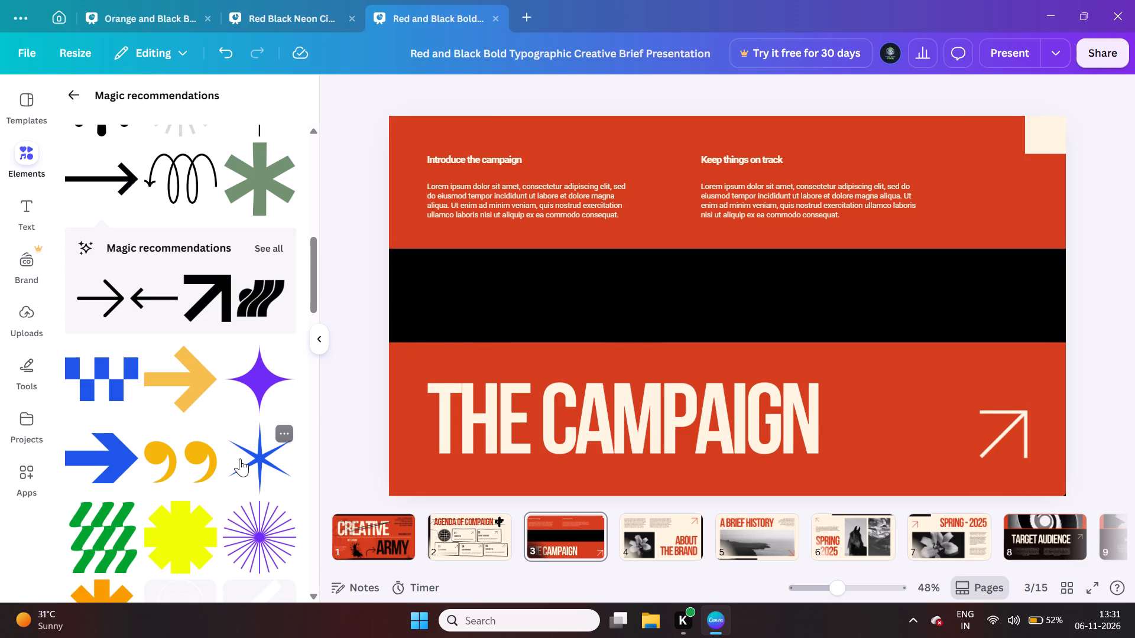
Move The Campaign title up onto the black band, keeping it aligned with the left edge of the first intro text.
scroll(239, 458, "down", 4)
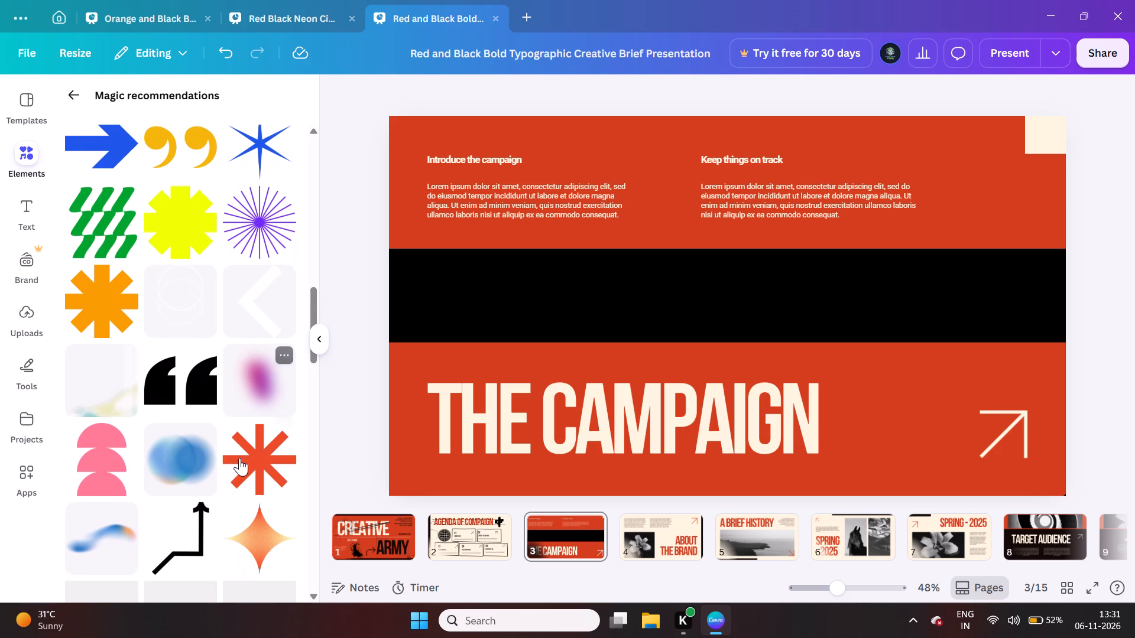
left_click_drag(544, 404, 553, 305)
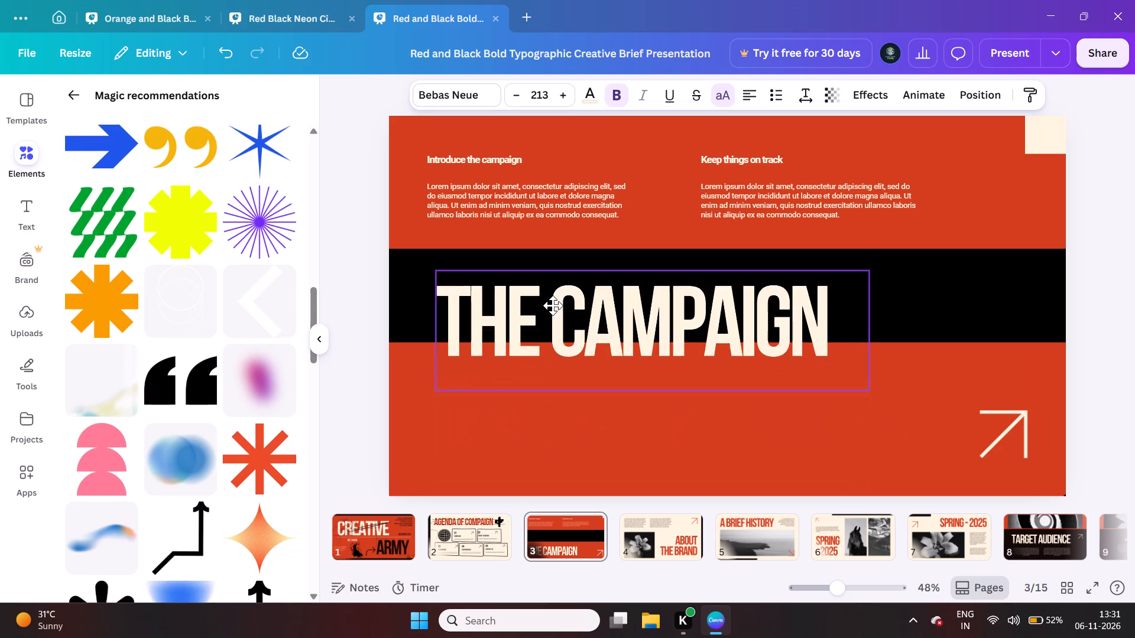
left_click_drag(553, 305, 544, 284)
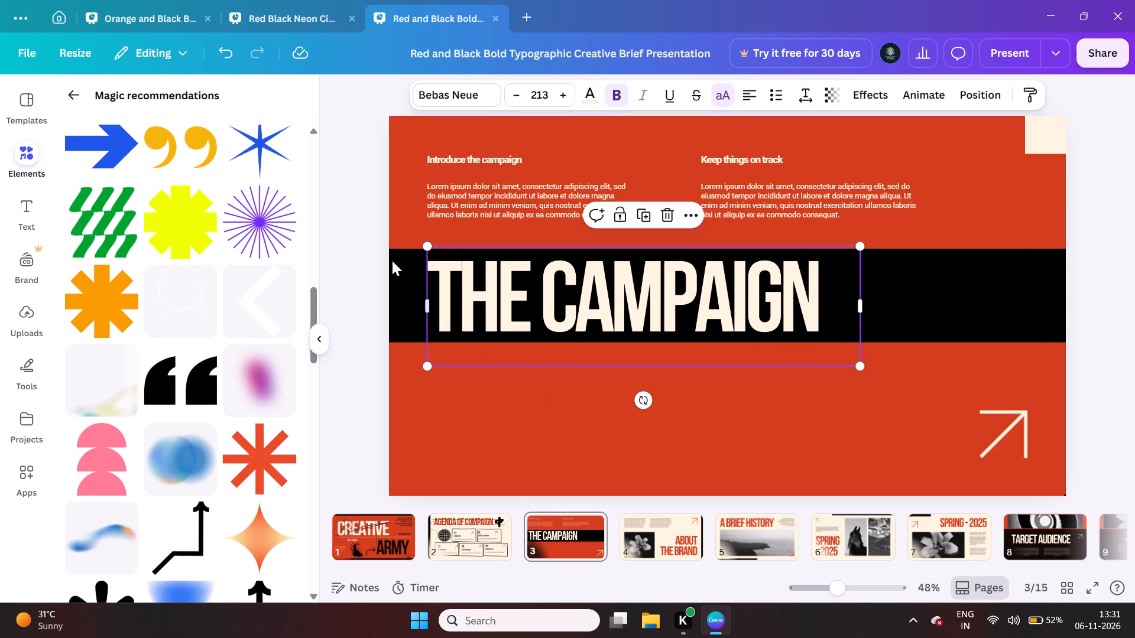
left_click(368, 250)
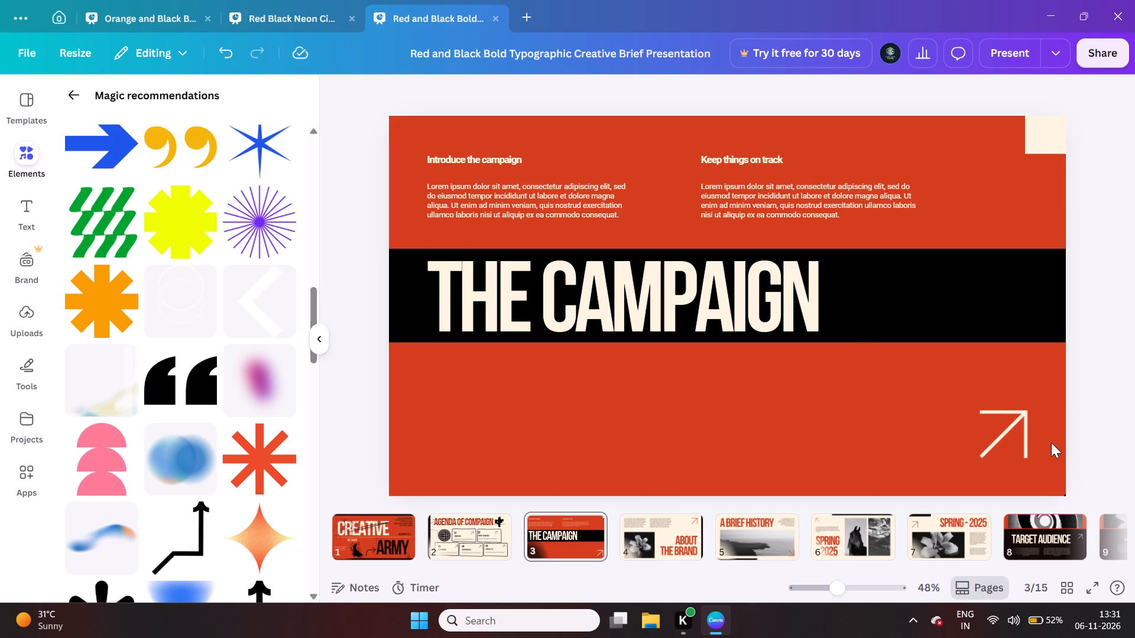
Add the orange gradient four-pointed star, shrink it to the black band's height, and place it on the band after The Campaign title.
left_click(247, 546)
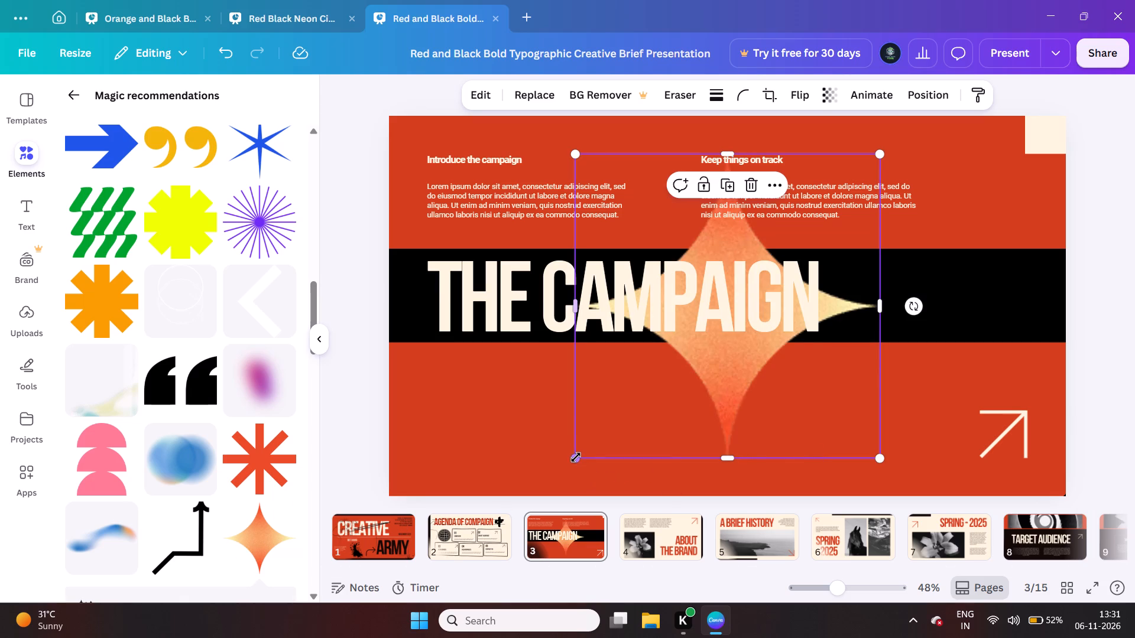
left_click_drag(574, 458, 797, 349)
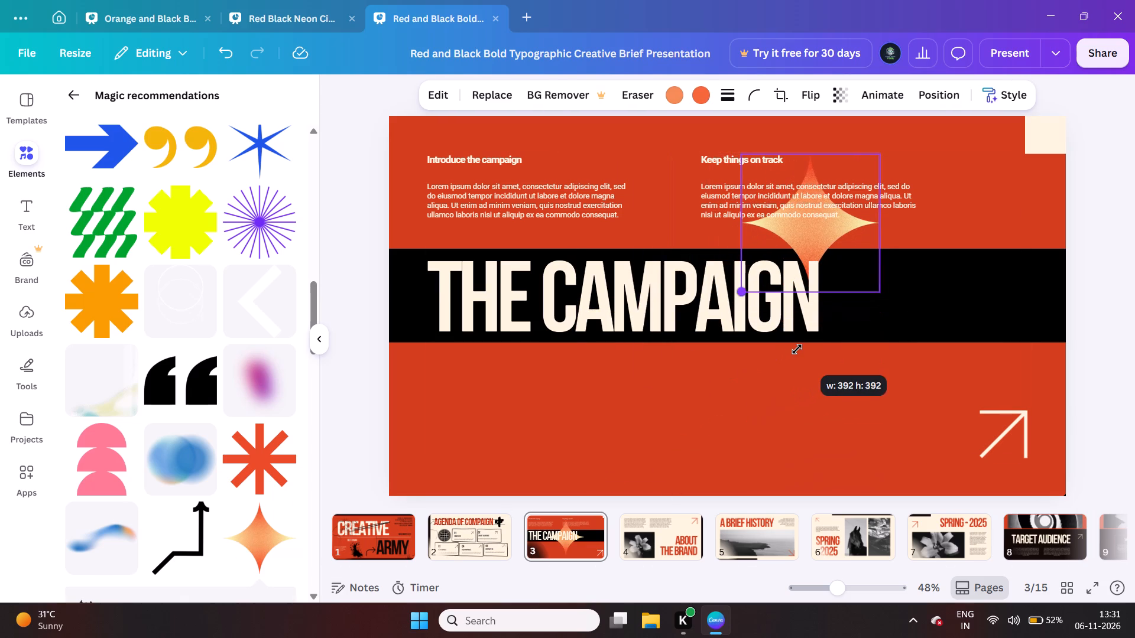
left_click_drag(797, 349, 814, 343)
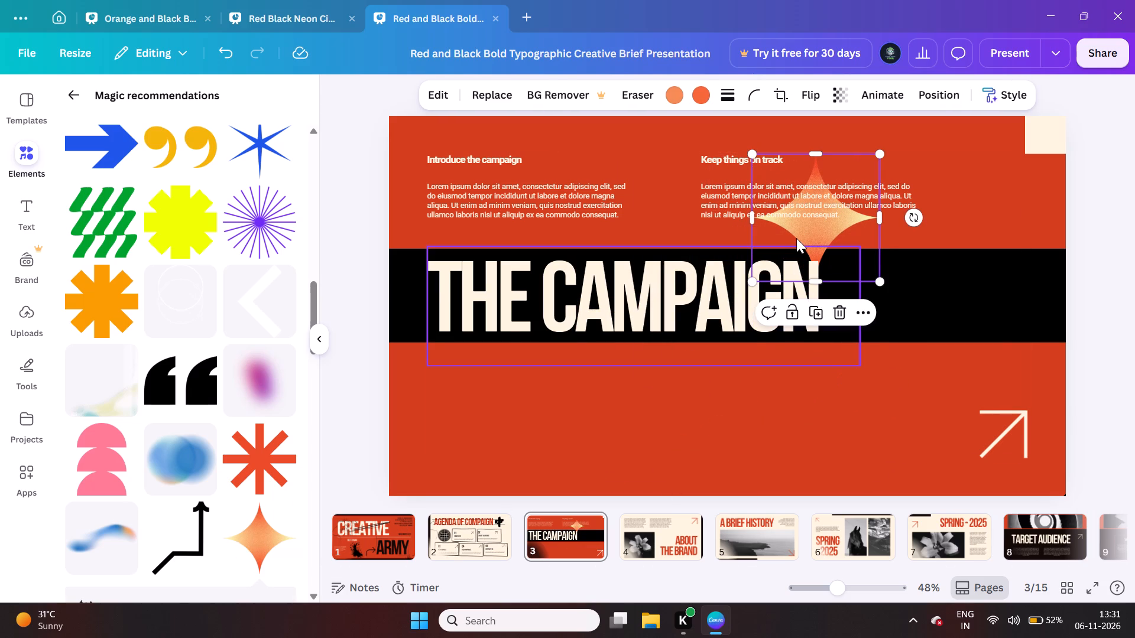
double_click(816, 225)
left_click(861, 225)
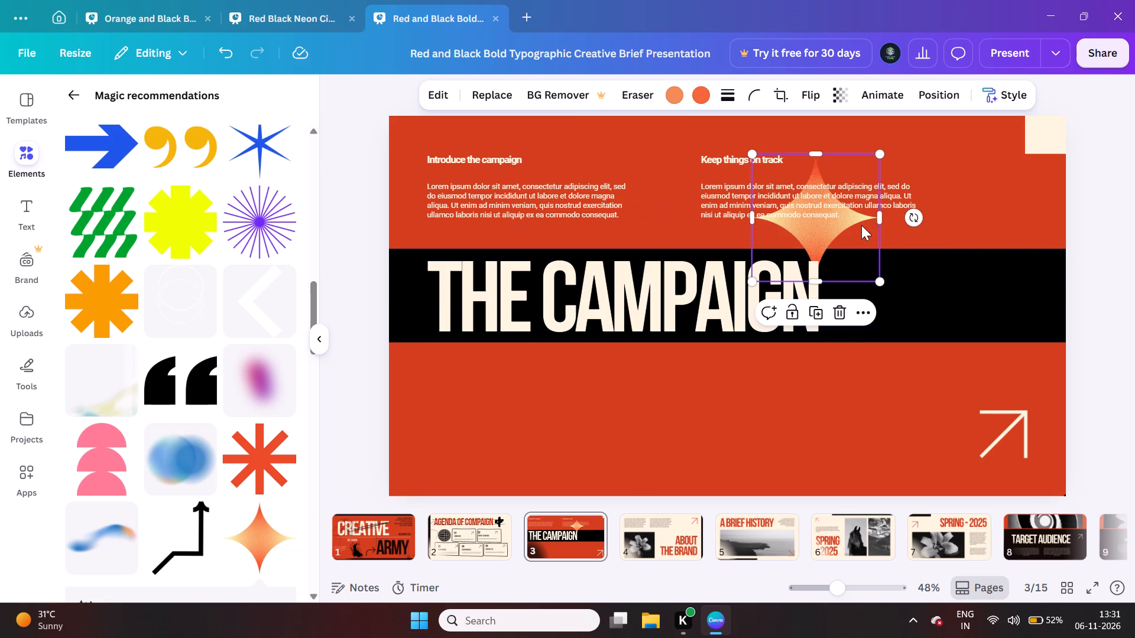
left_click_drag(861, 225, 993, 302)
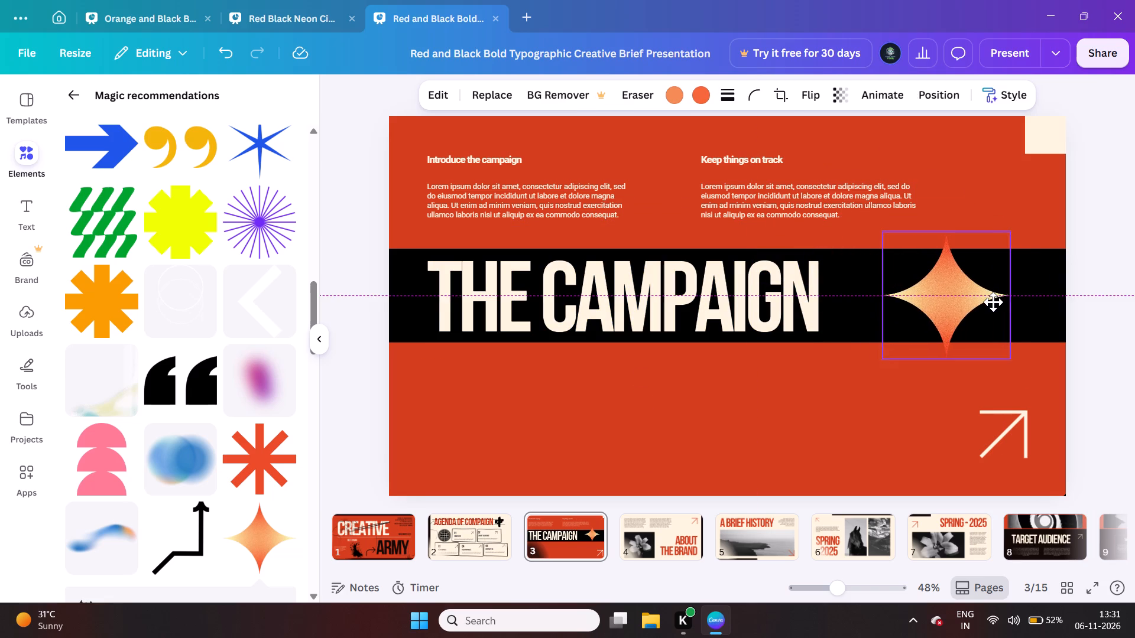
left_click_drag(993, 302, 993, 302)
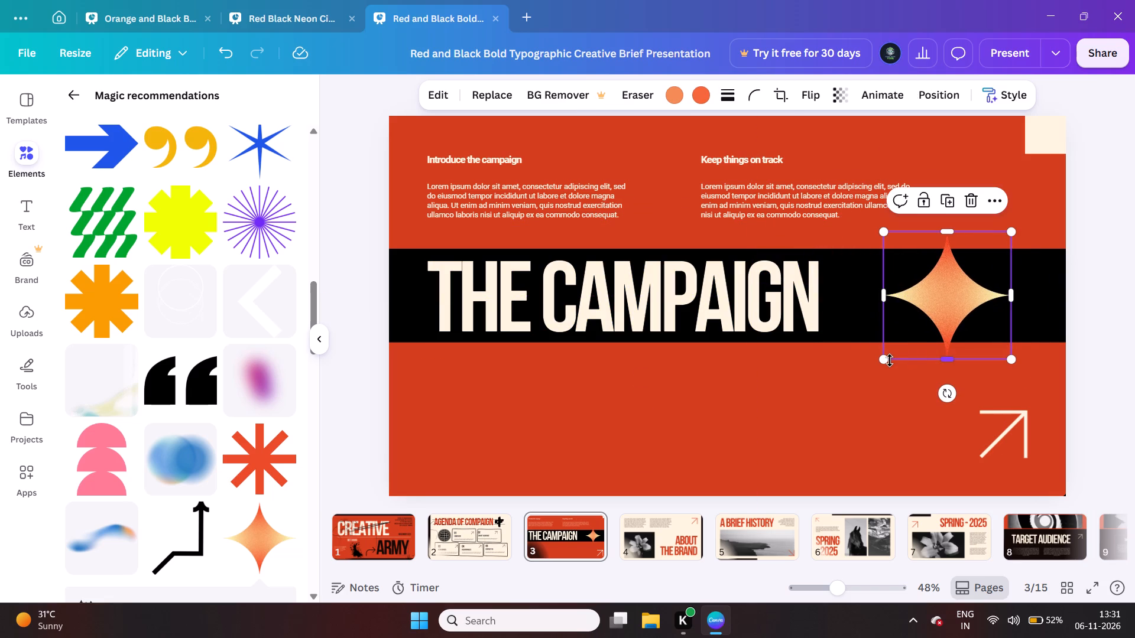
left_click_drag(885, 363, 927, 332)
left_click_drag(952, 282, 923, 300)
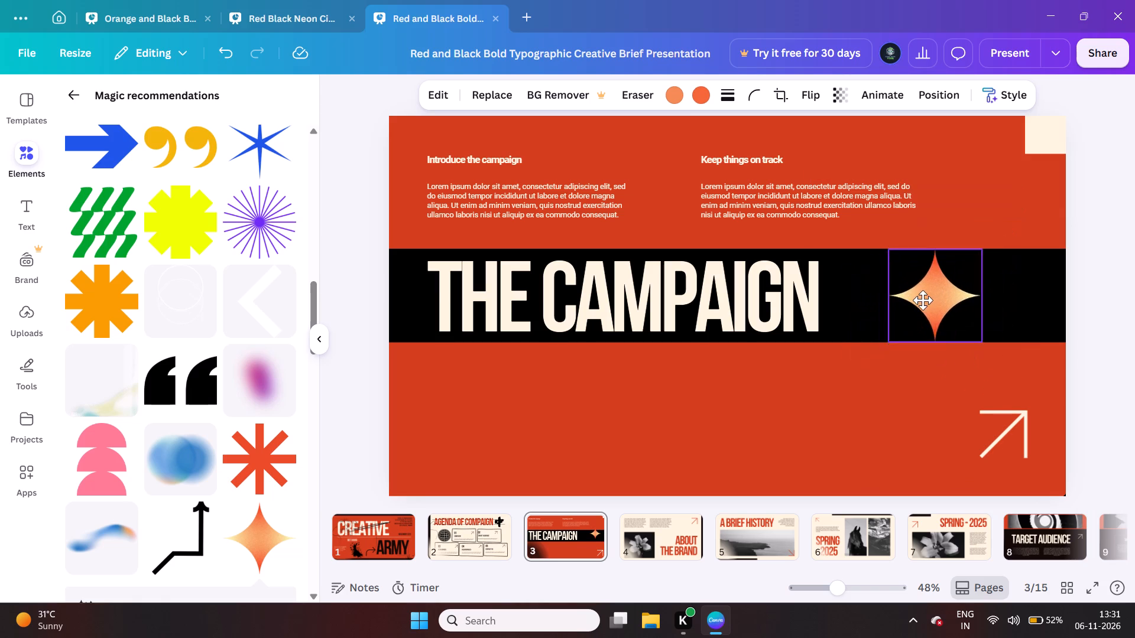
left_click_drag(923, 300, 873, 302)
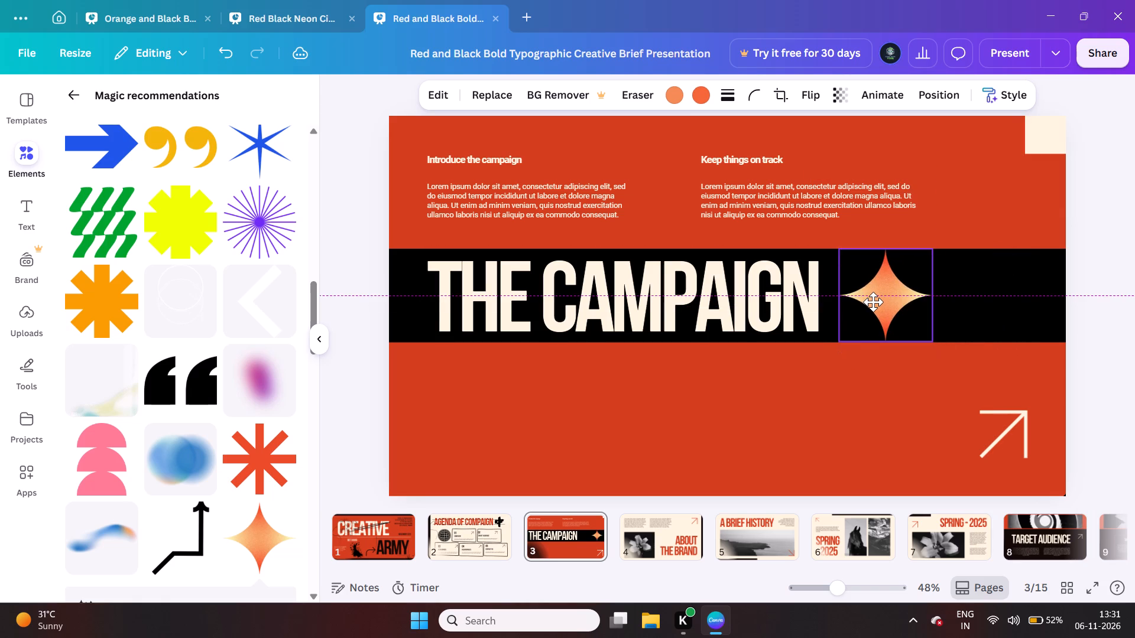
left_click_drag(873, 302, 972, 293)
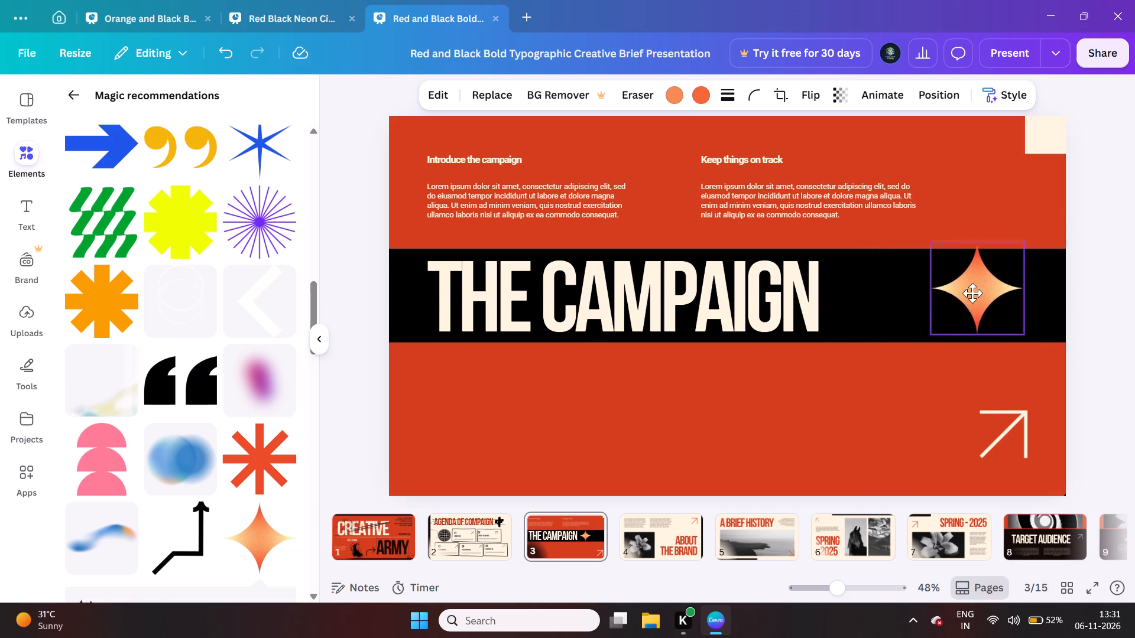
left_click_drag(972, 293, 913, 300)
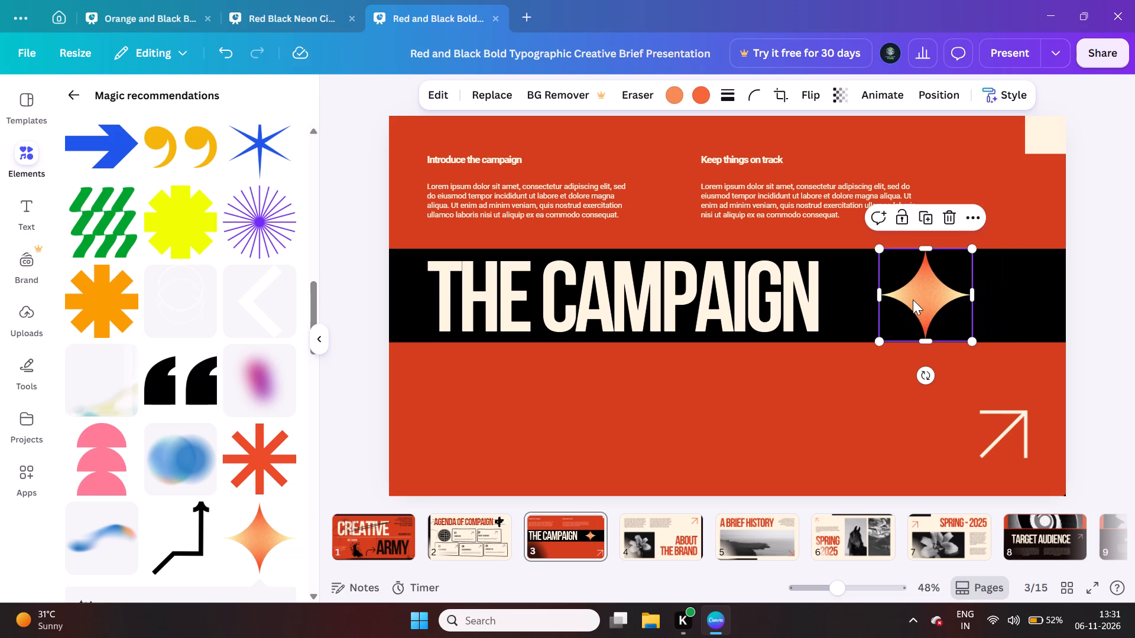
left_click(1012, 200)
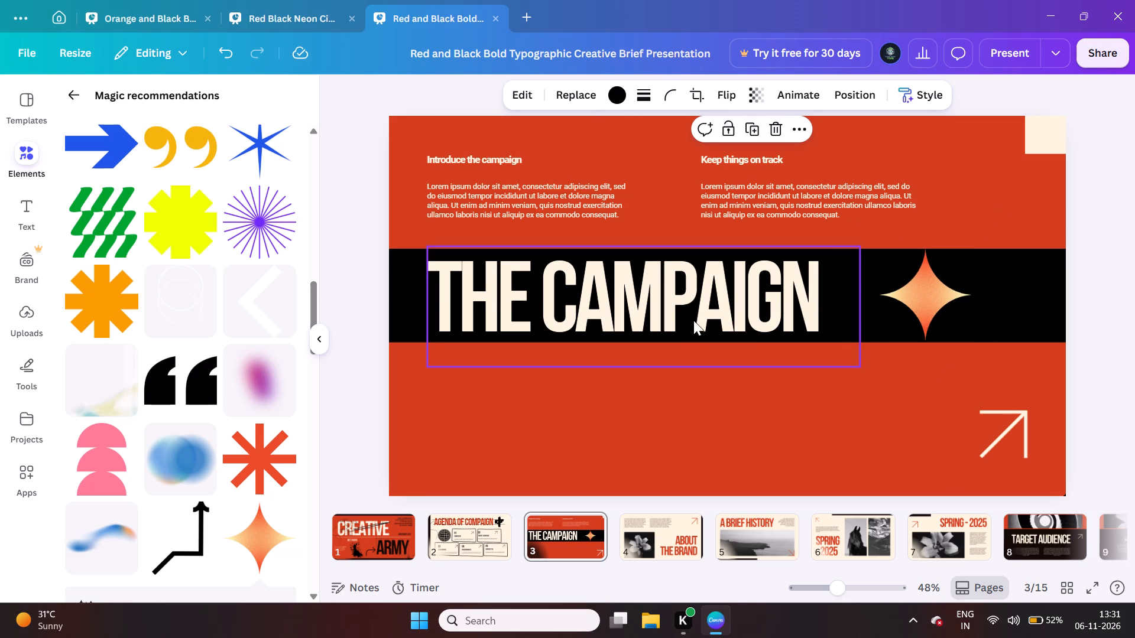
Browse the recommended elements, add the black hand-drawn looping arrow, and place it below the black band, aligned with the title's left edge.
scroll(174, 250, "up", 1)
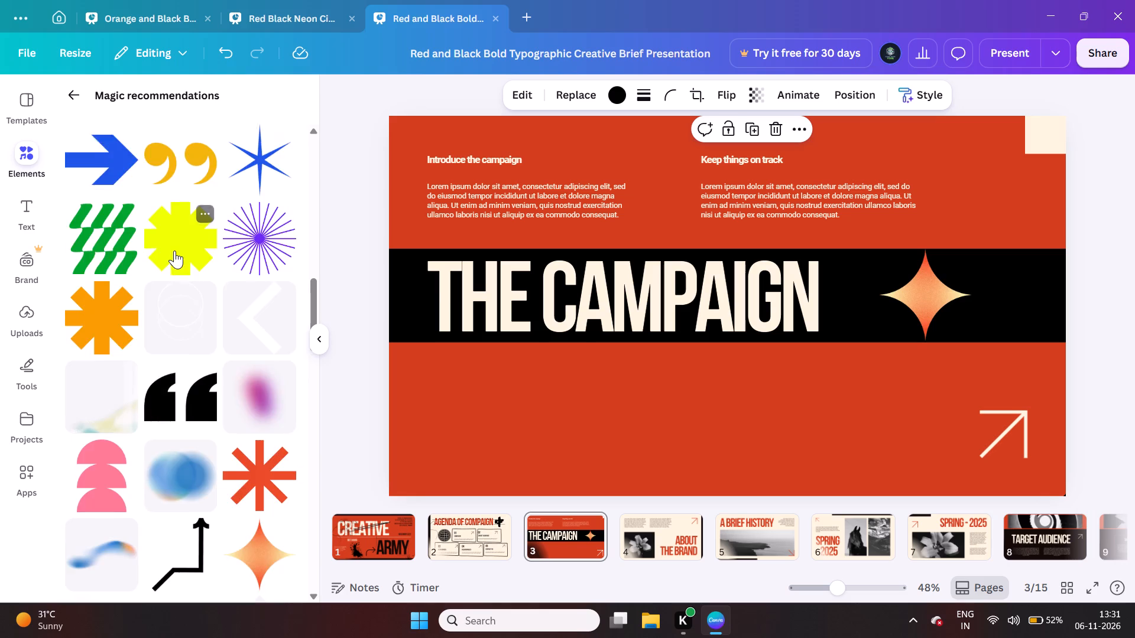
scroll(174, 250, "up", 2)
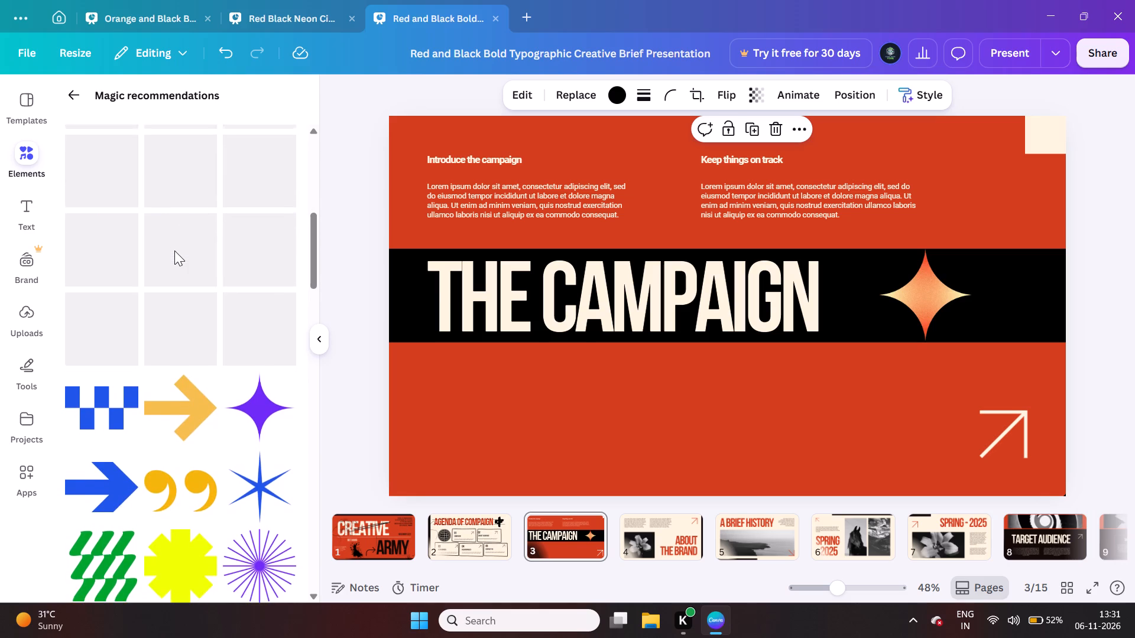
scroll(174, 250, "up", 1)
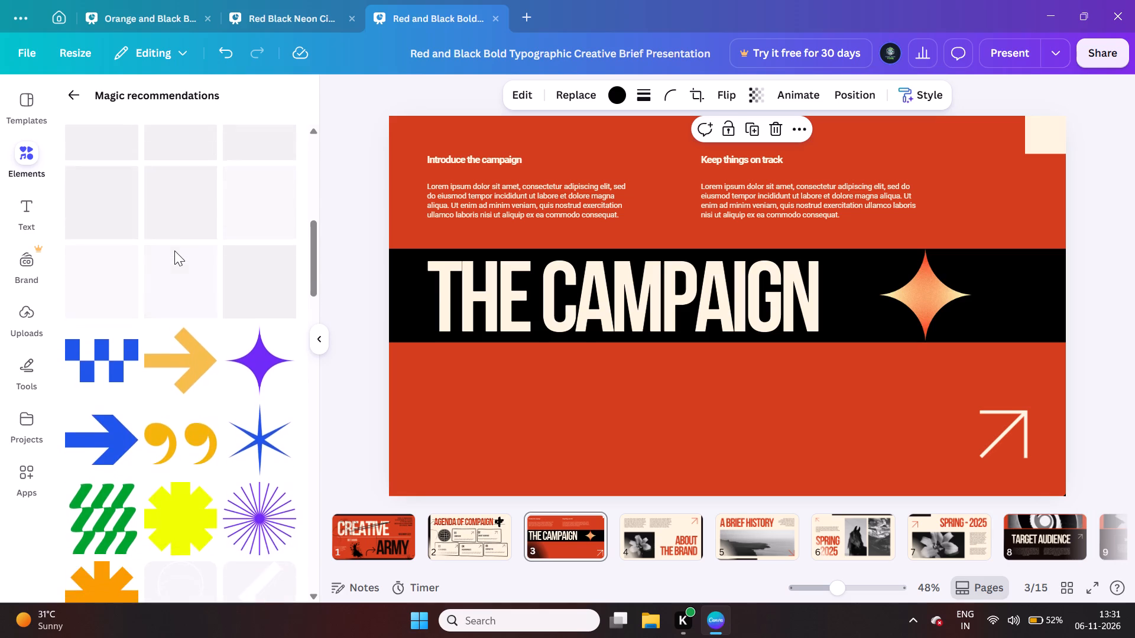
scroll(174, 250, "up", 7)
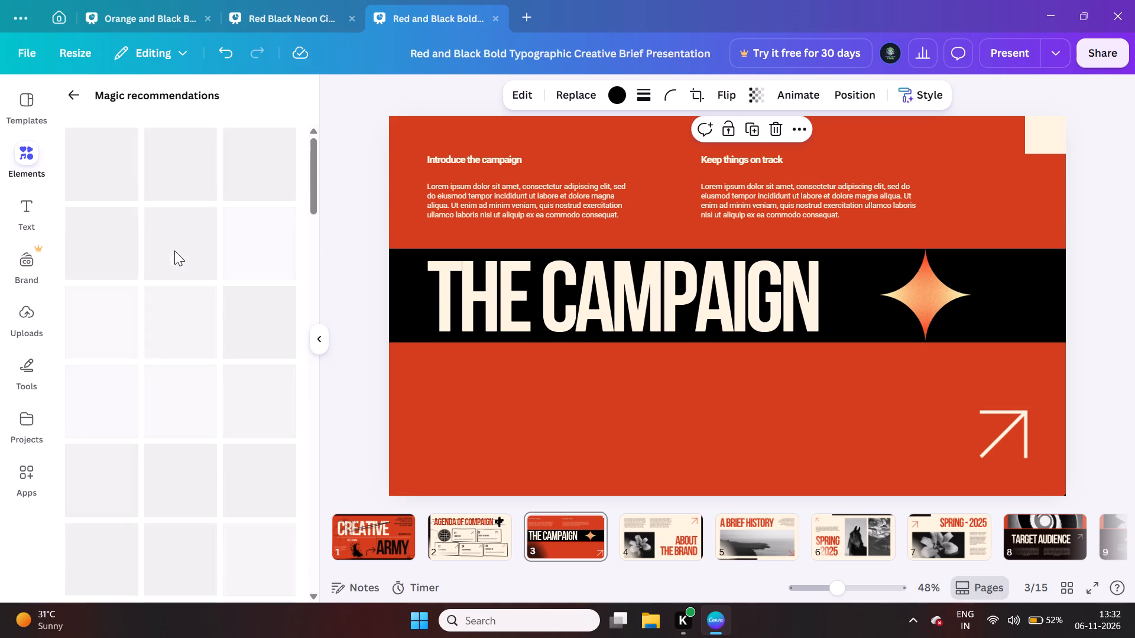
scroll(174, 250, "down", 2)
scroll(174, 250, "up", 1)
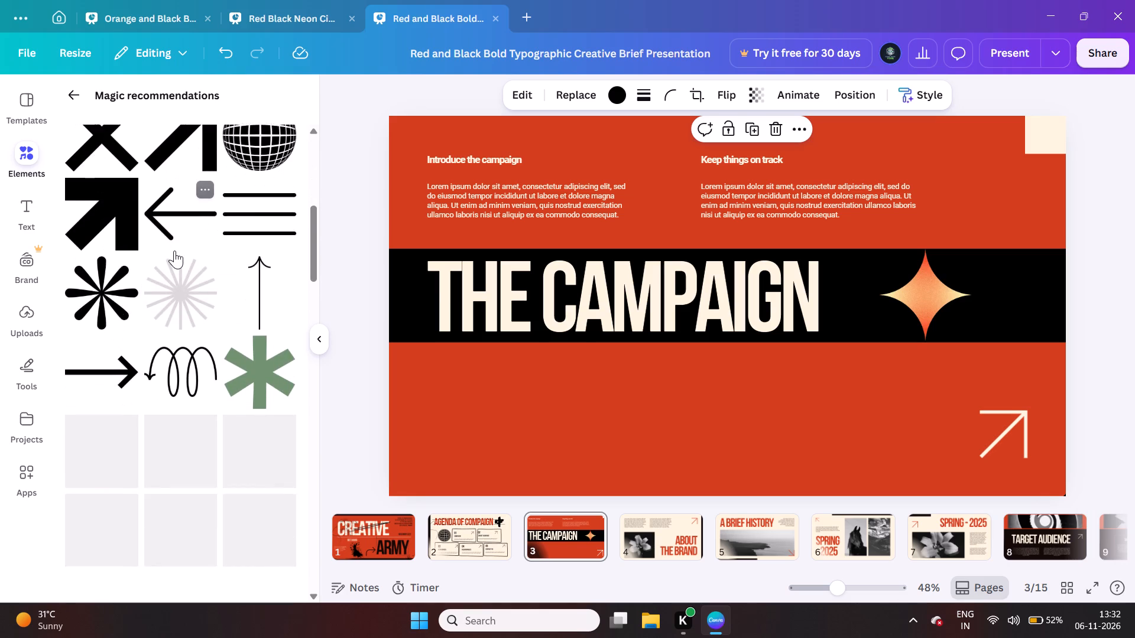
scroll(174, 250, "up", 1)
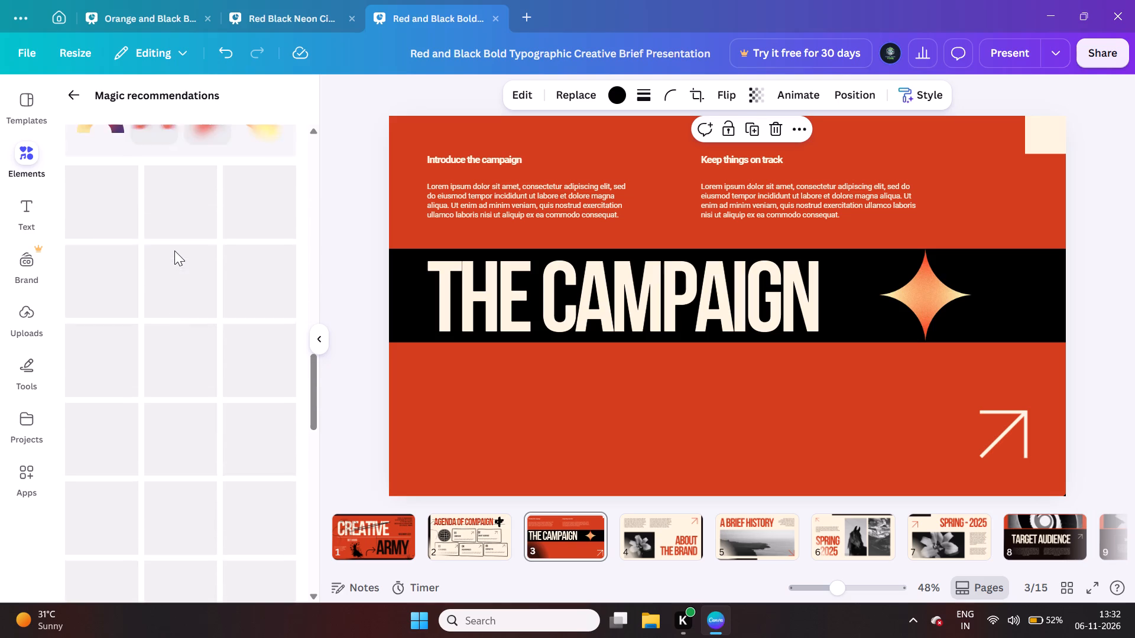
scroll(174, 250, "up", 1)
scroll(174, 250, "down", 1)
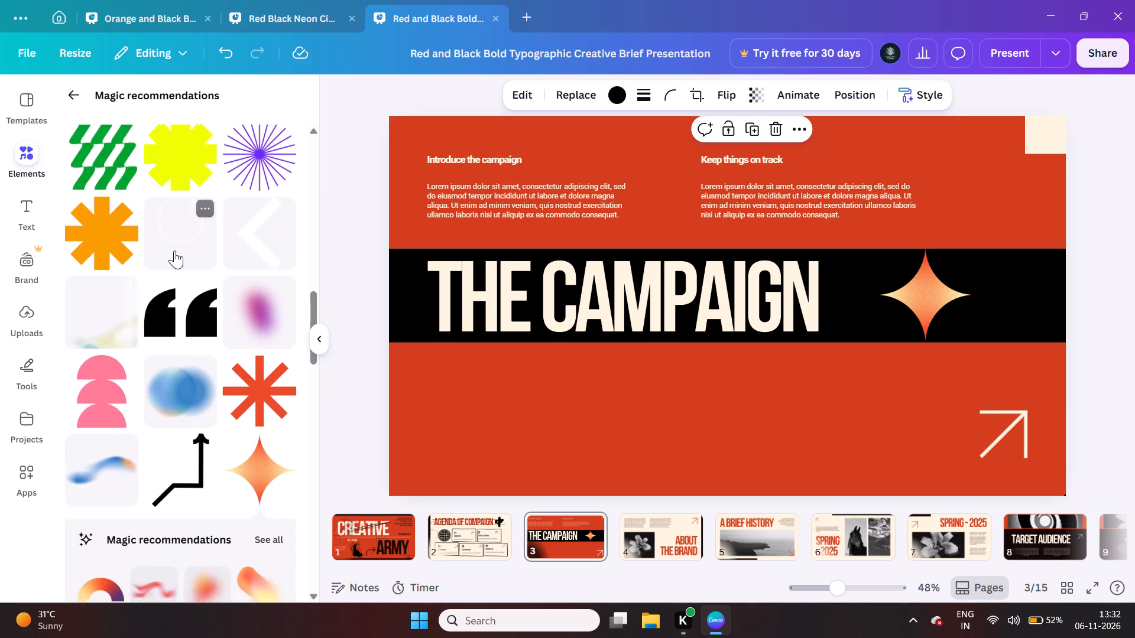
scroll(174, 250, "down", 1)
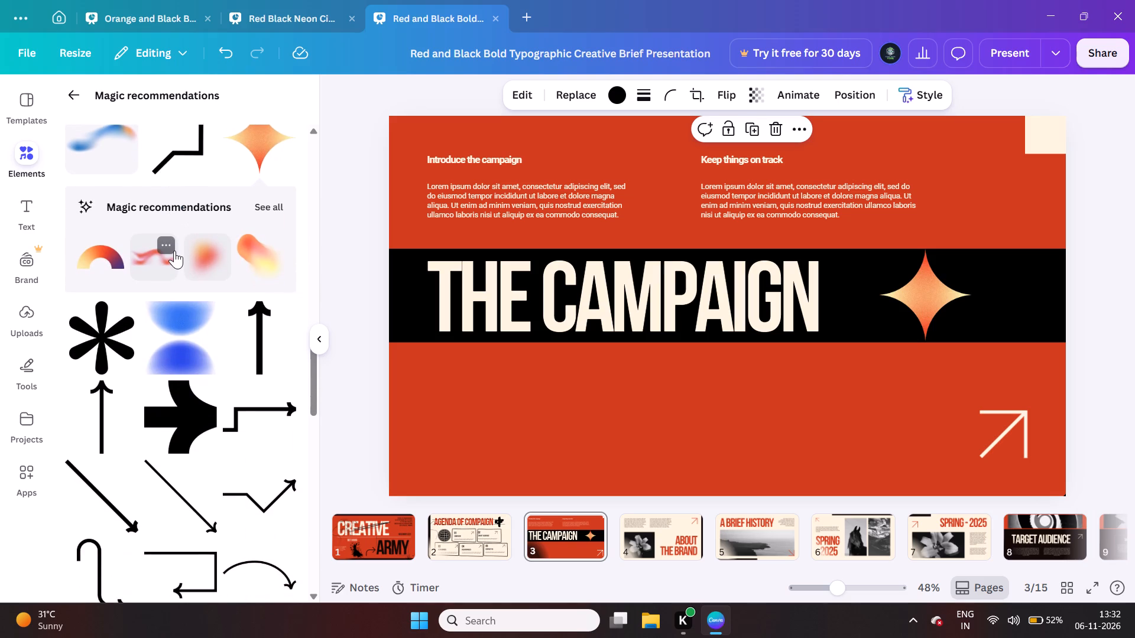
scroll(174, 250, "right", 1)
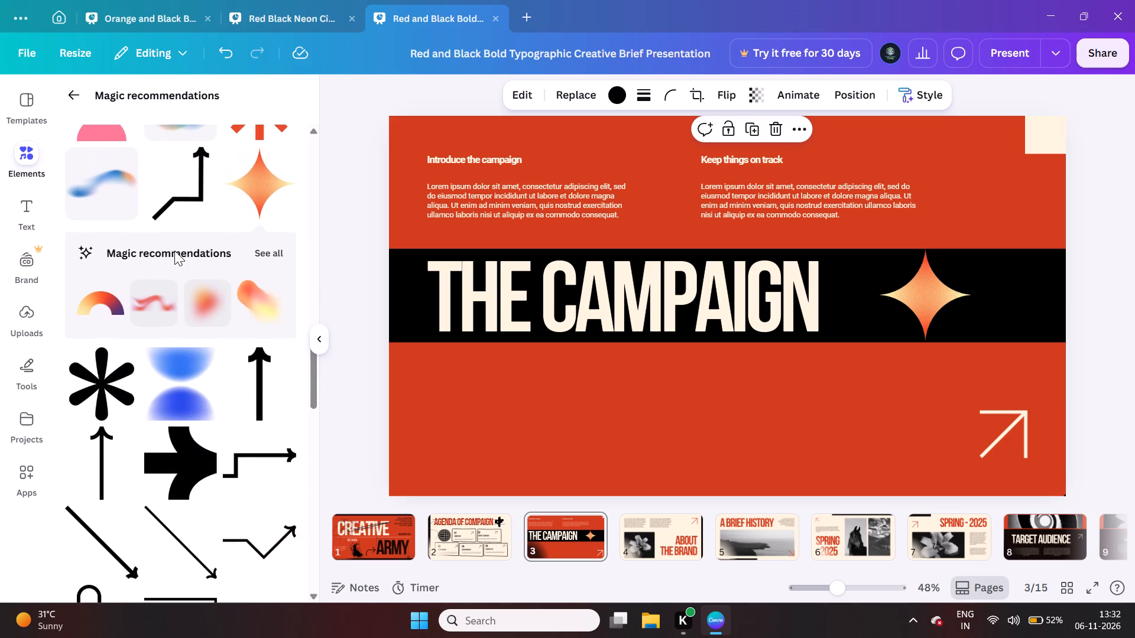
scroll(174, 250, "right", 1)
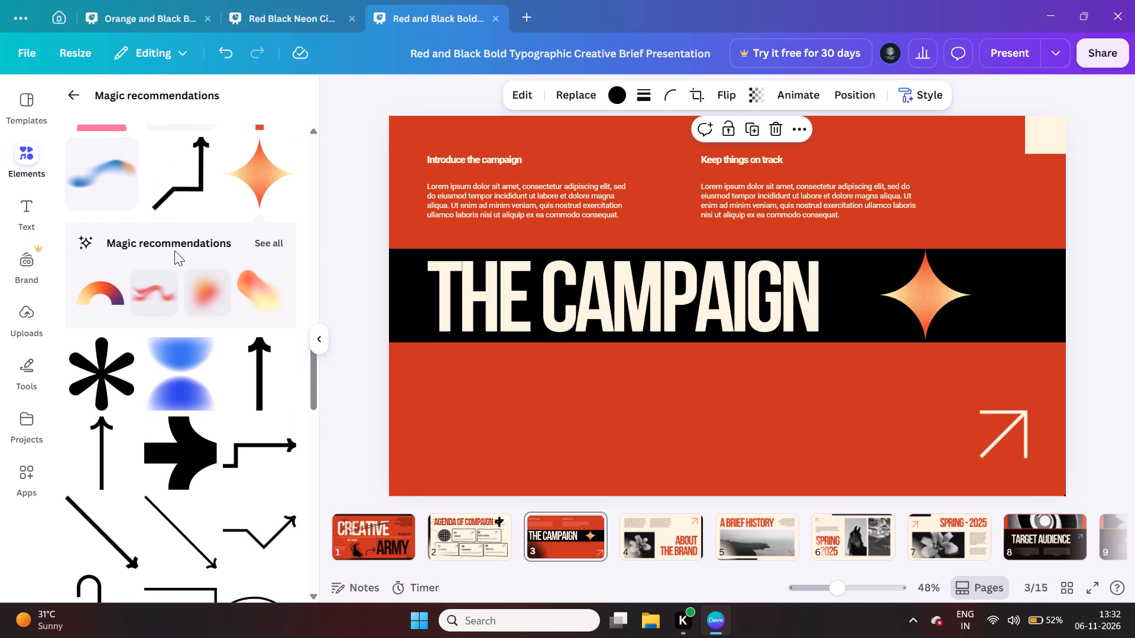
scroll(174, 250, "right", 1)
scroll(174, 250, "down", 1)
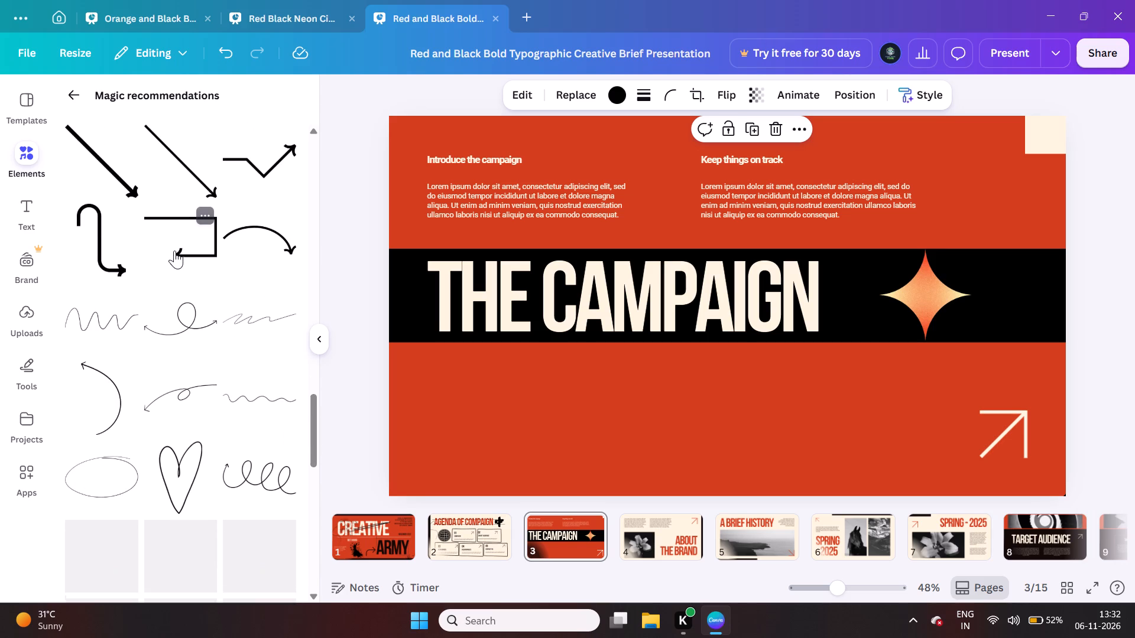
scroll(174, 250, "down", 2)
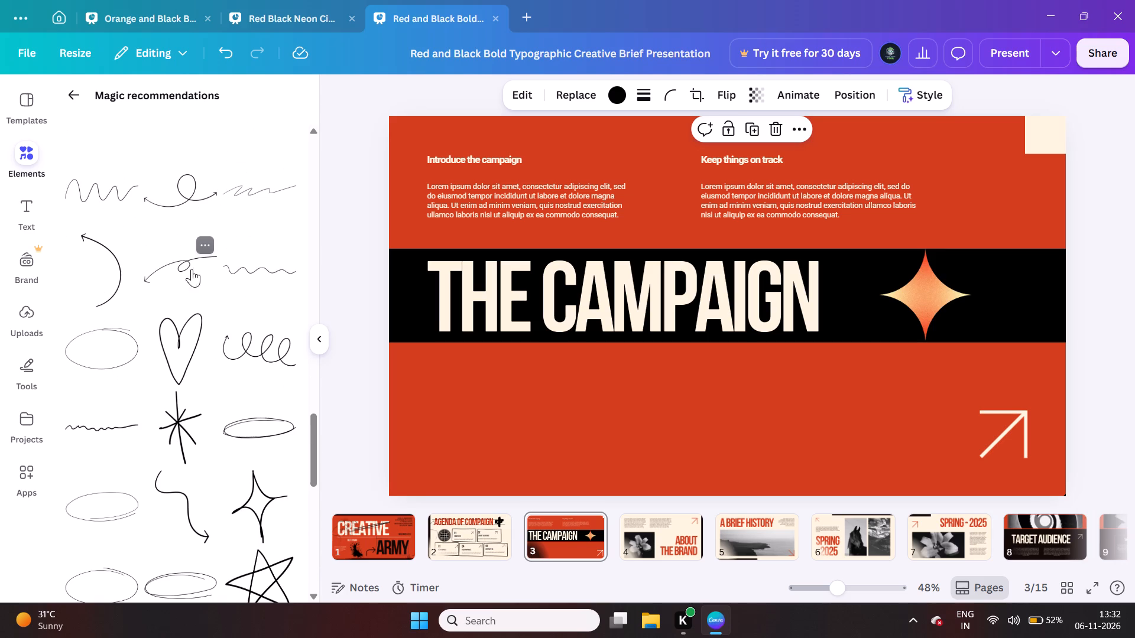
left_click(238, 362)
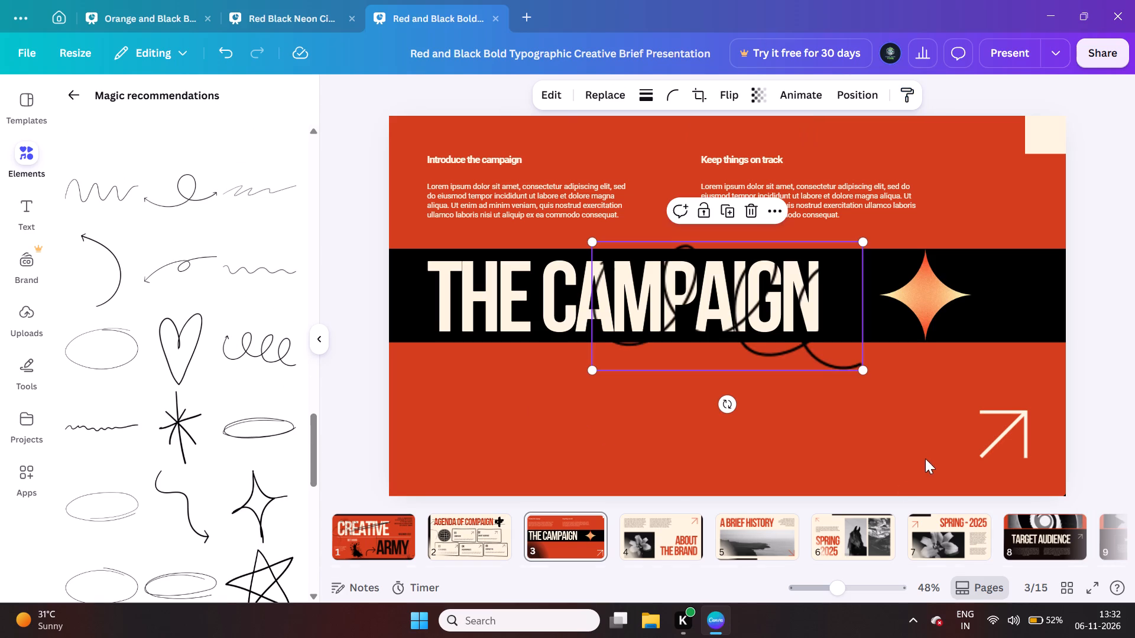
left_click_drag(781, 320, 660, 434)
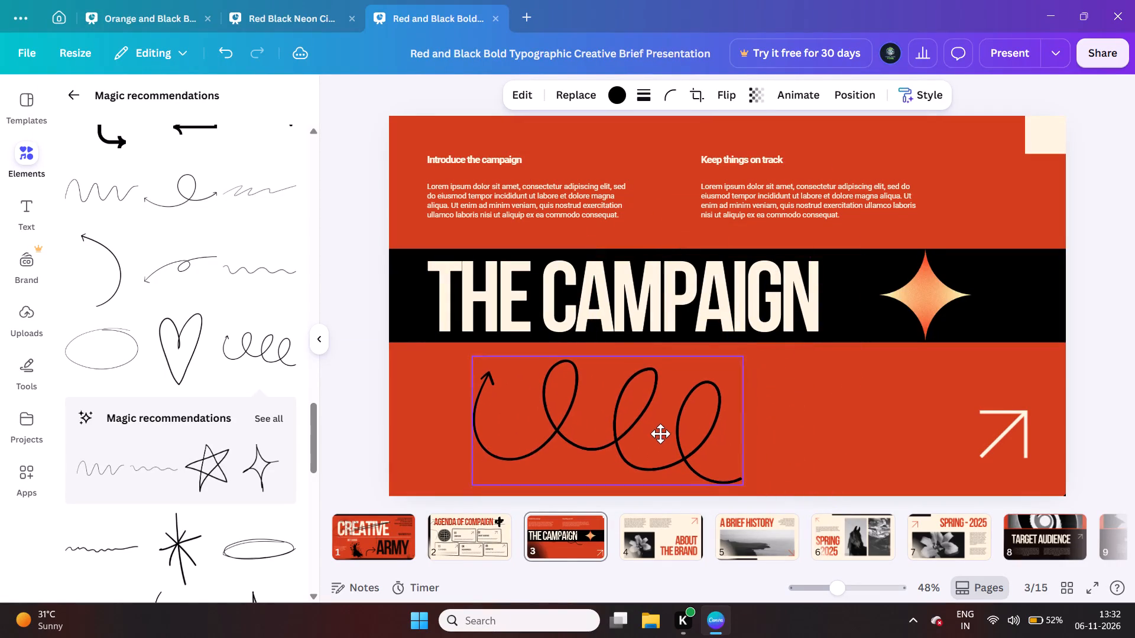
left_click_drag(660, 434, 612, 422)
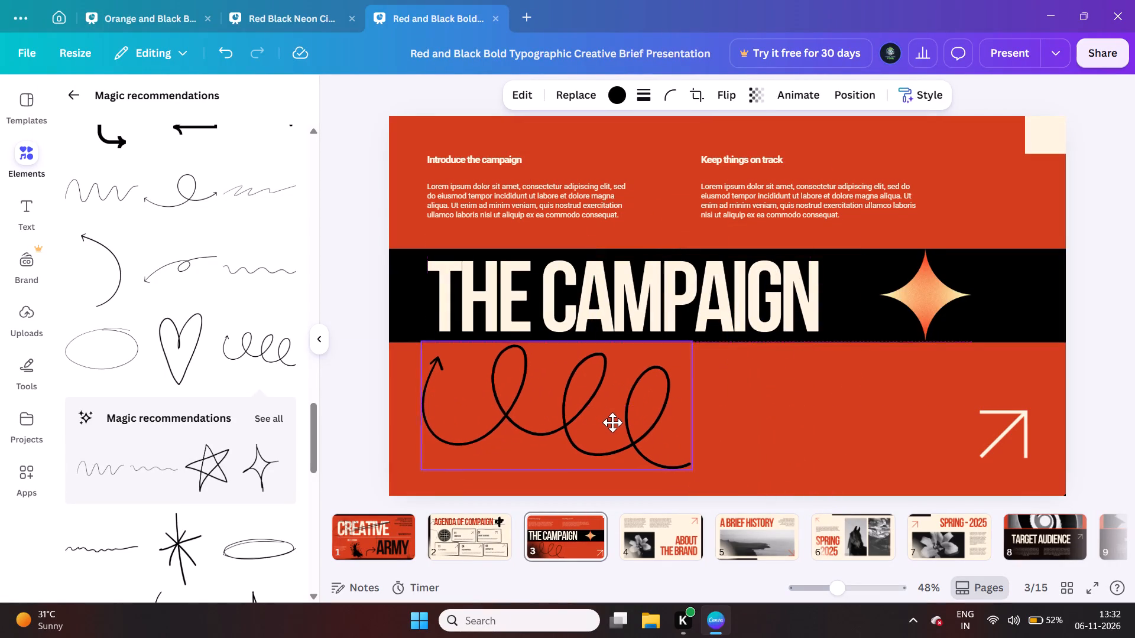
left_click_drag(612, 422, 614, 425)
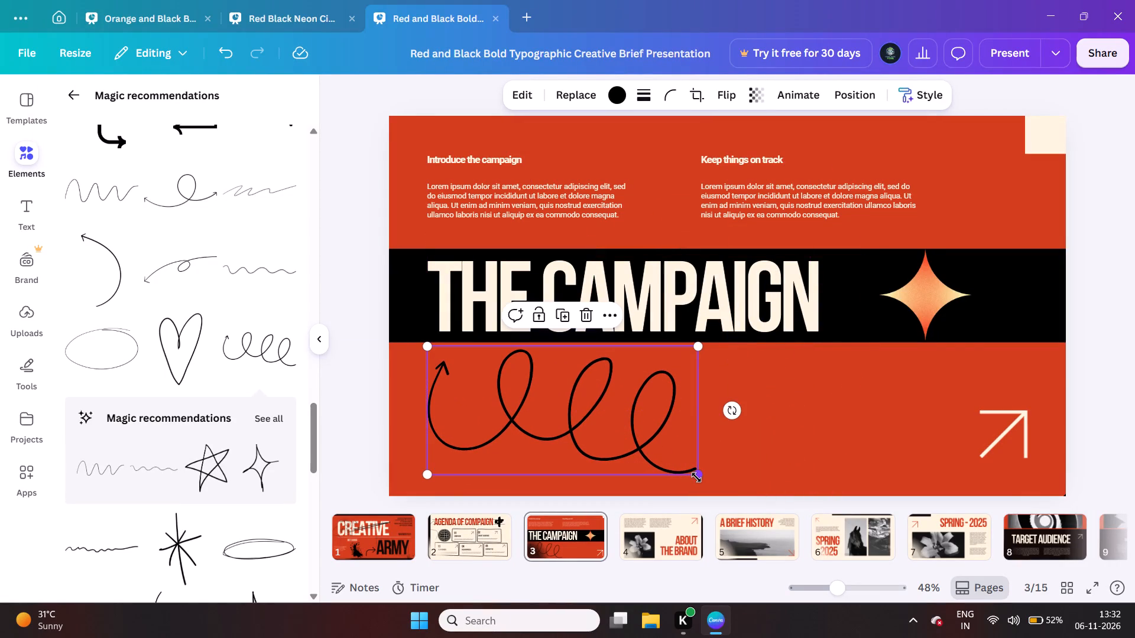
Enlarge the looping arrow until it spans the page width and runs off the bottom edge, and shift it slightly up and left.
left_click_drag(696, 477, 729, 489)
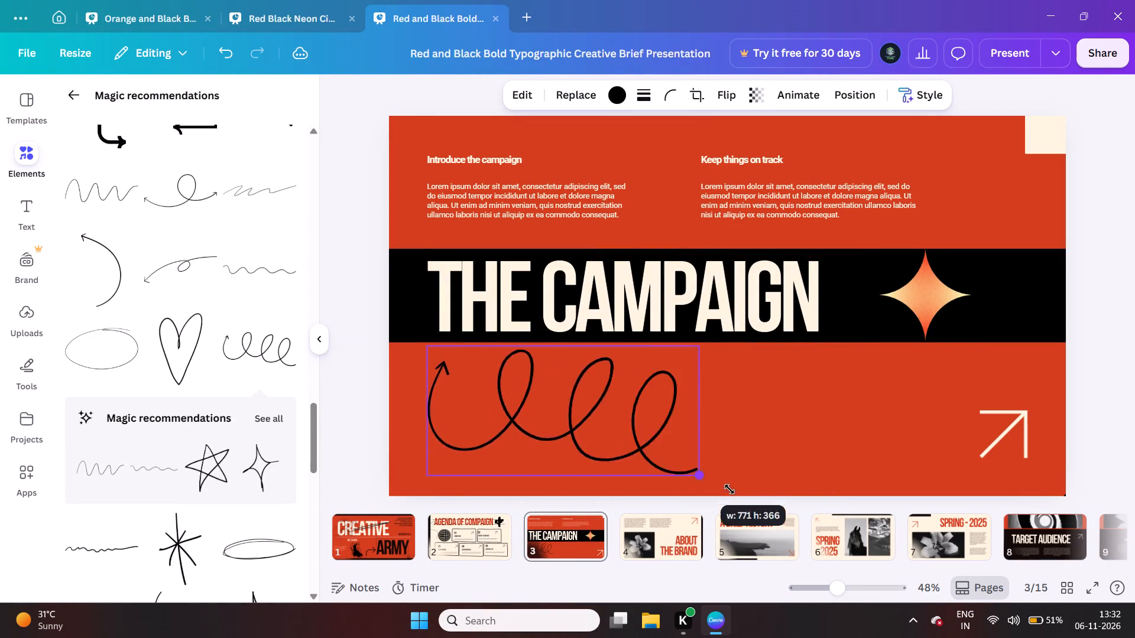
left_click_drag(729, 489, 1134, 551)
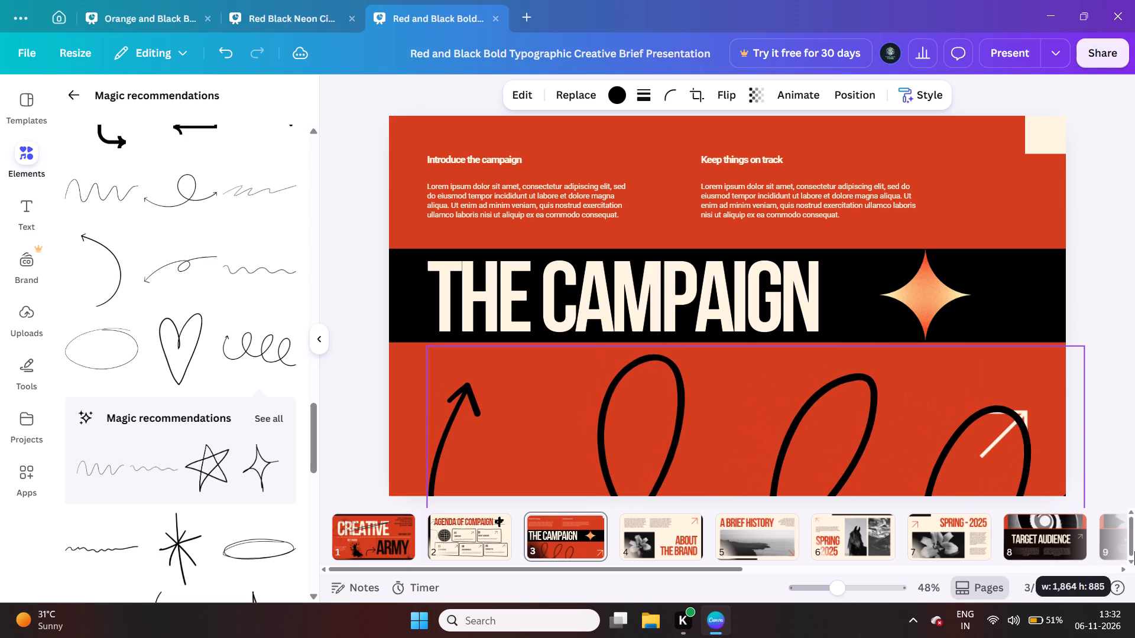
left_click_drag(1134, 551, 1134, 625)
left_click_drag(911, 419, 899, 392)
left_click(1094, 194)
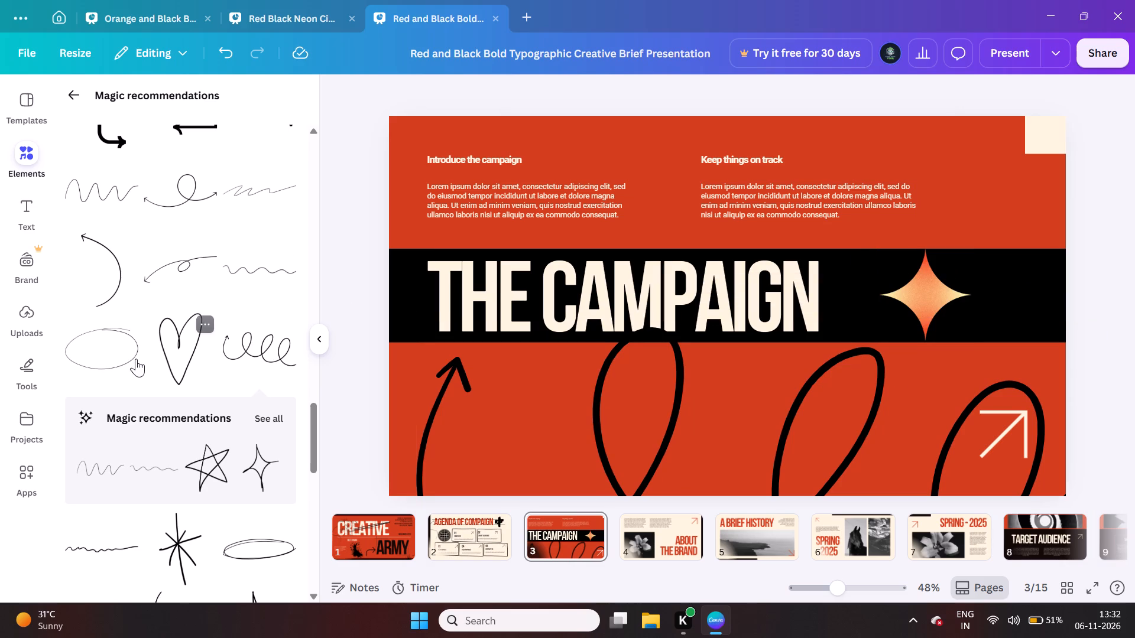
Add the thin hand-drawn ellipse to The Campaign page, enlarge it to most of the page width, and place it running off the page's top-left corner.
left_click(106, 355)
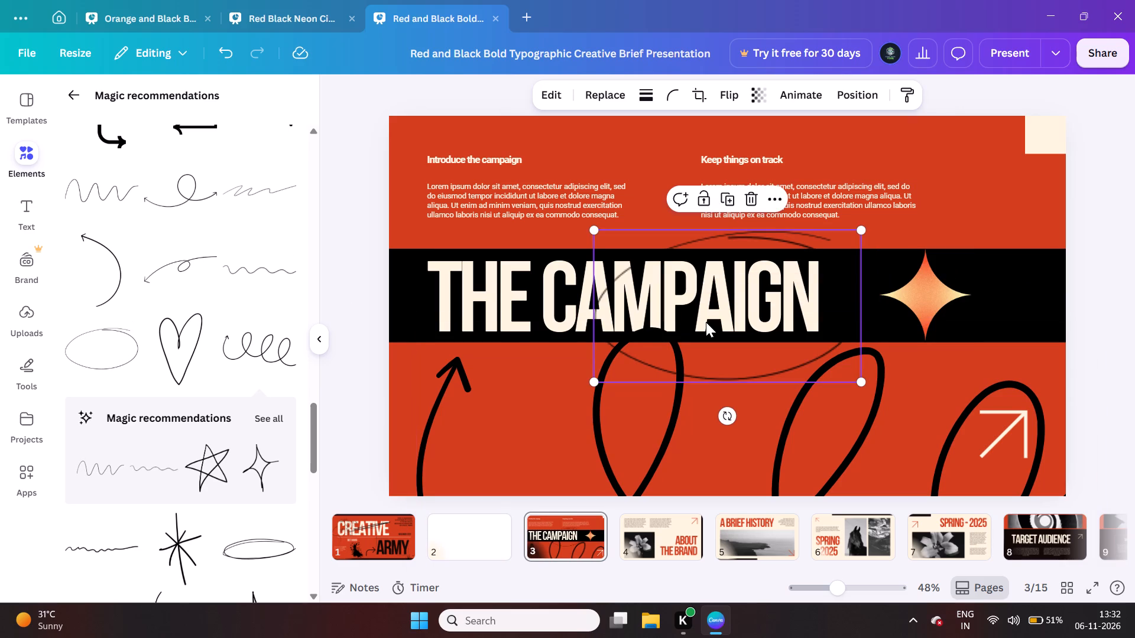
left_click_drag(589, 382, 741, 321)
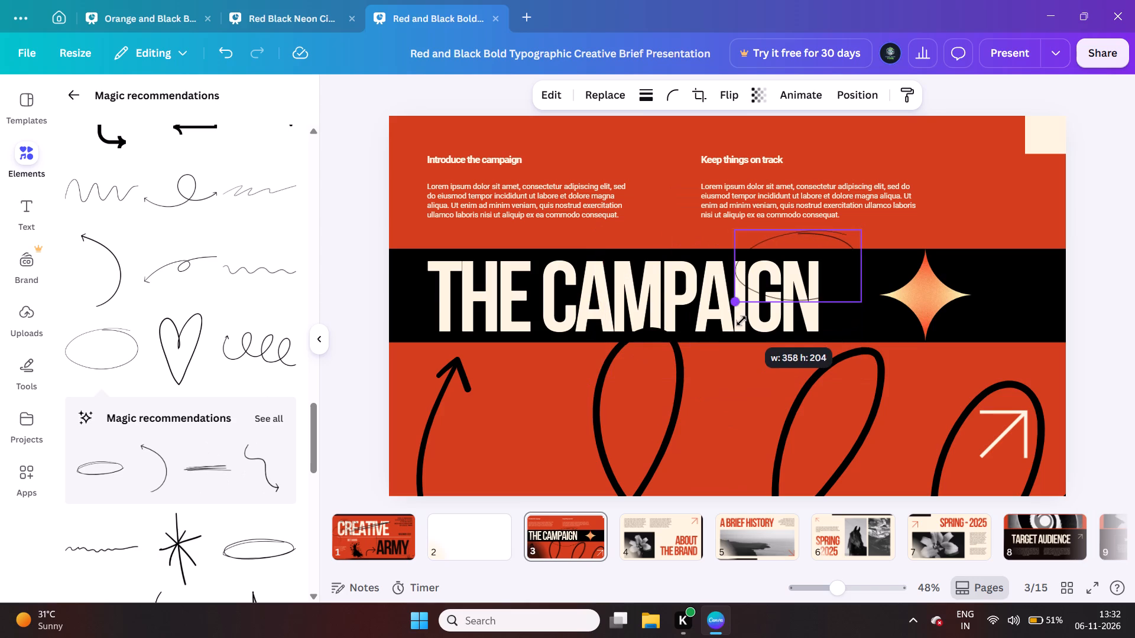
left_click_drag(741, 321, 330, 423)
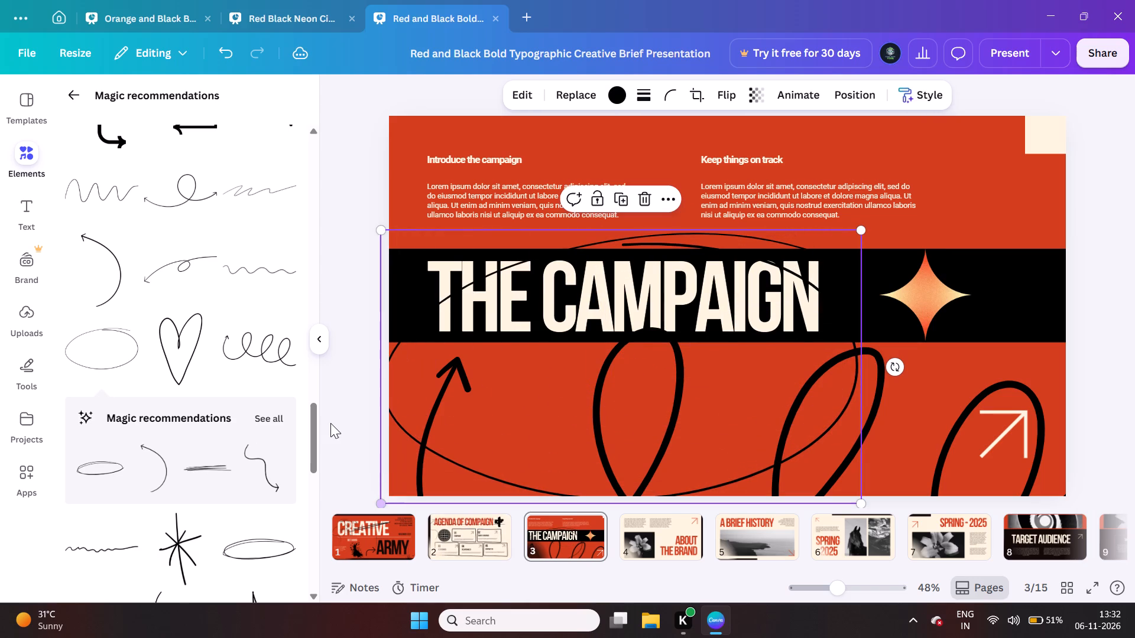
left_click_drag(486, 366, 536, 255)
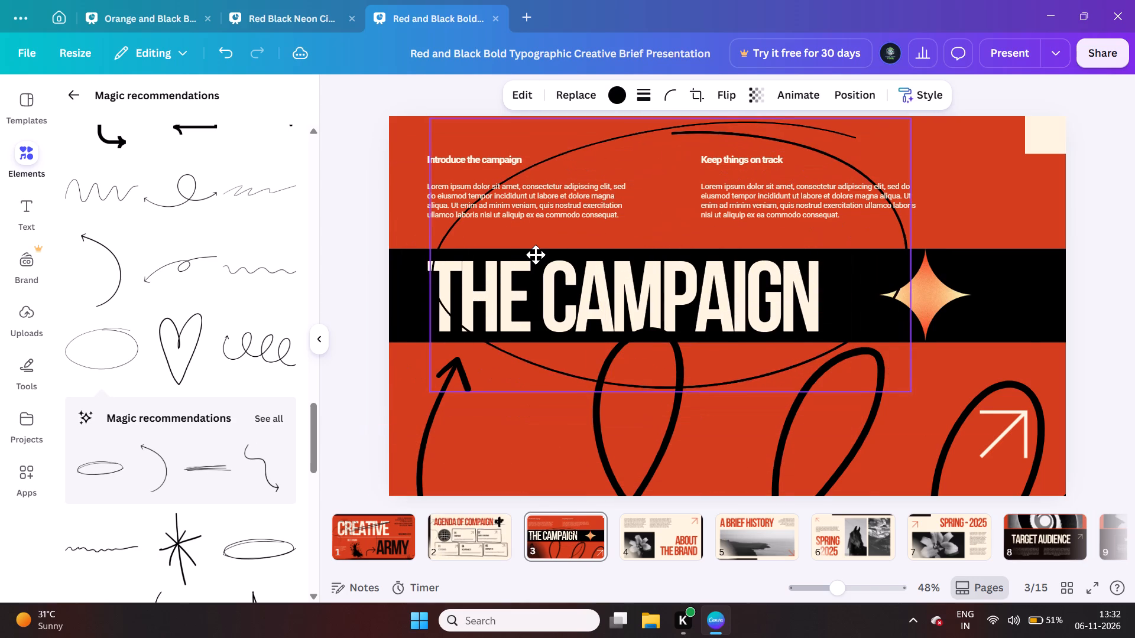
left_click_drag(536, 255, 482, 221)
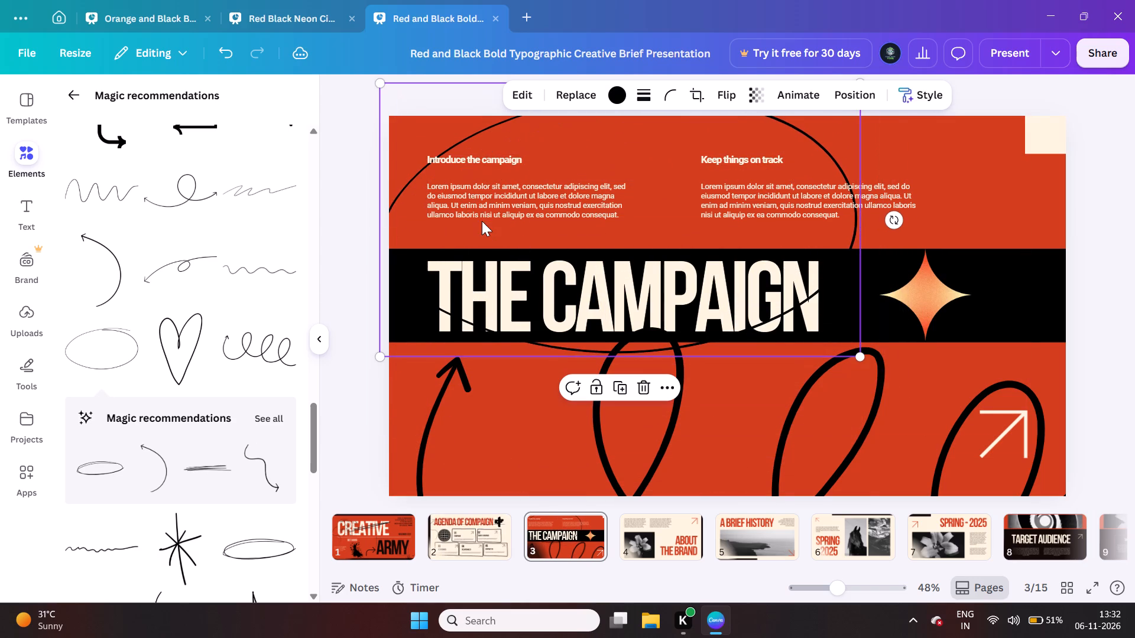
left_click_drag(856, 355, 923, 368)
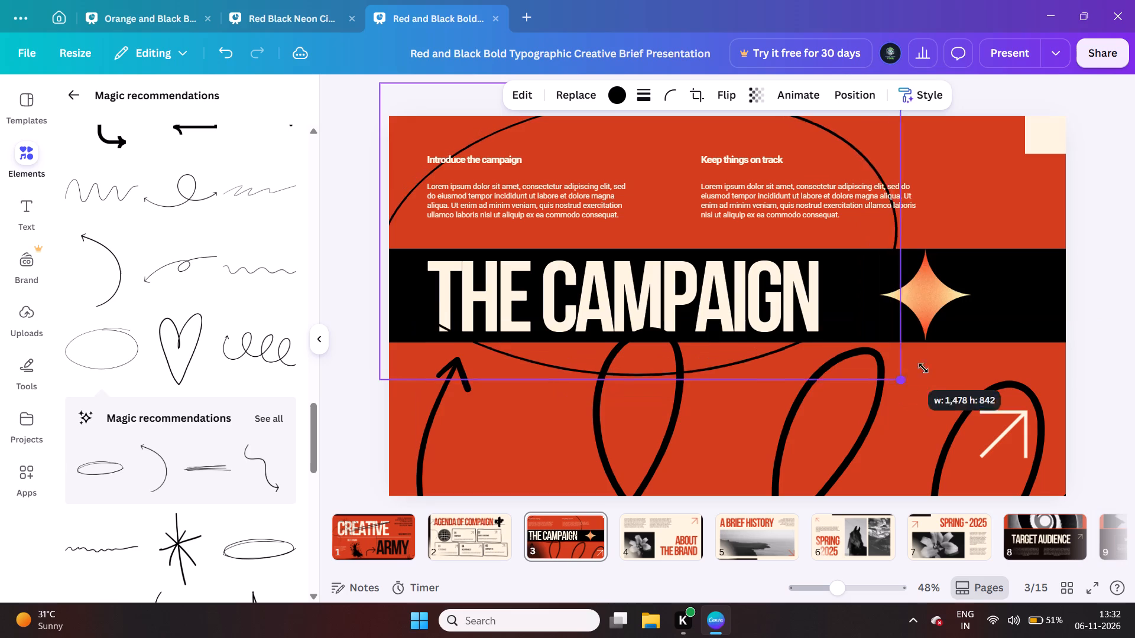
left_click_drag(923, 368, 1006, 373)
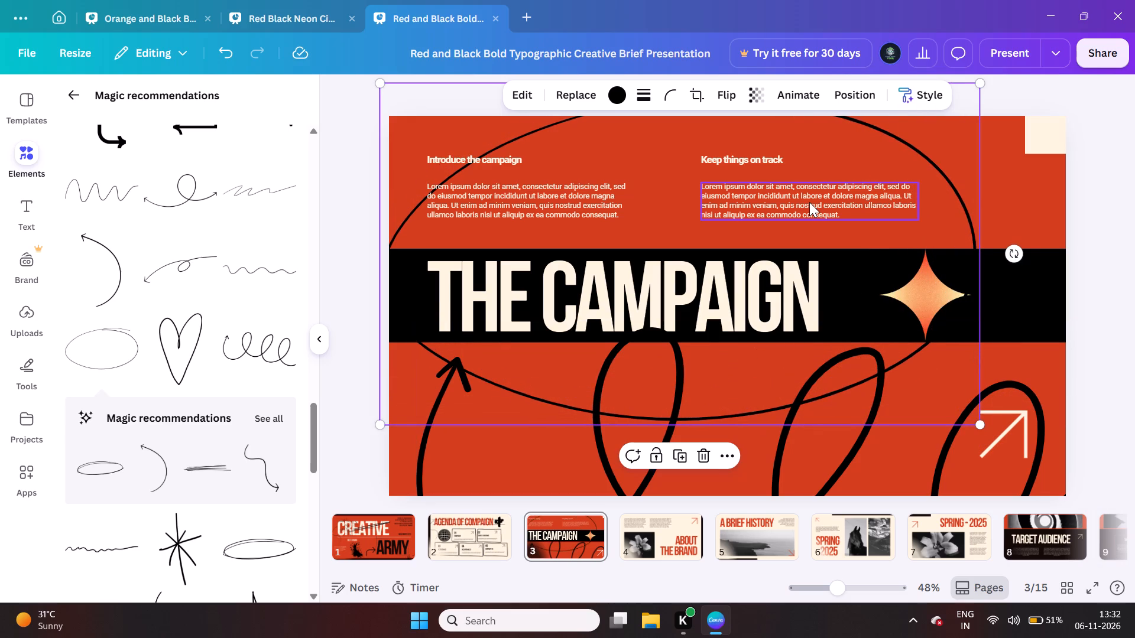
left_click_drag(872, 240, 850, 191)
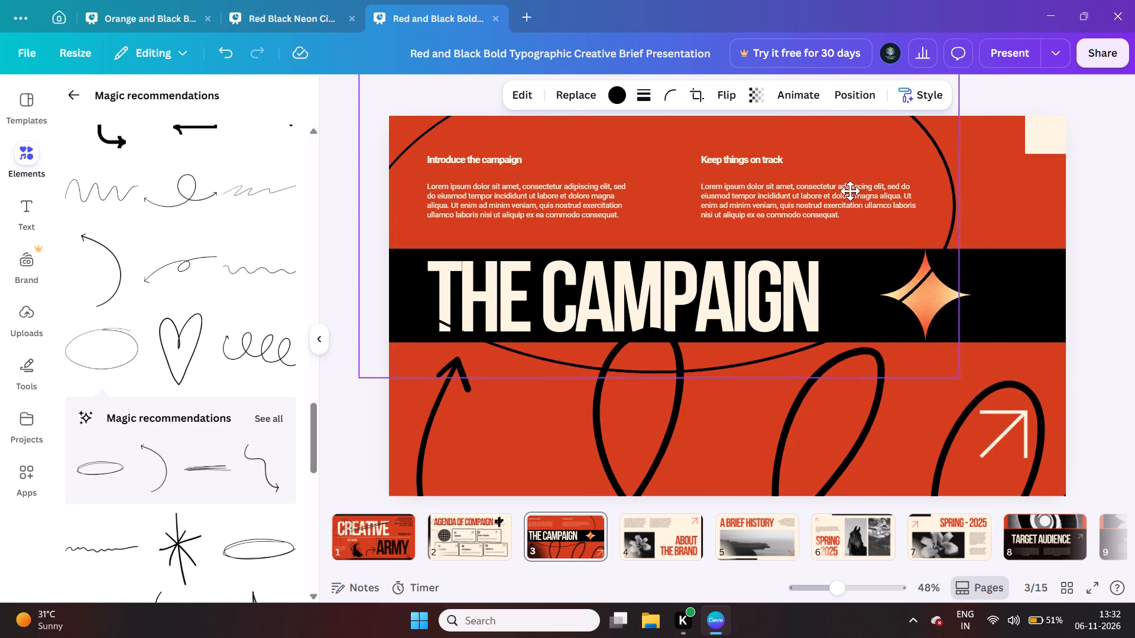
left_click_drag(850, 191, 812, 206)
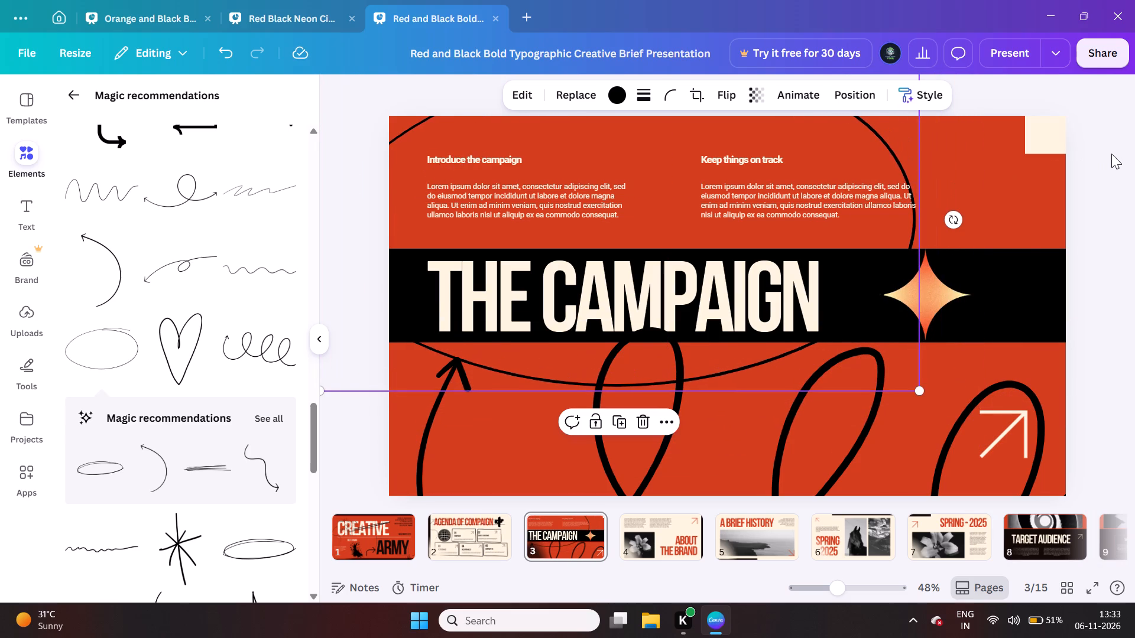
left_click(1111, 154)
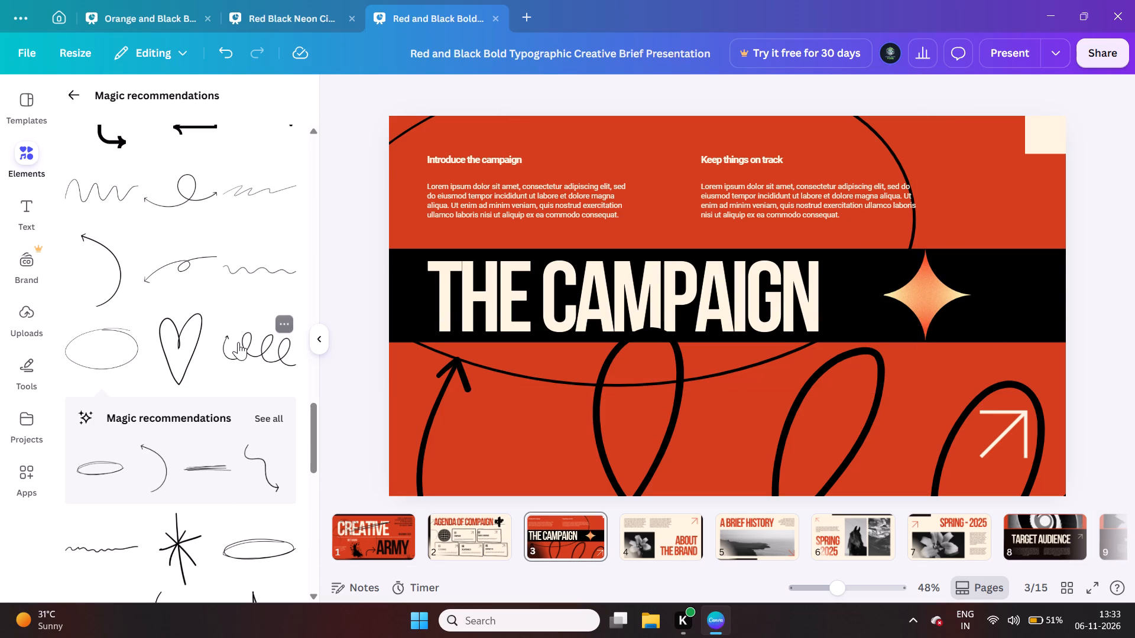
Add the black scribbled stroke lines, widen them to nearly the title's width, and lay them across the upper part of The Campaign title.
scroll(238, 342, "down", 1)
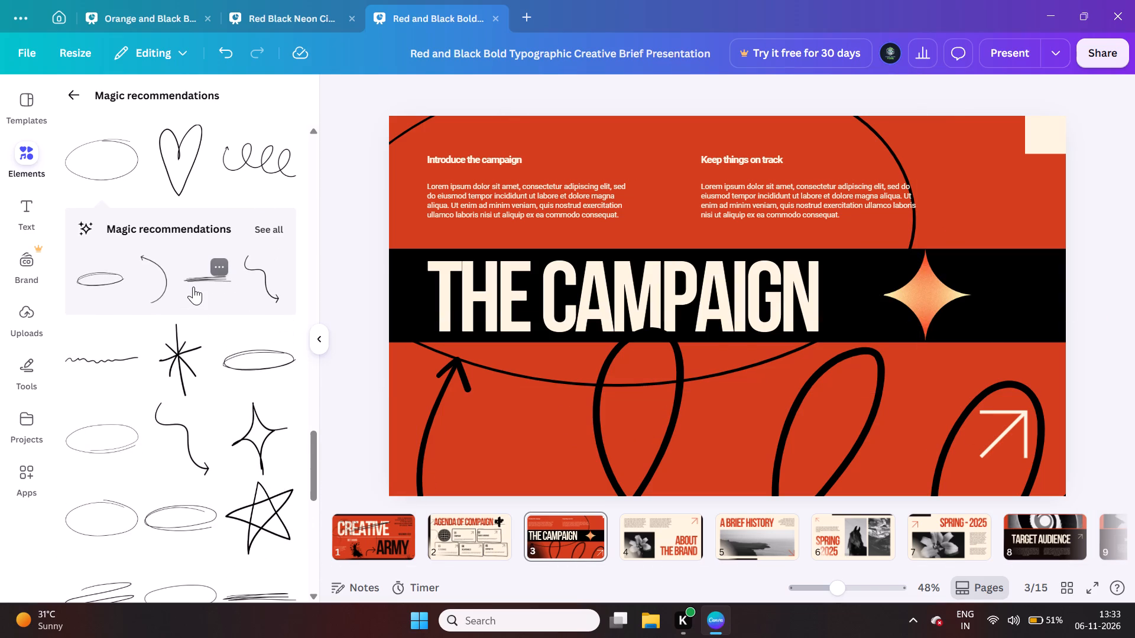
left_click(193, 287)
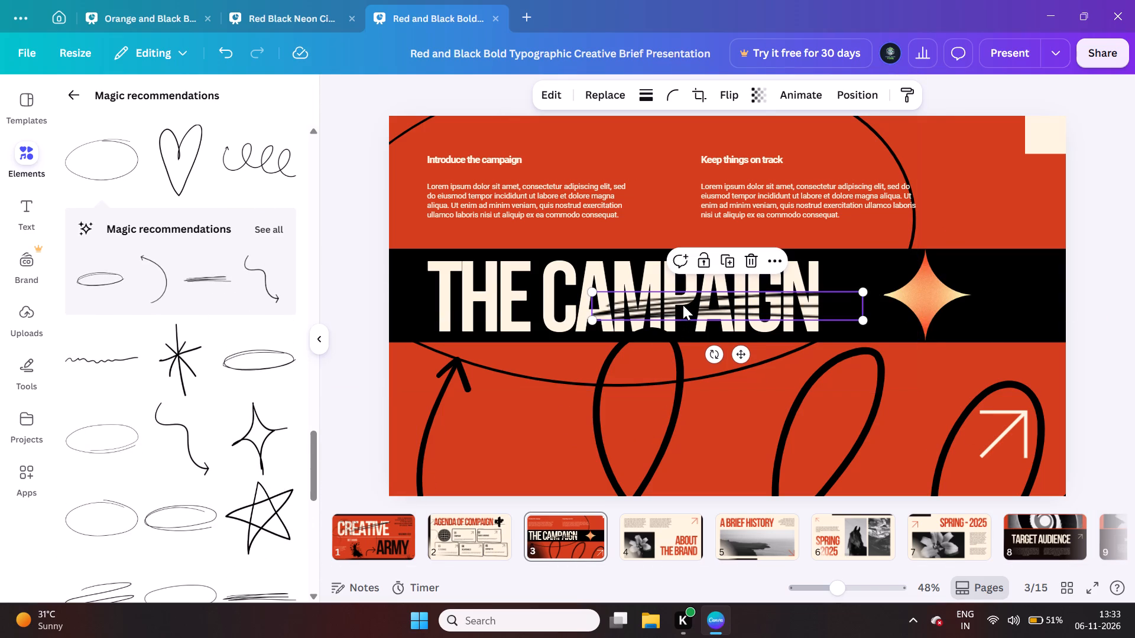
left_click_drag(683, 303, 536, 298)
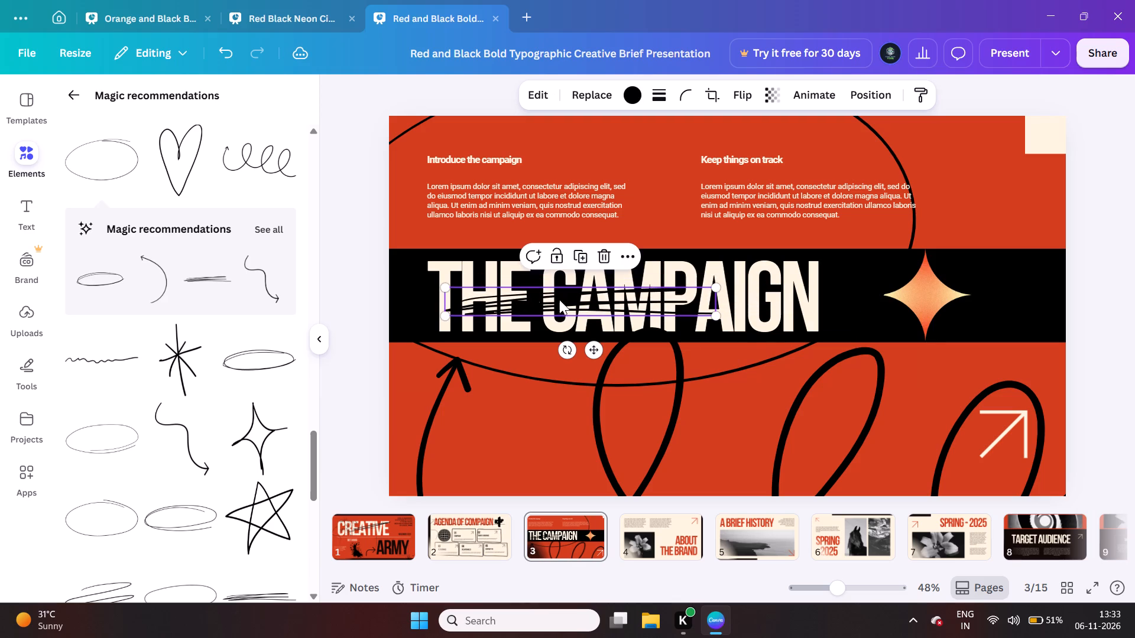
left_click_drag(716, 314, 733, 317)
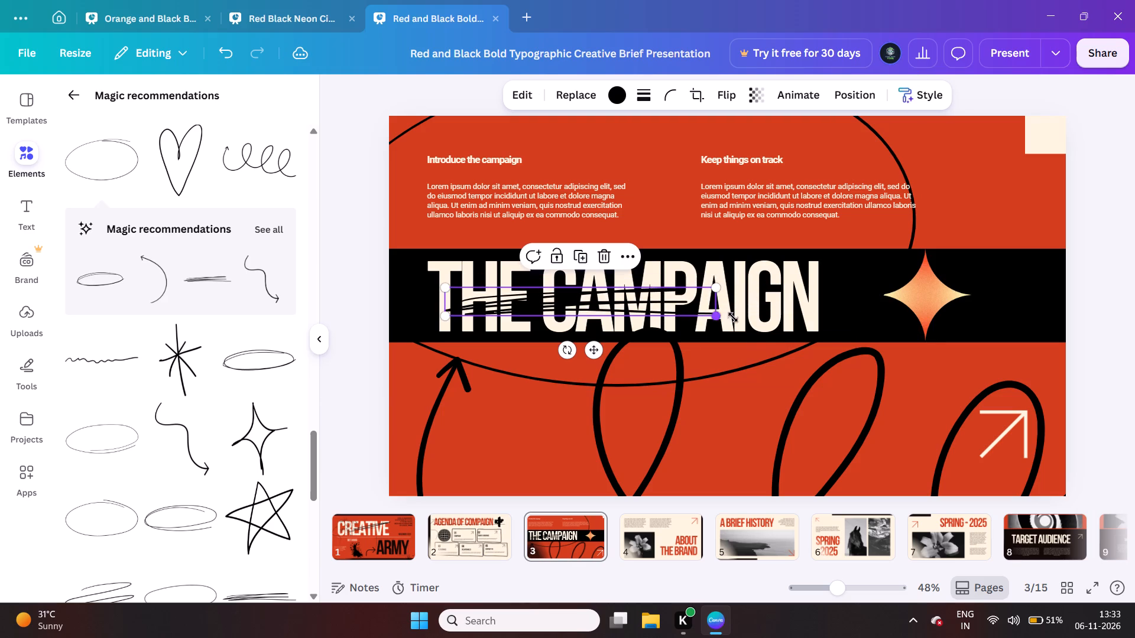
left_click_drag(733, 317, 824, 338)
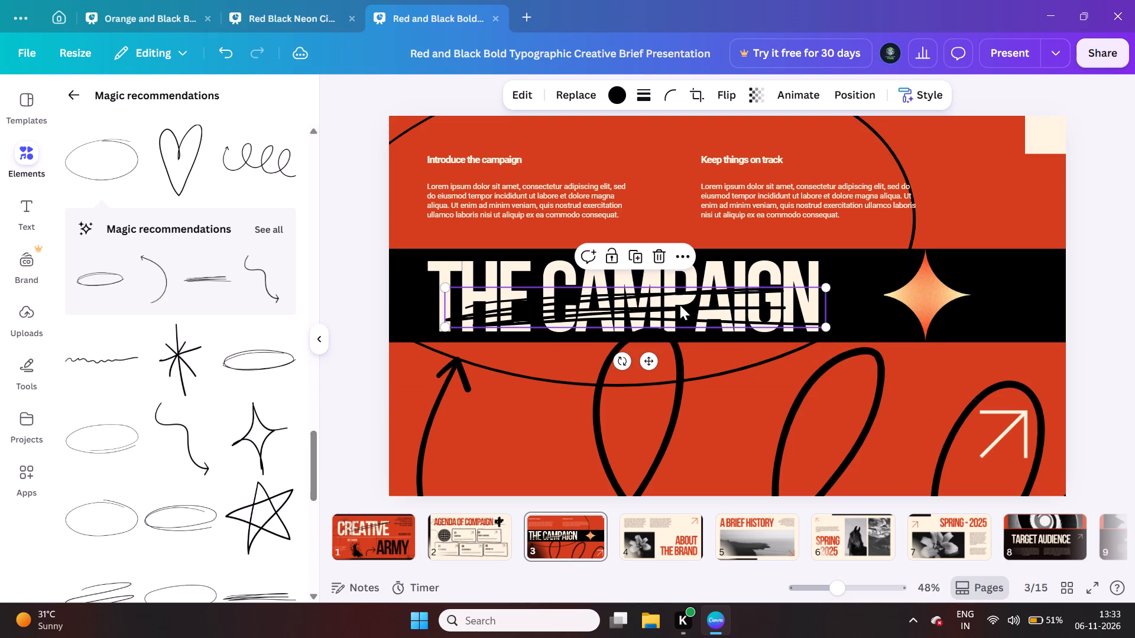
left_click_drag(672, 299, 650, 256)
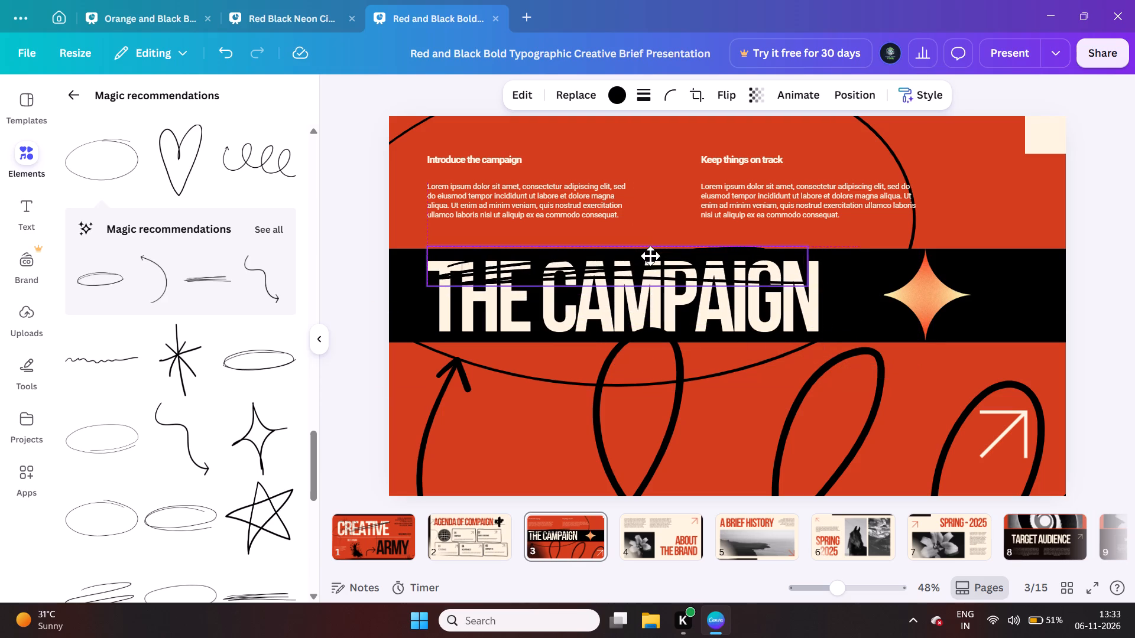
left_click_drag(650, 256, 638, 260)
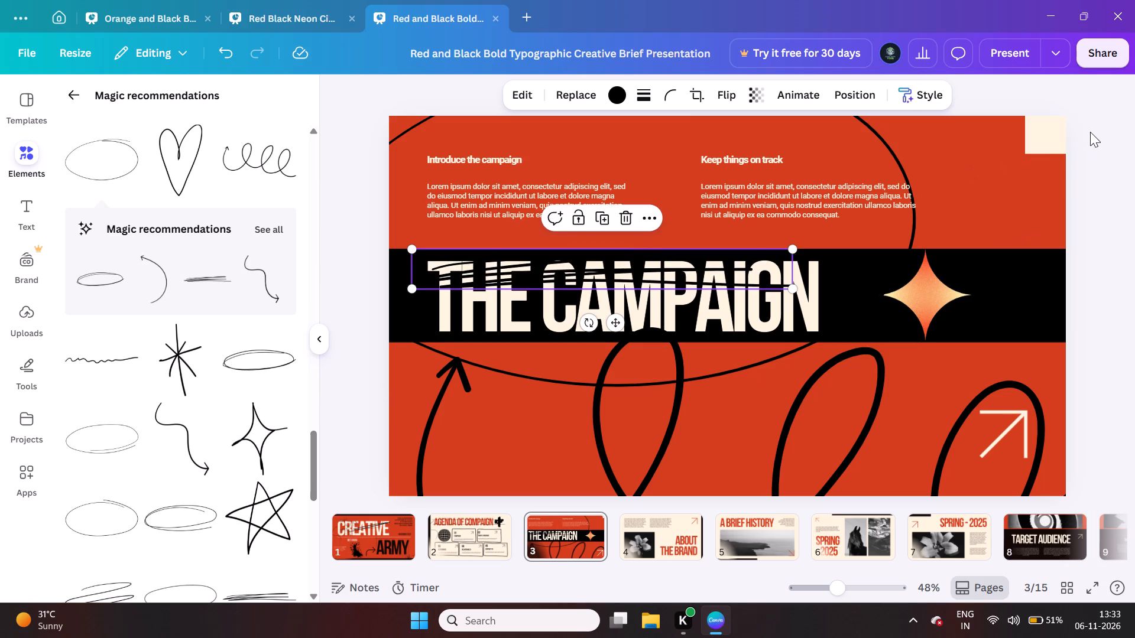
left_click(1092, 131)
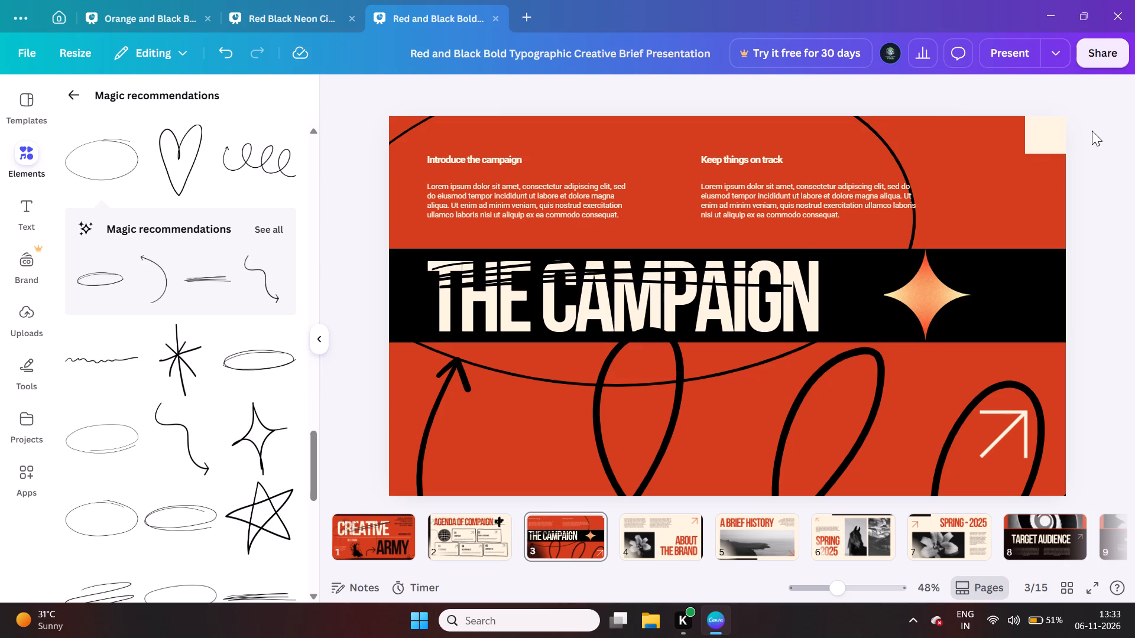
Browse the recommended elements, add the white chevron, rotate it to point upward, and place it mid-page, partly cut off by the bottom edge.
scroll(174, 246, "up", 4)
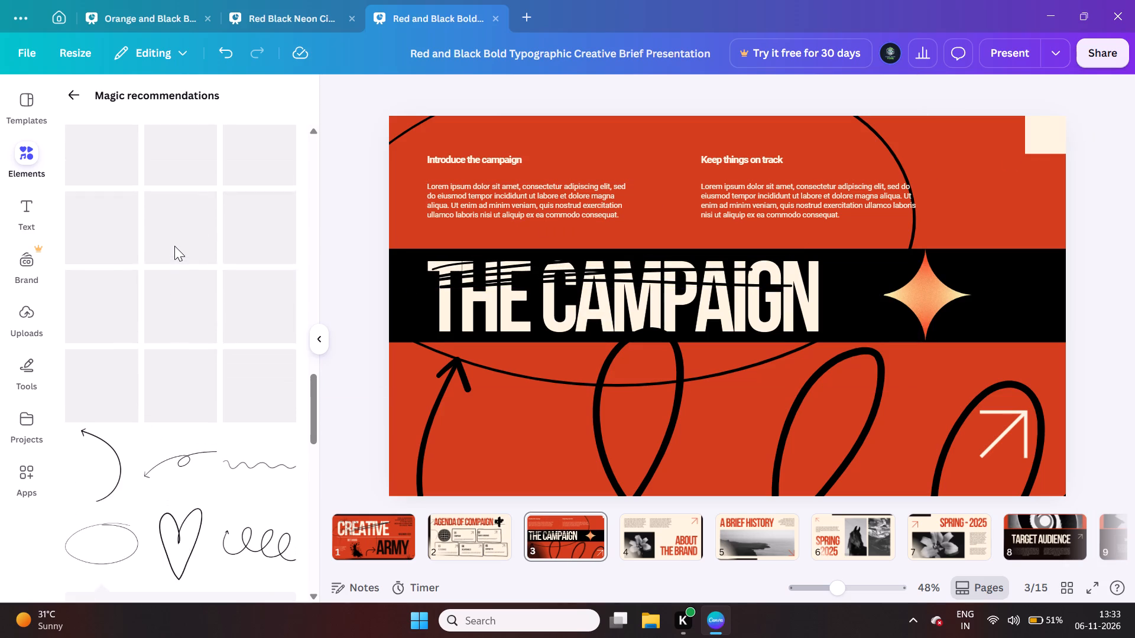
scroll(174, 246, "up", 6)
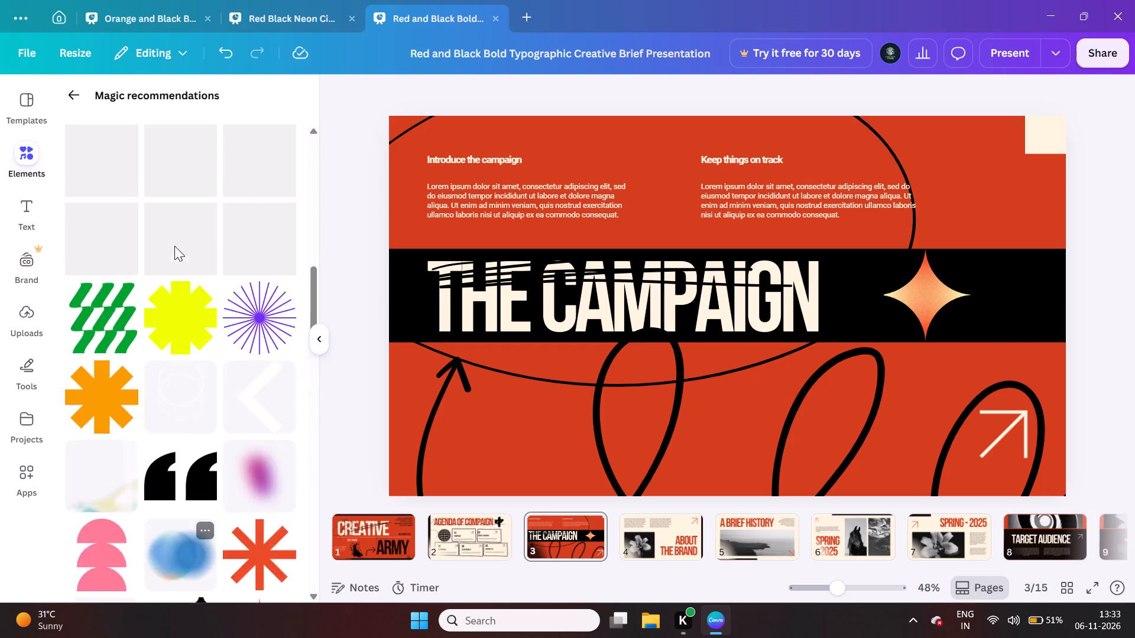
scroll(174, 246, "up", 2)
scroll(174, 246, "down", 3)
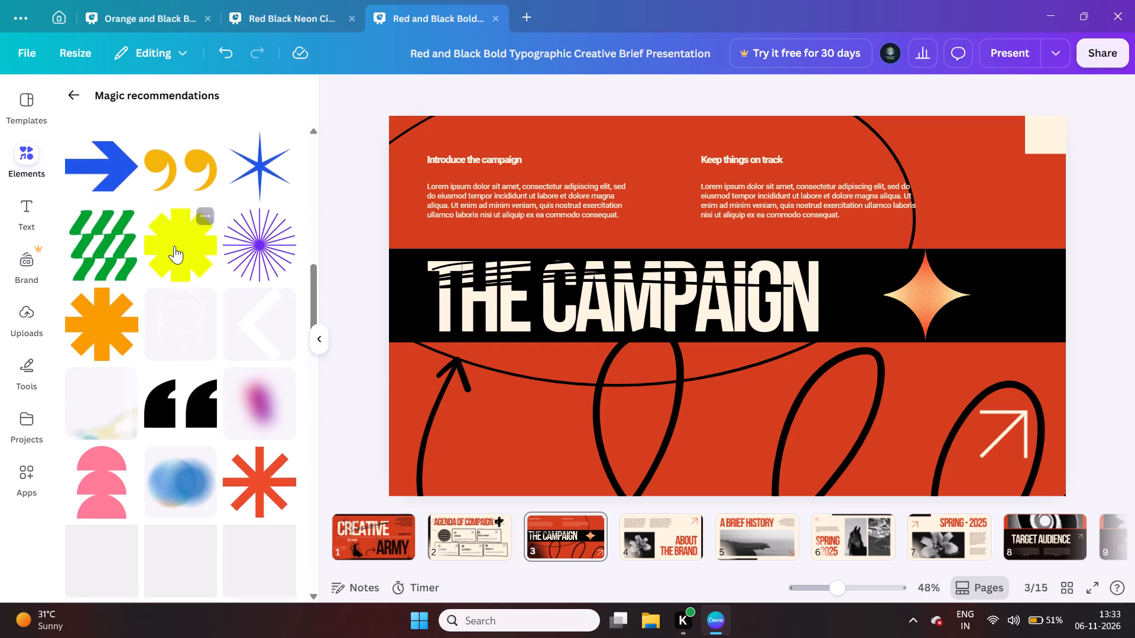
scroll(174, 246, "down", 1)
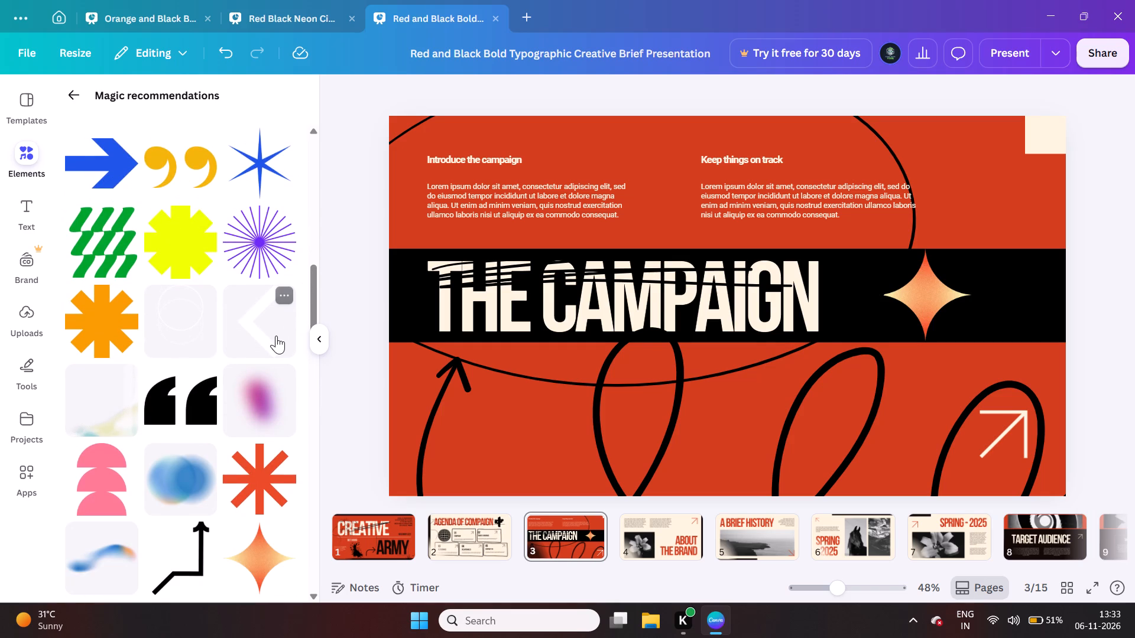
left_click(276, 336)
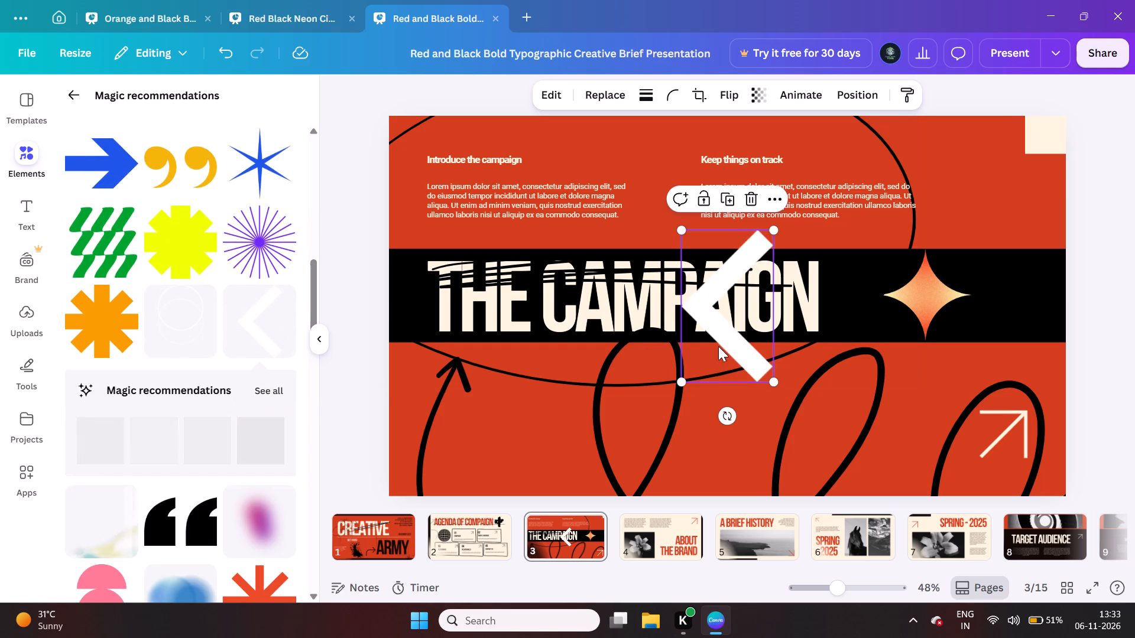
left_click_drag(725, 422, 442, 379)
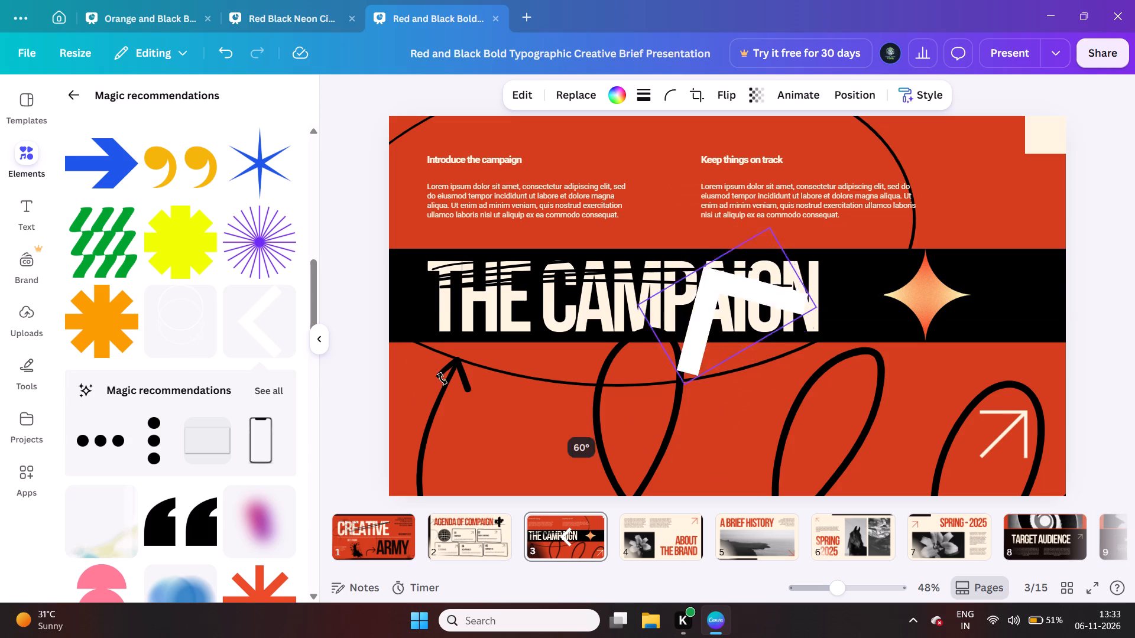
left_click_drag(442, 379, 362, 298)
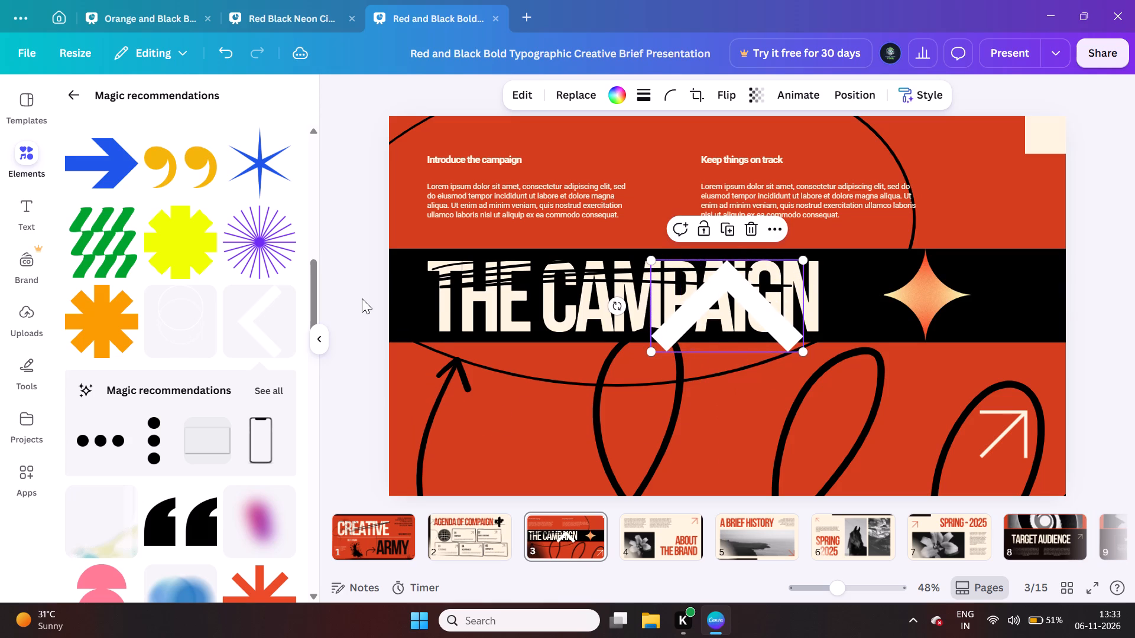
left_click_drag(725, 313, 718, 460)
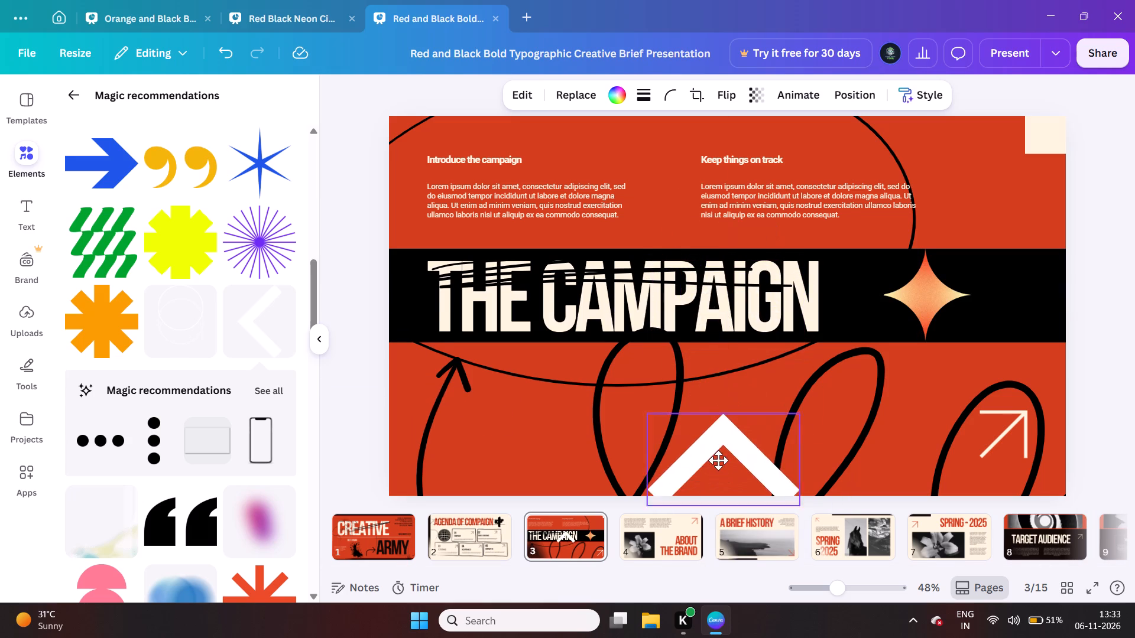
left_click_drag(718, 460, 704, 468)
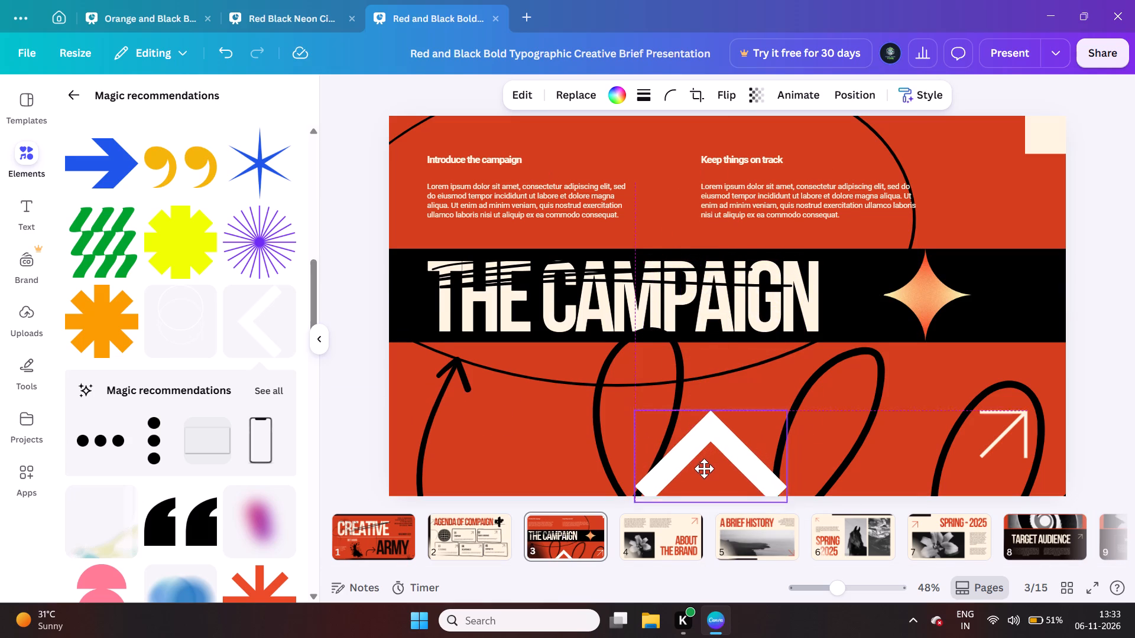
left_click_drag(704, 468, 705, 496)
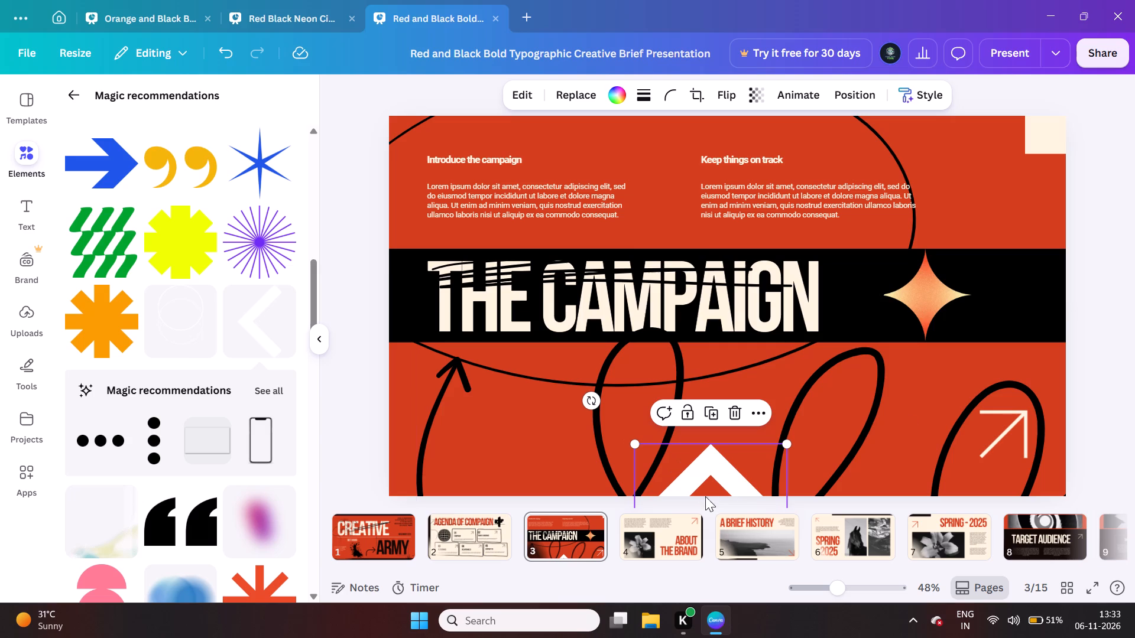
left_click(1095, 261)
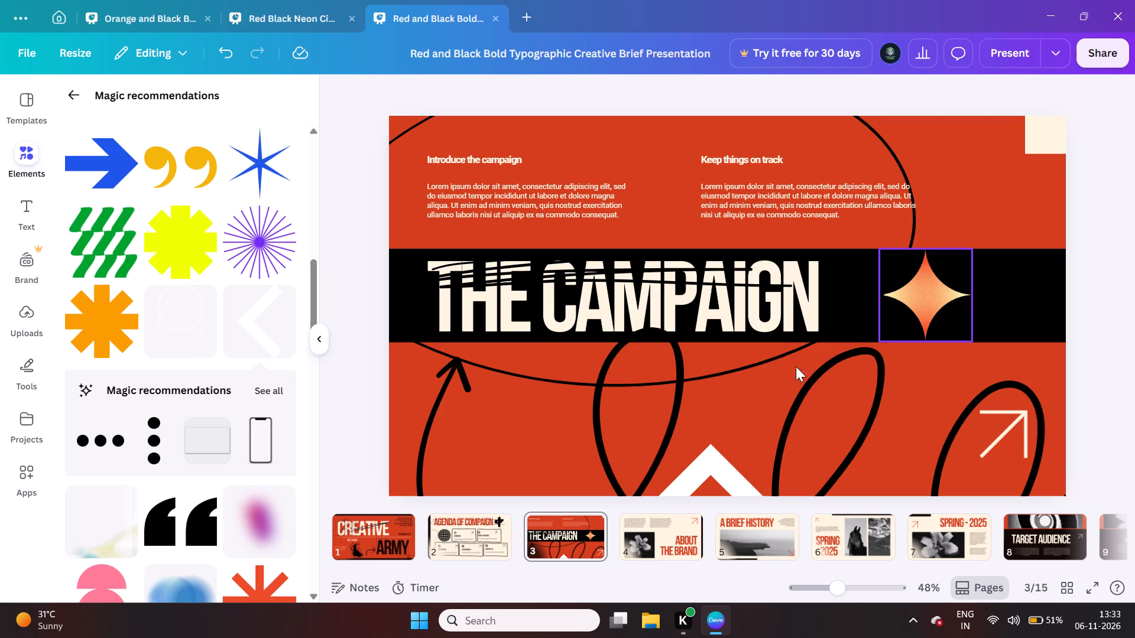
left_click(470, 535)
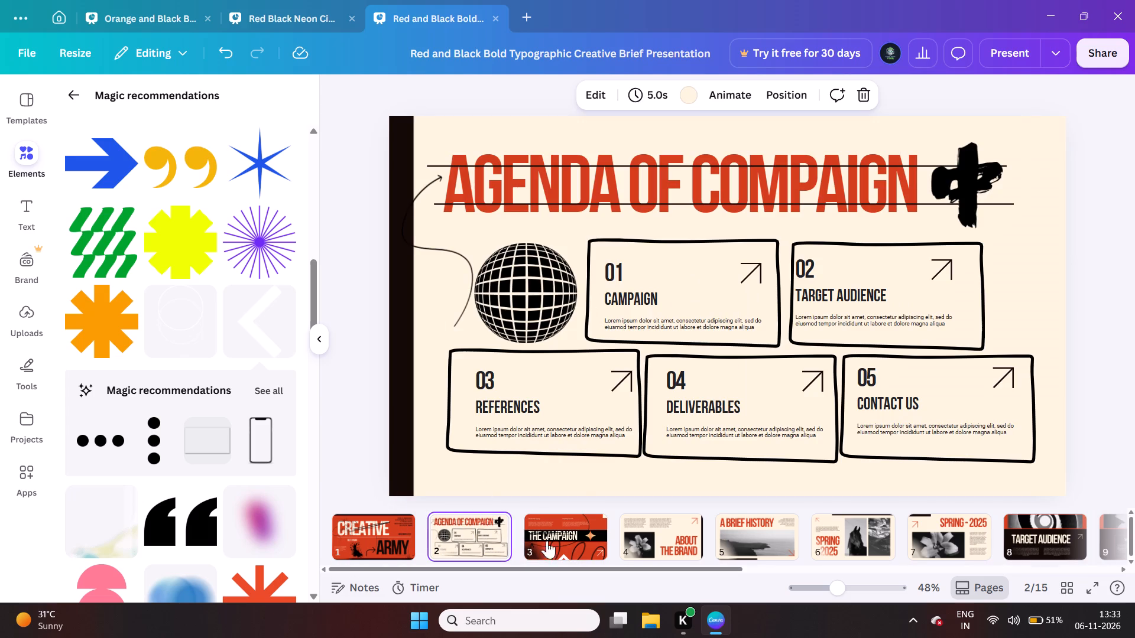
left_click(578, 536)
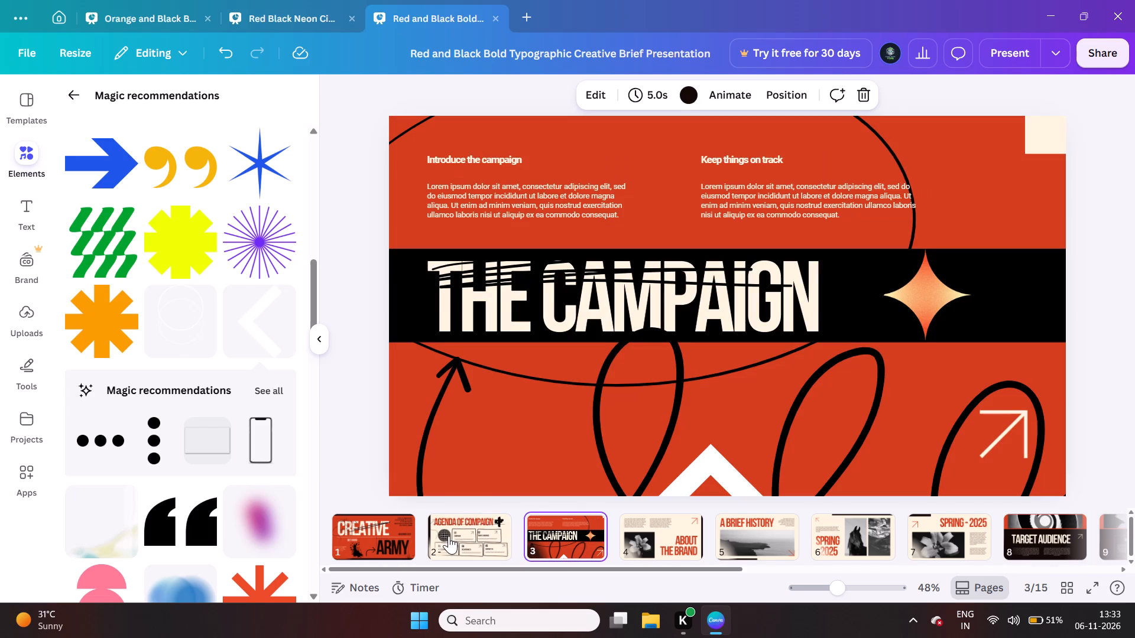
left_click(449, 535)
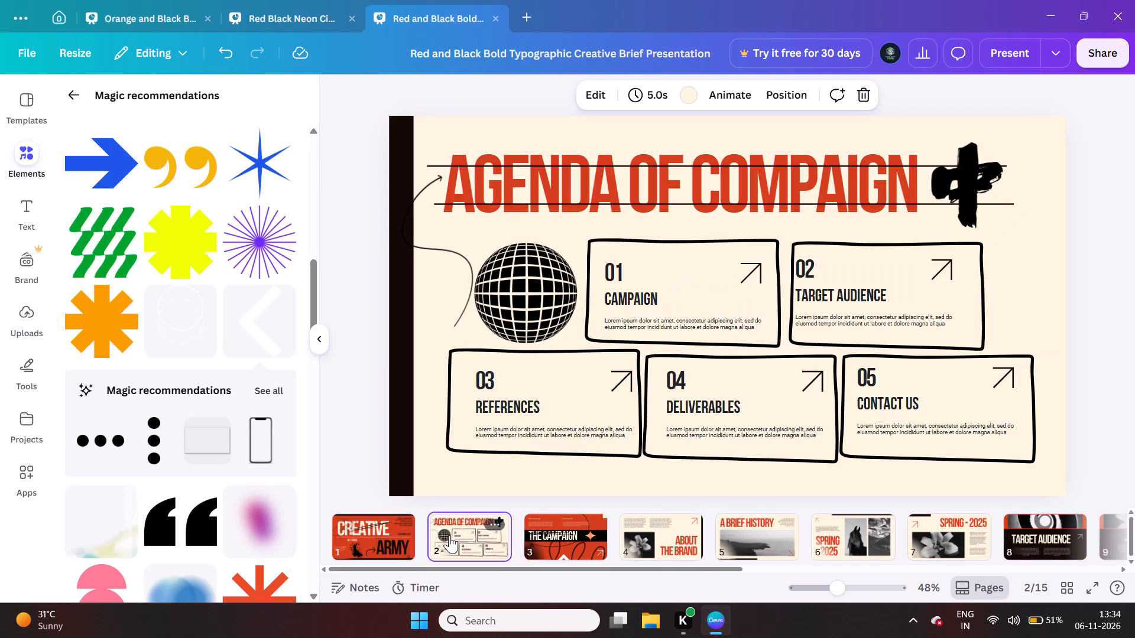
On page 4, move the About the Brand title up and slightly left, with its box top level with the red arrow's base.
left_click(657, 551)
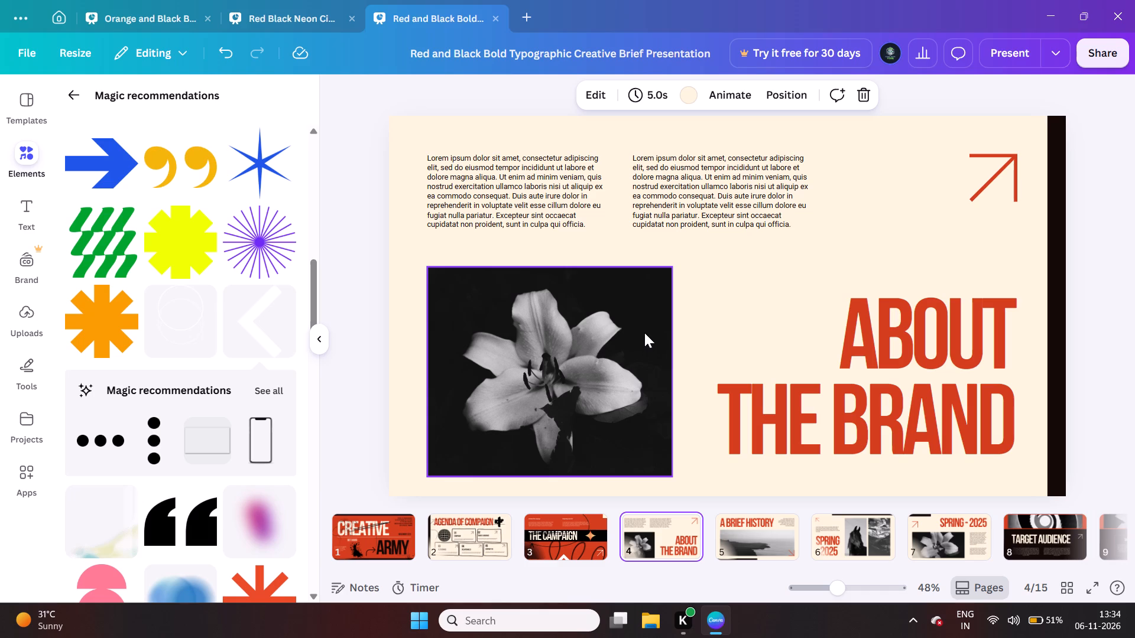
left_click_drag(881, 340, 850, 256)
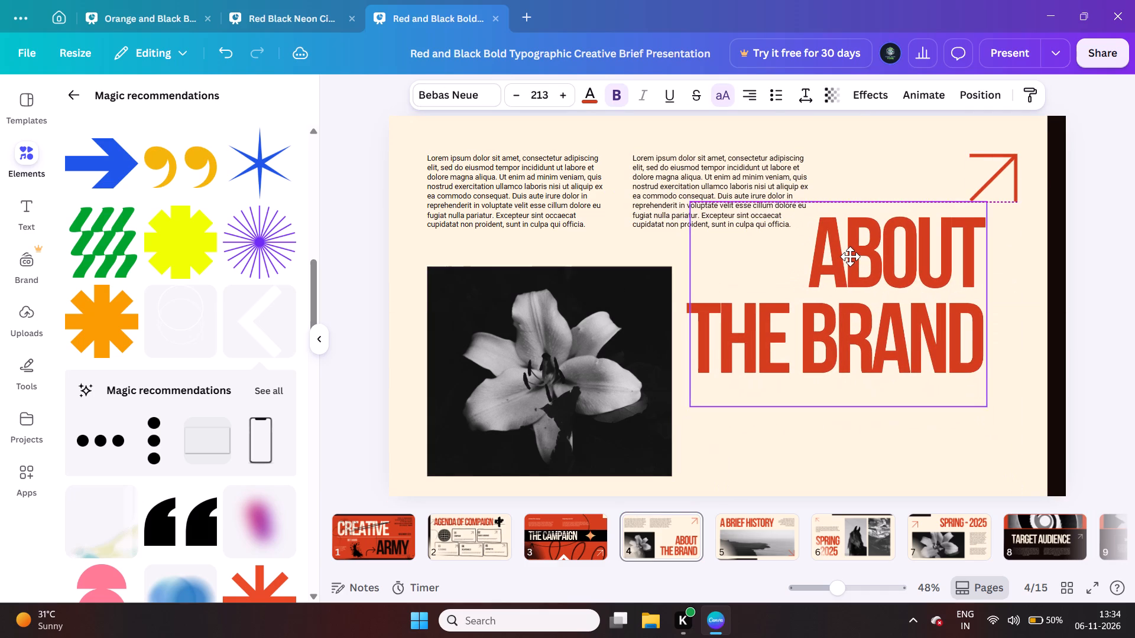
left_click_drag(850, 256, 849, 255)
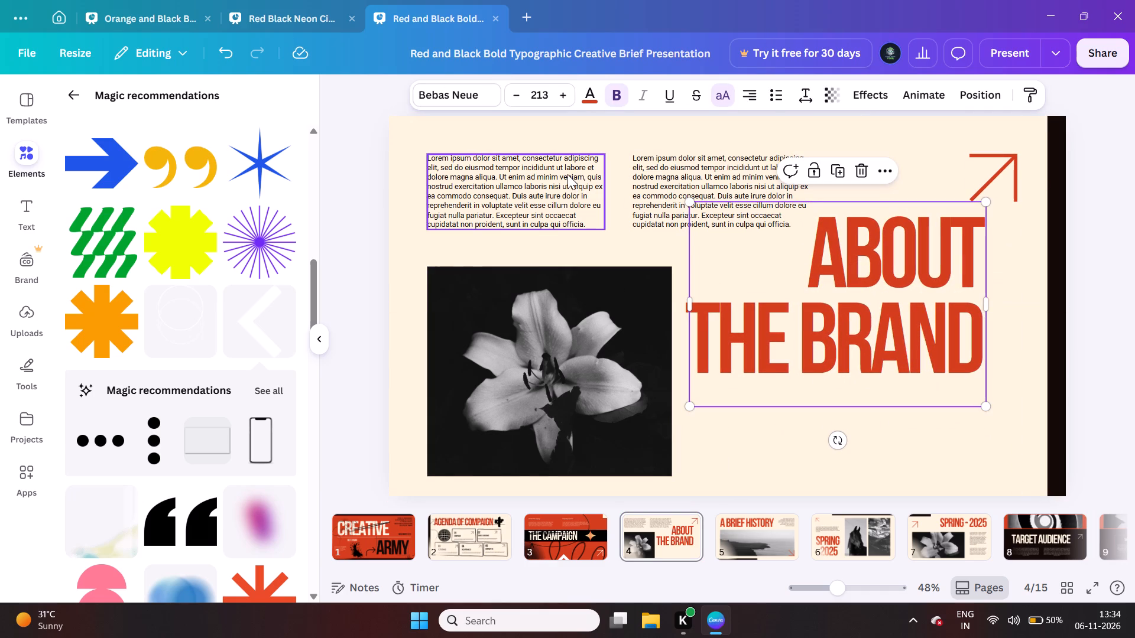
Move the two placeholder paragraphs from above the flower photo to the lower-right part of the page, beneath the title.
left_click_drag(567, 174, 840, 388)
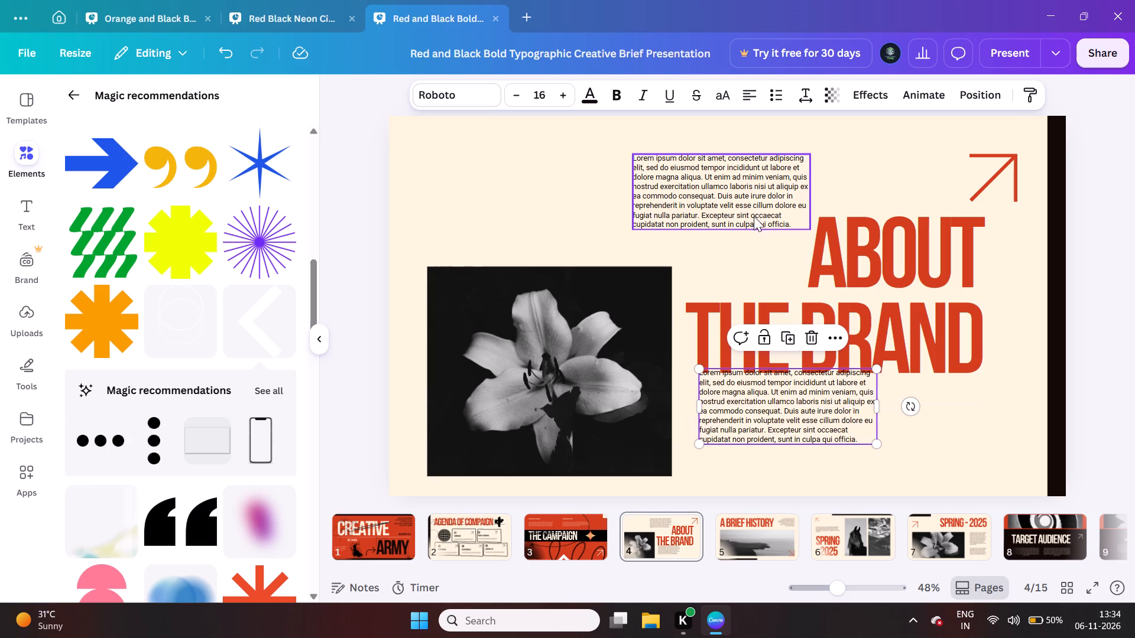
left_click_drag(737, 208, 964, 444)
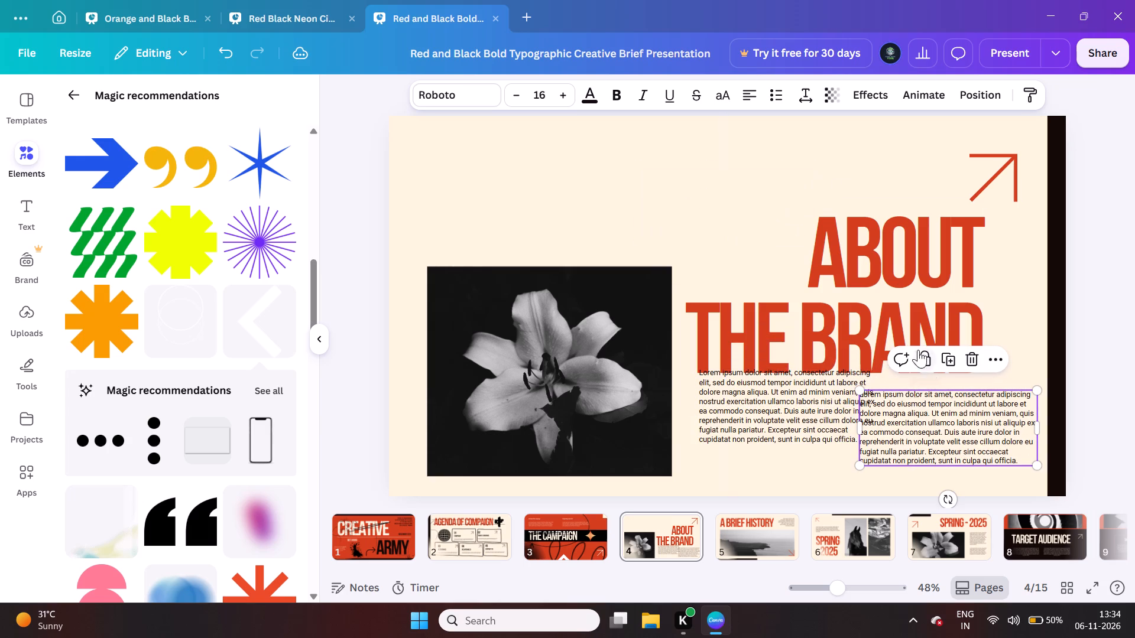
Move the About the Brand title to the page's upper-left area, directly above the flower photo.
left_click_drag(881, 282, 605, 168)
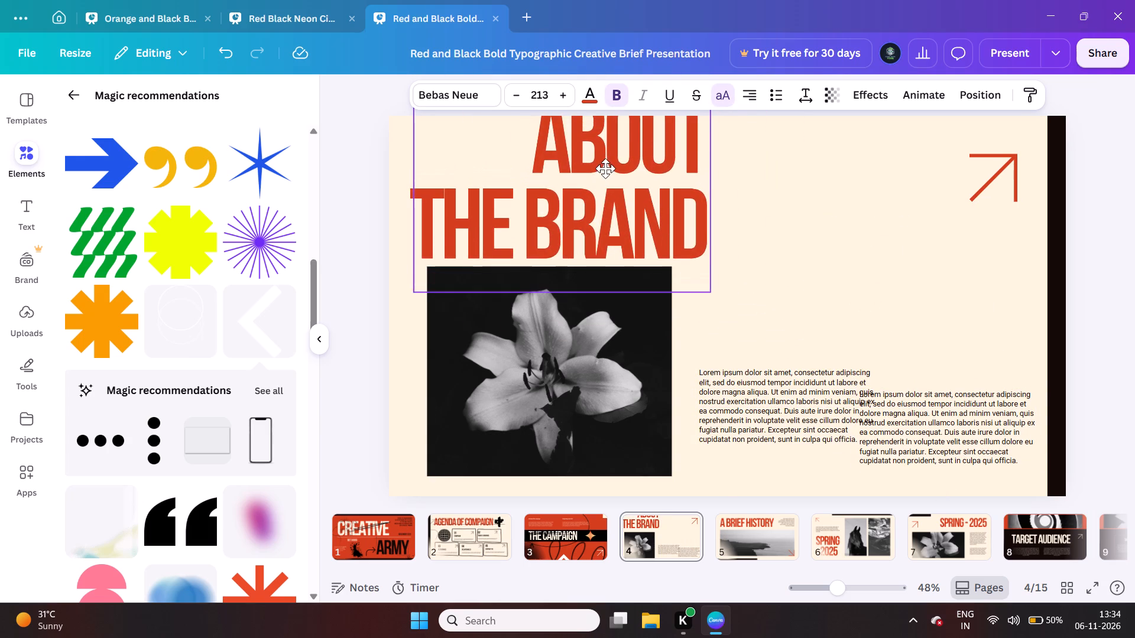
left_click_drag(605, 168, 604, 169)
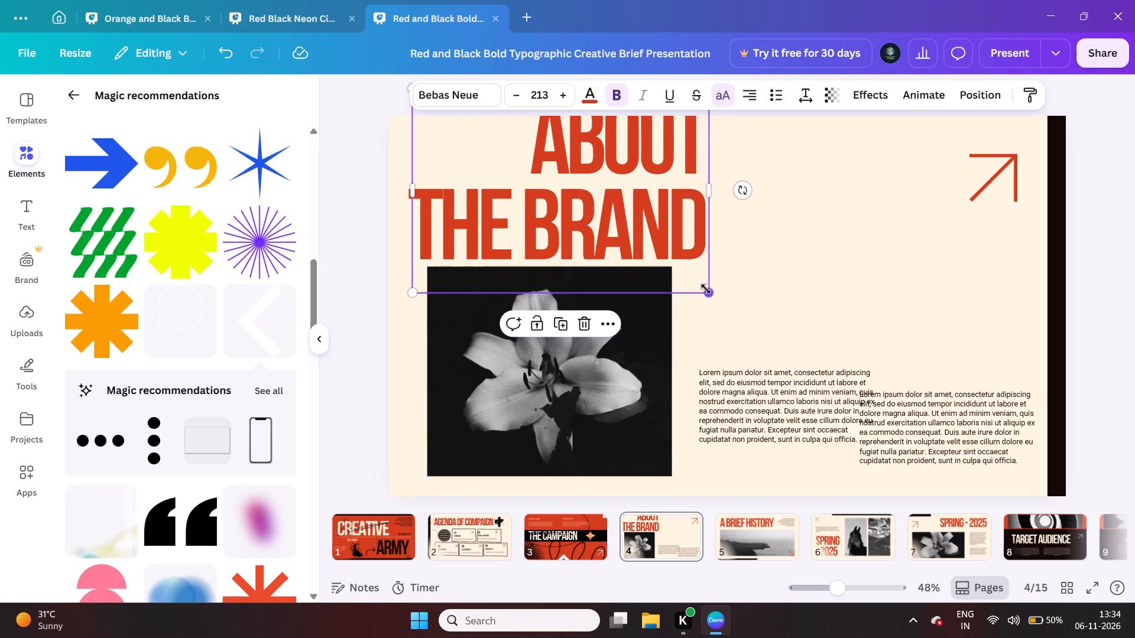
left_click(706, 289)
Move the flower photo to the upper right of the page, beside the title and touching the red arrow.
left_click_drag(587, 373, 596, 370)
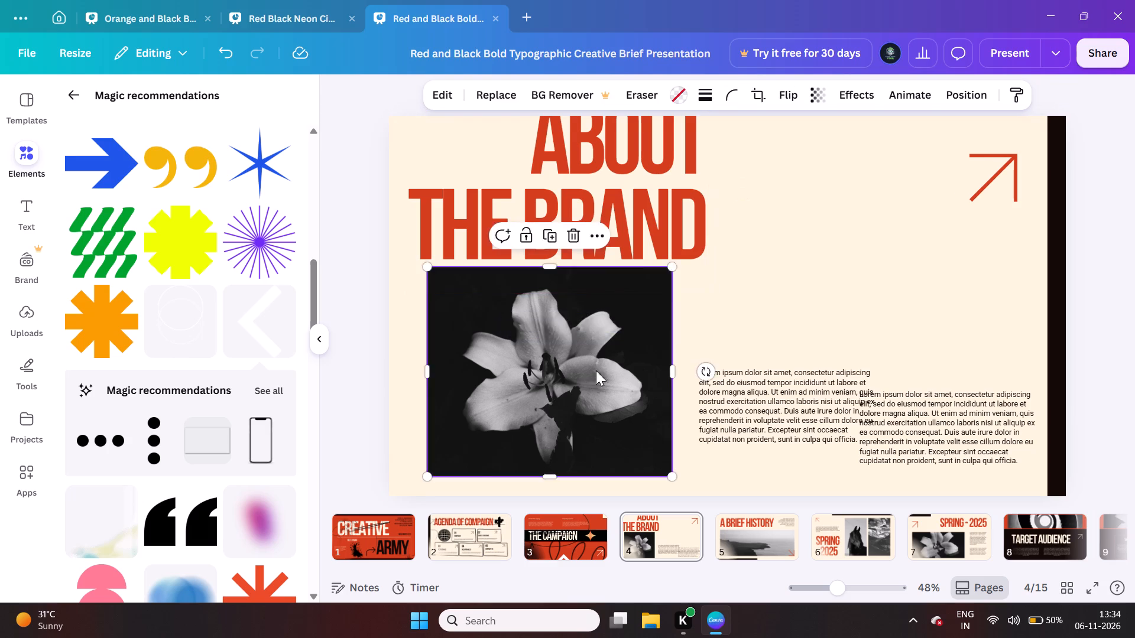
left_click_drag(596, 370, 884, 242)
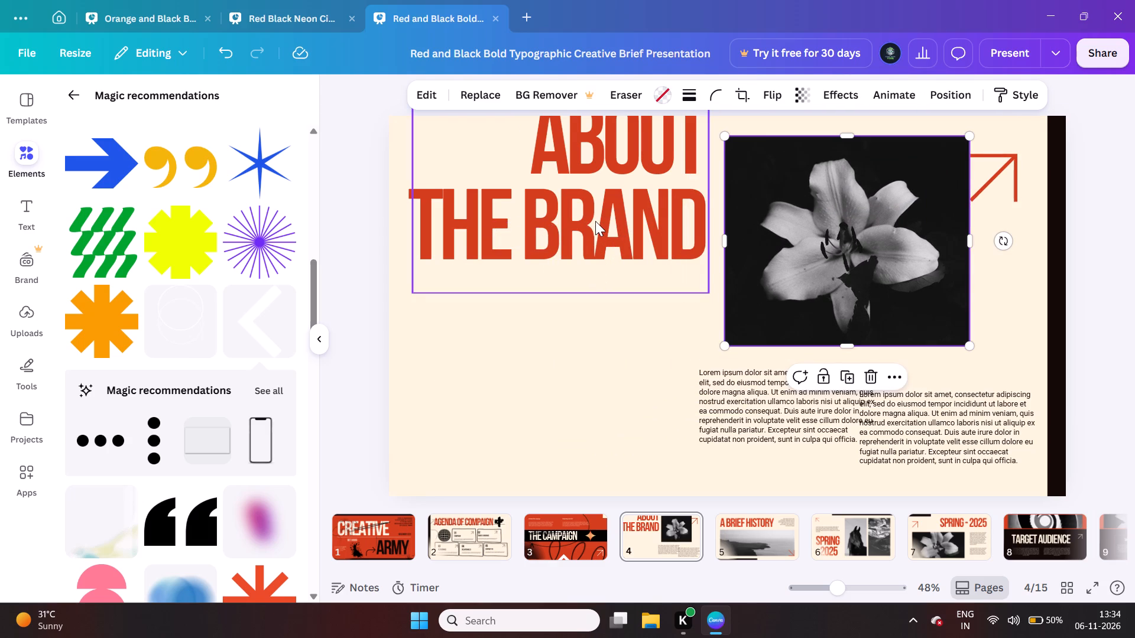
Lower the About the Brand title fully onto the page and change its text alignment from right to justified.
left_click_drag(595, 221, 593, 259)
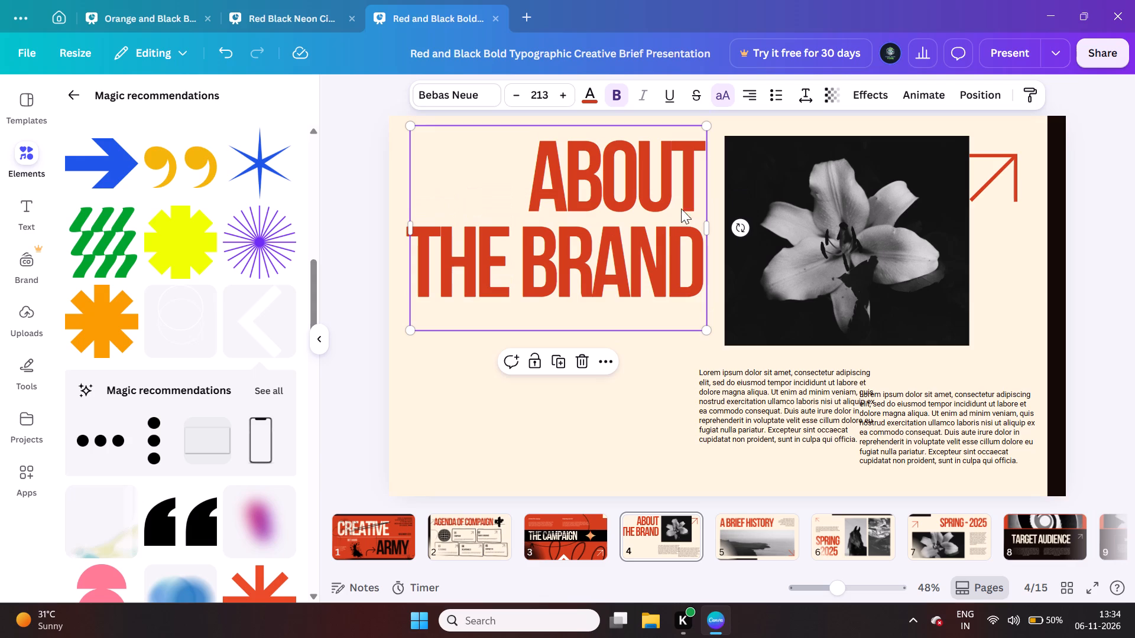
left_click(745, 99)
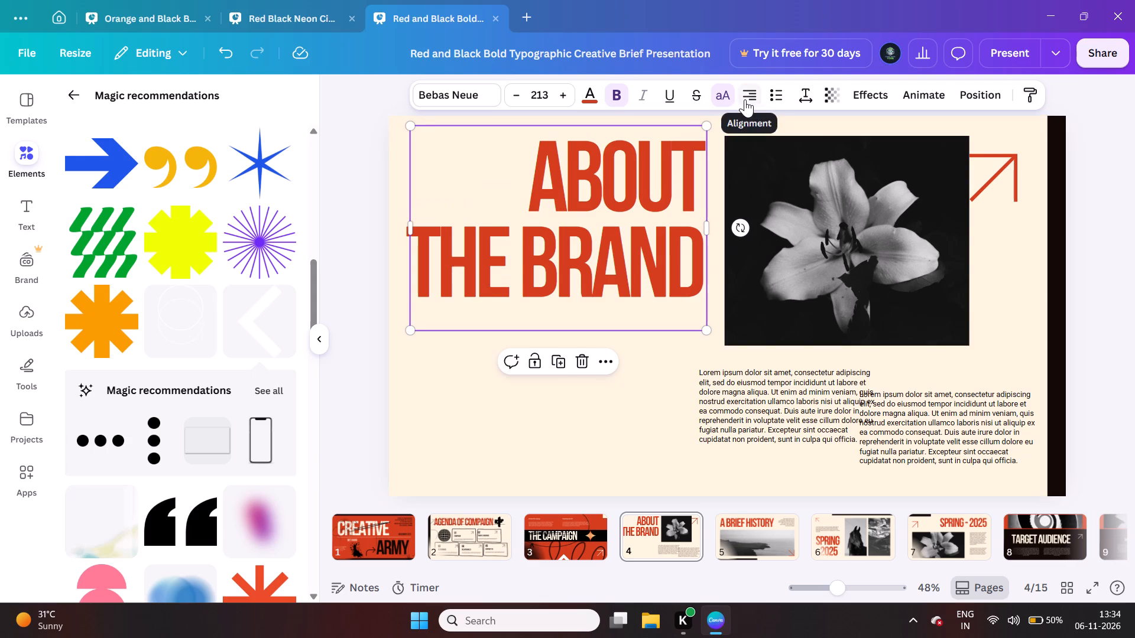
left_click(369, 329)
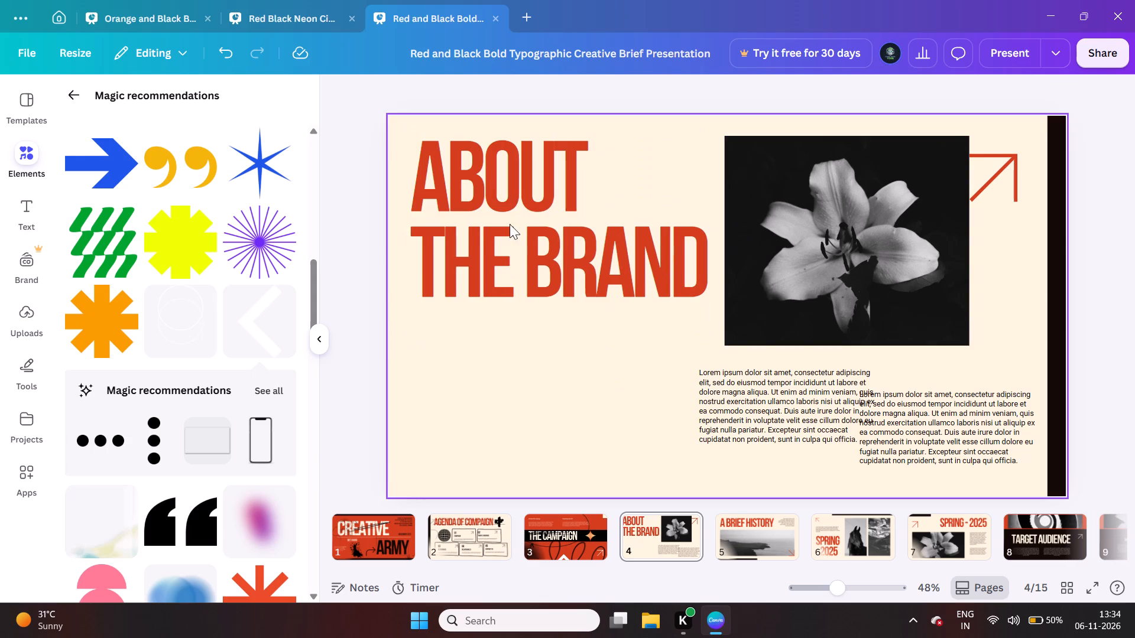
left_click(481, 224)
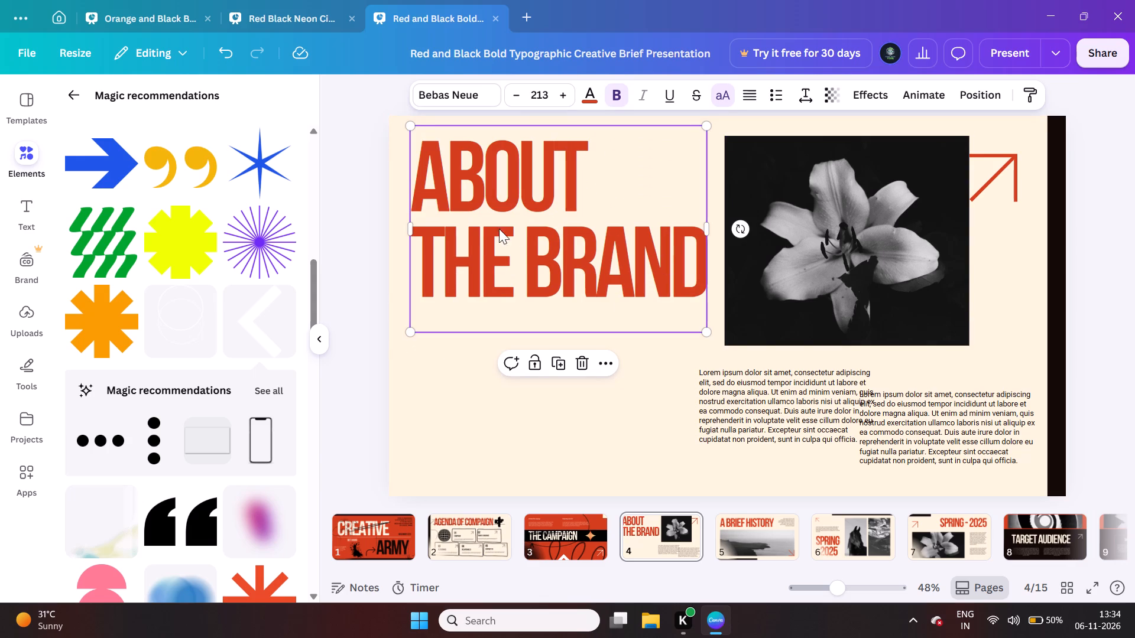
Move the flower photo below the title on the page's left side, running off the bottom edge.
left_click_drag(802, 213, 698, 295)
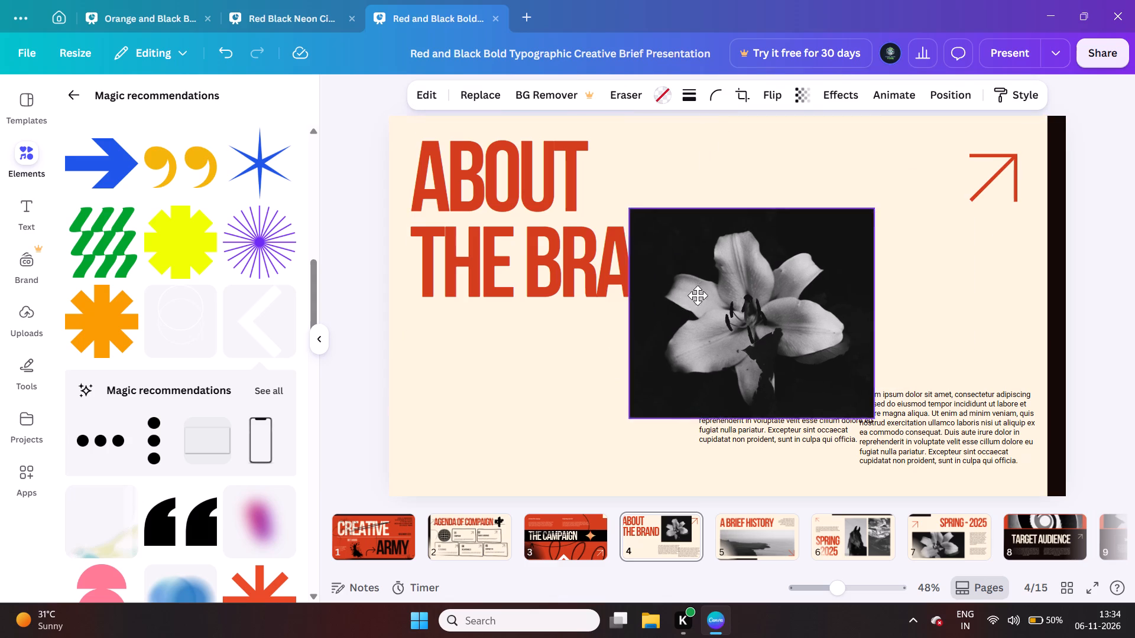
left_click_drag(698, 295, 504, 396)
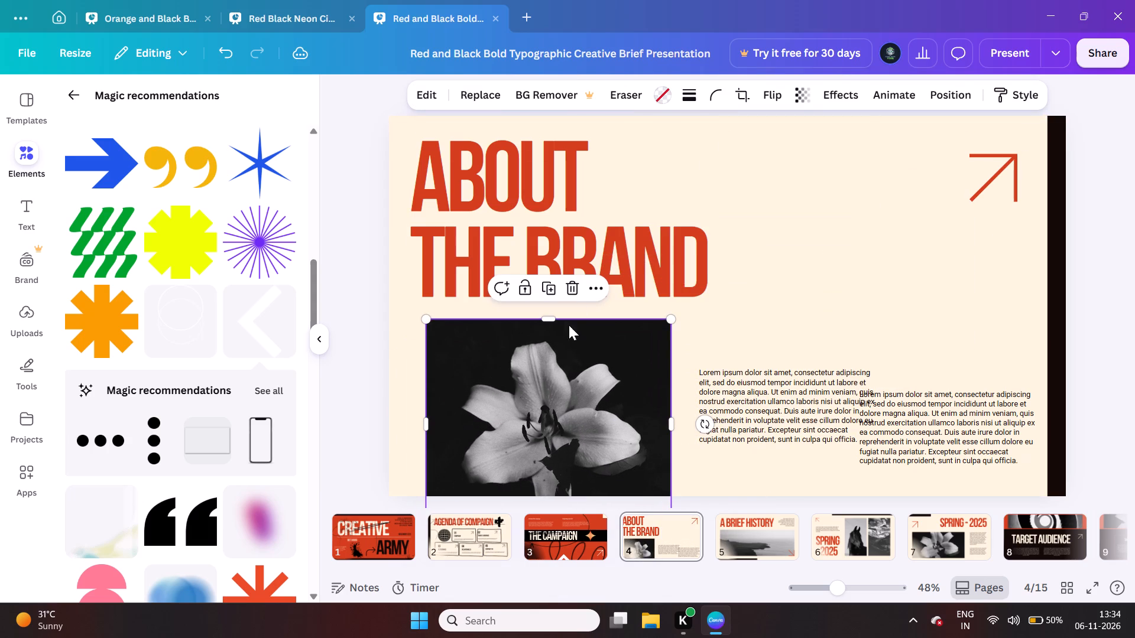
Shift the title slightly left and down, closer to the photo, and widen its text box well past the word BRAND.
left_click_drag(585, 250, 552, 246)
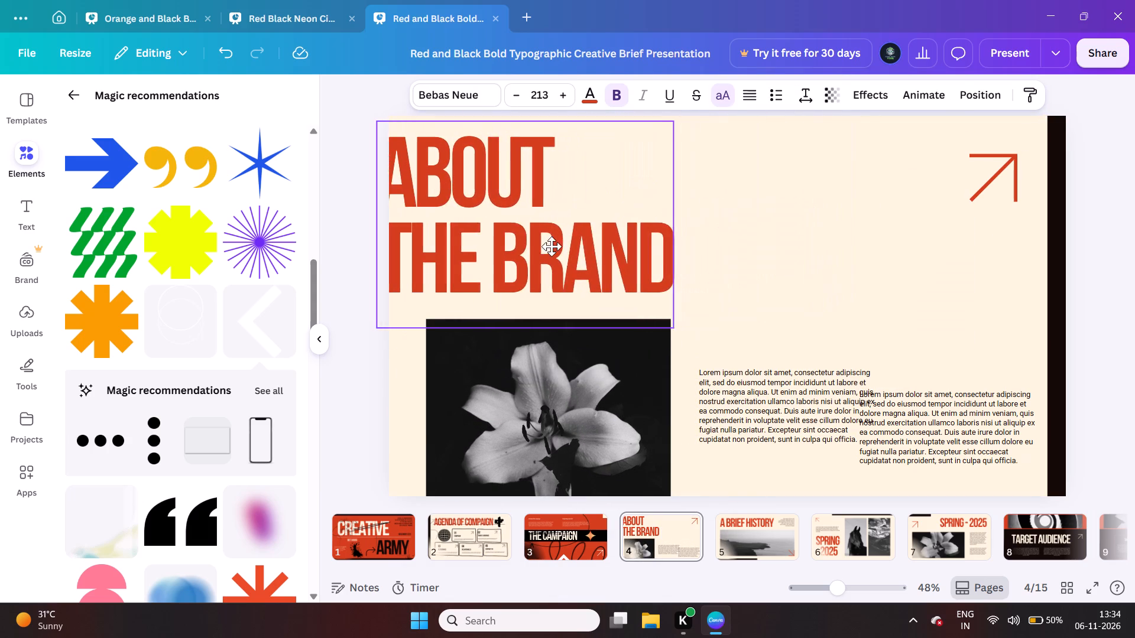
left_click_drag(552, 246, 583, 259)
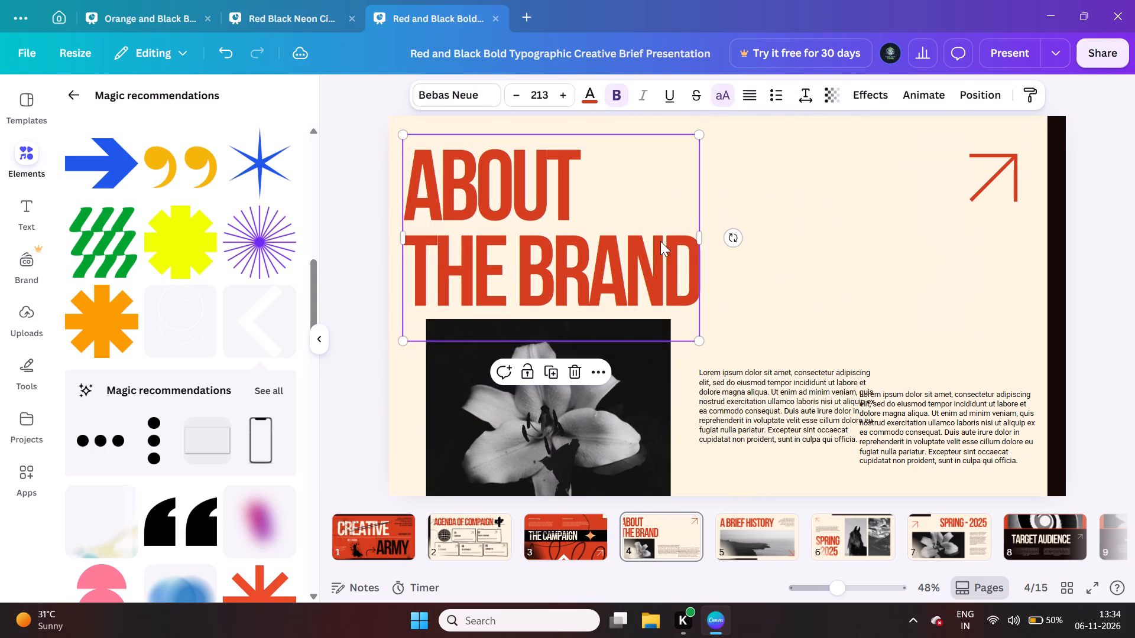
left_click_drag(699, 237, 752, 228)
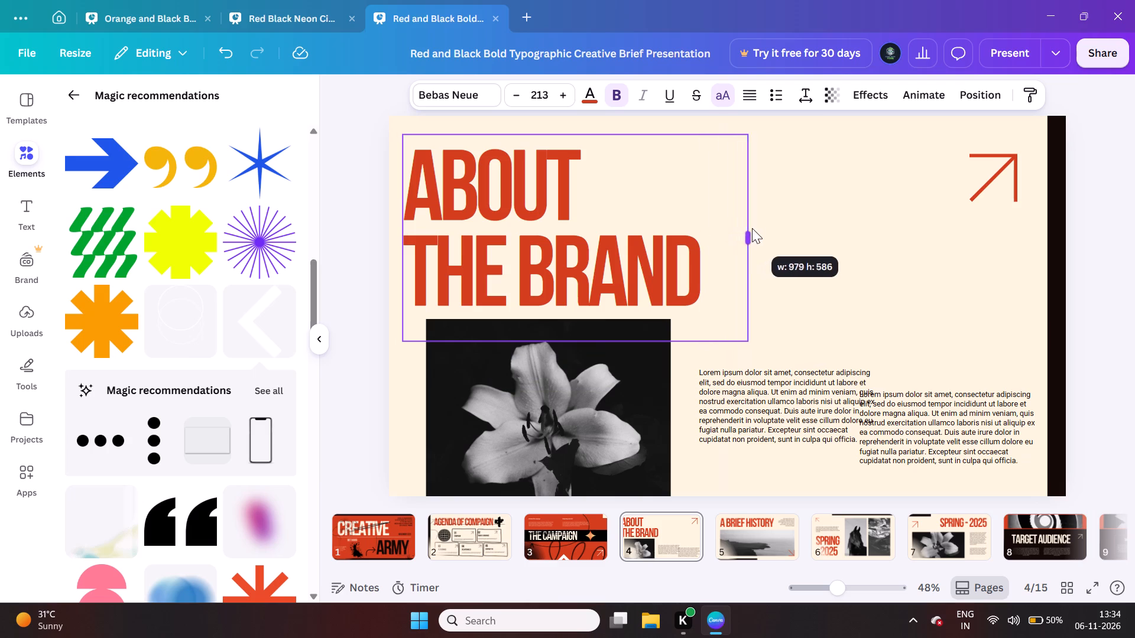
left_click_drag(752, 228, 801, 209)
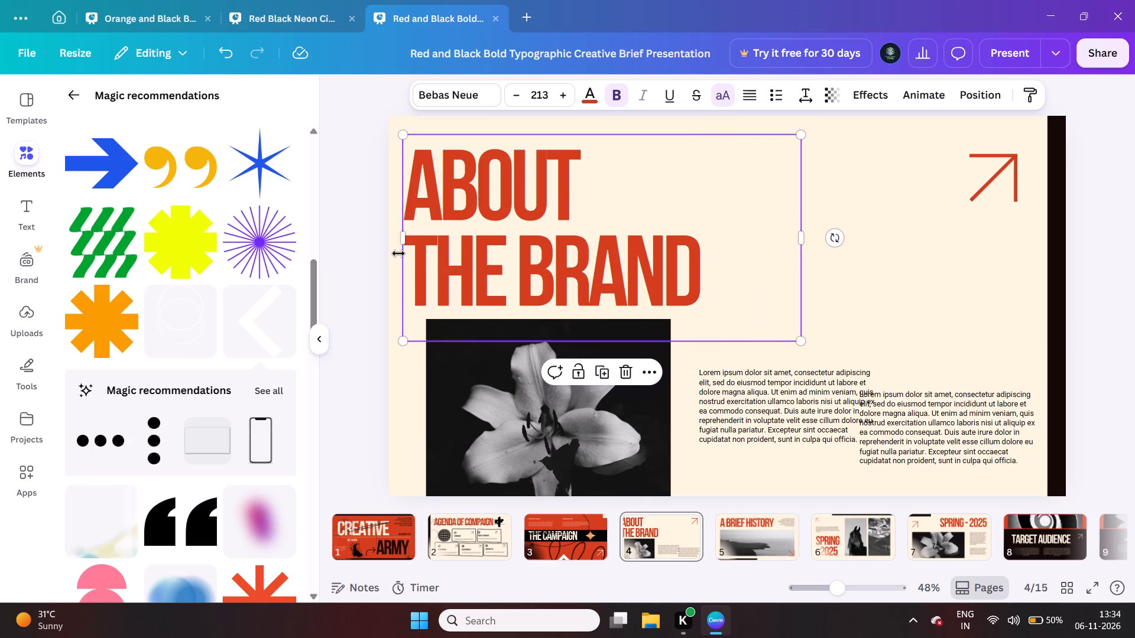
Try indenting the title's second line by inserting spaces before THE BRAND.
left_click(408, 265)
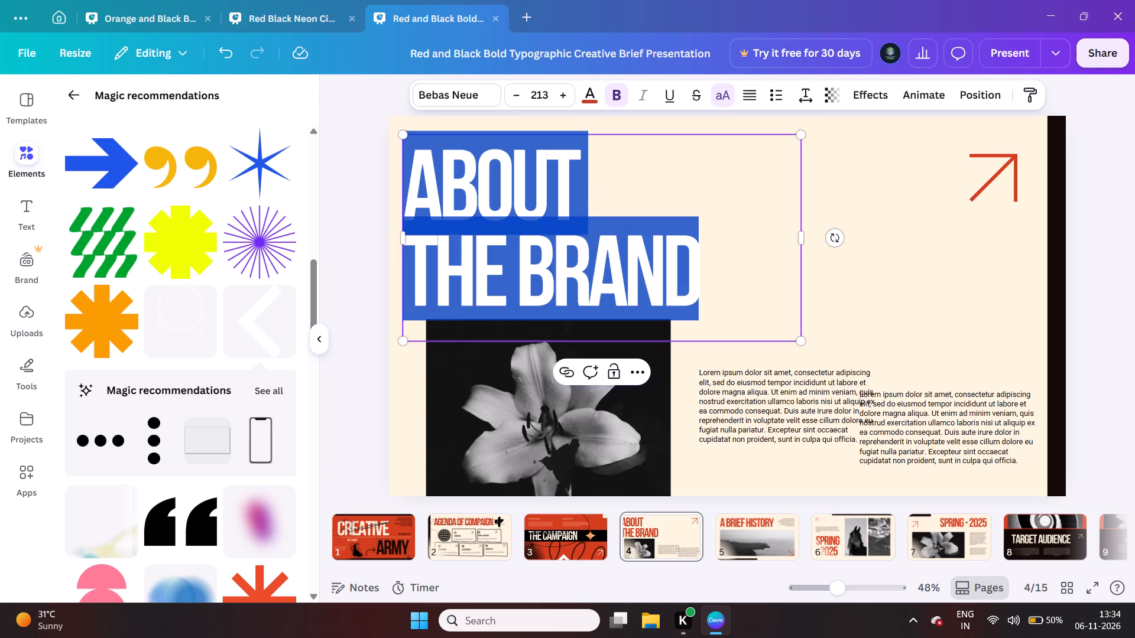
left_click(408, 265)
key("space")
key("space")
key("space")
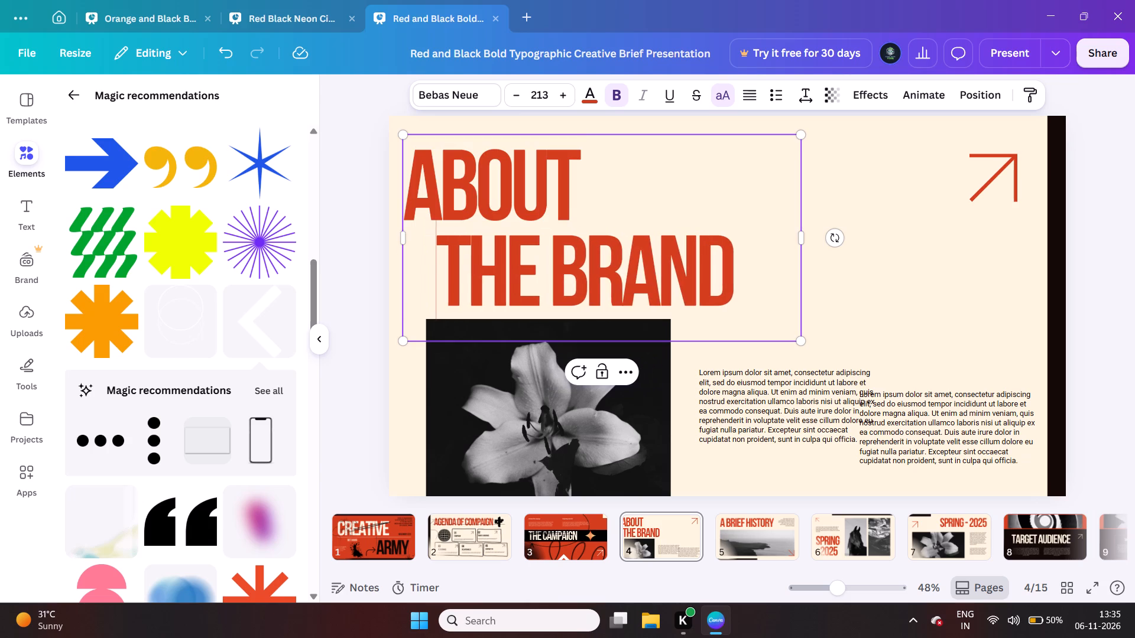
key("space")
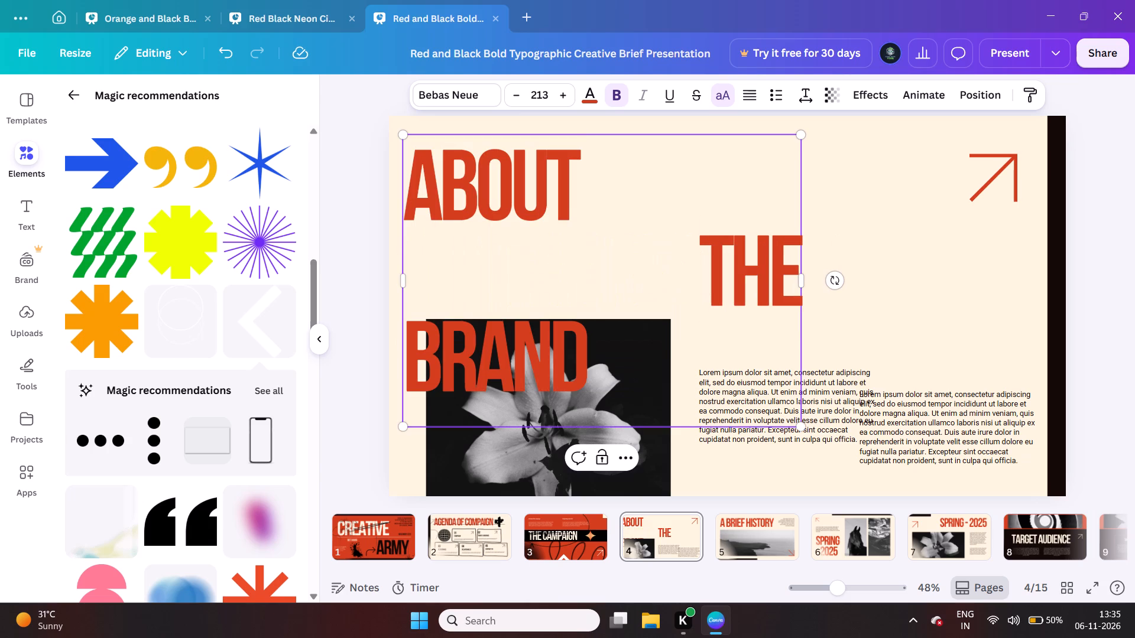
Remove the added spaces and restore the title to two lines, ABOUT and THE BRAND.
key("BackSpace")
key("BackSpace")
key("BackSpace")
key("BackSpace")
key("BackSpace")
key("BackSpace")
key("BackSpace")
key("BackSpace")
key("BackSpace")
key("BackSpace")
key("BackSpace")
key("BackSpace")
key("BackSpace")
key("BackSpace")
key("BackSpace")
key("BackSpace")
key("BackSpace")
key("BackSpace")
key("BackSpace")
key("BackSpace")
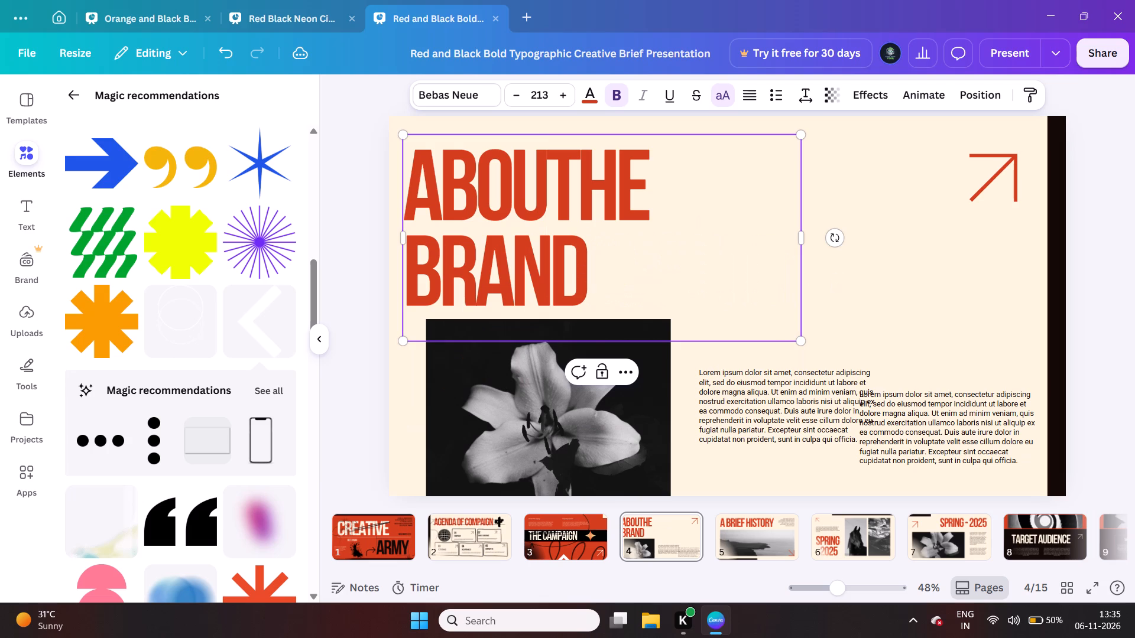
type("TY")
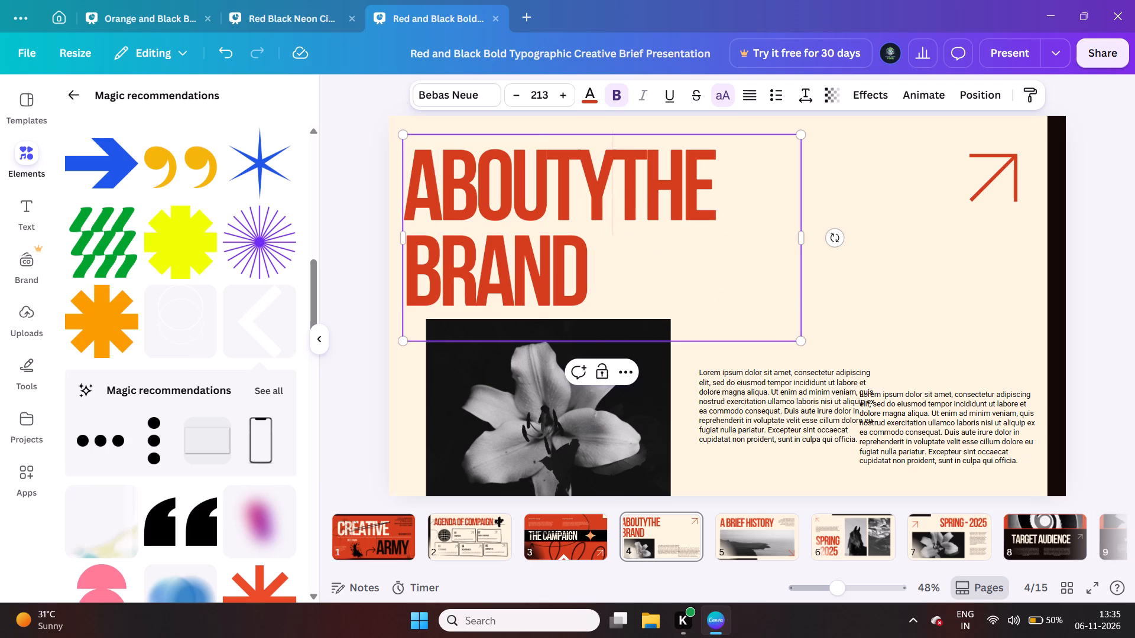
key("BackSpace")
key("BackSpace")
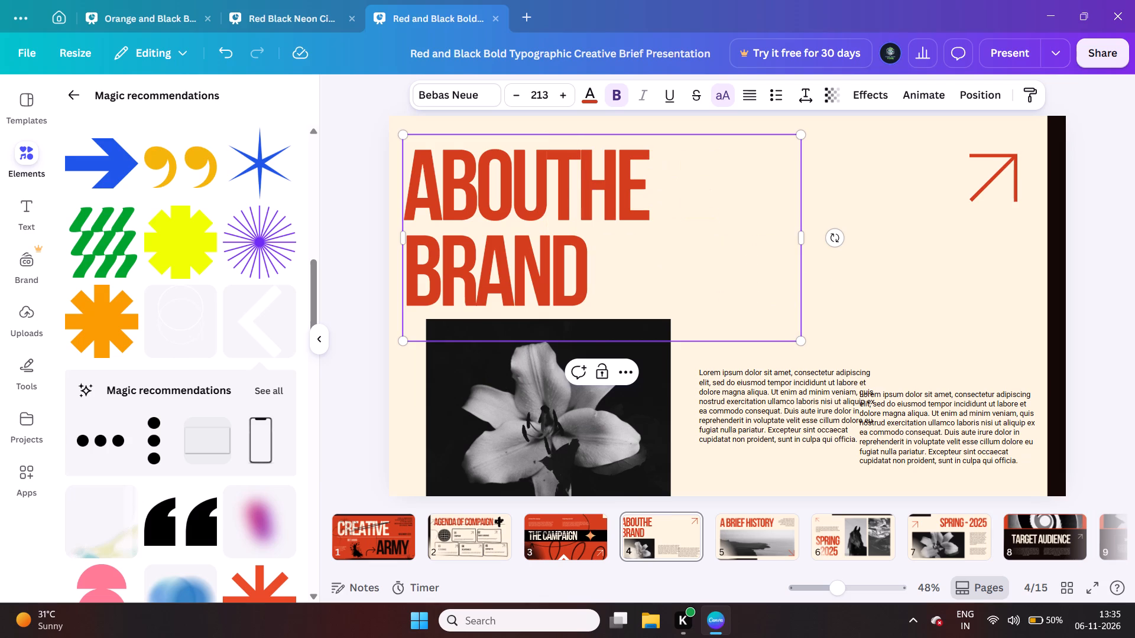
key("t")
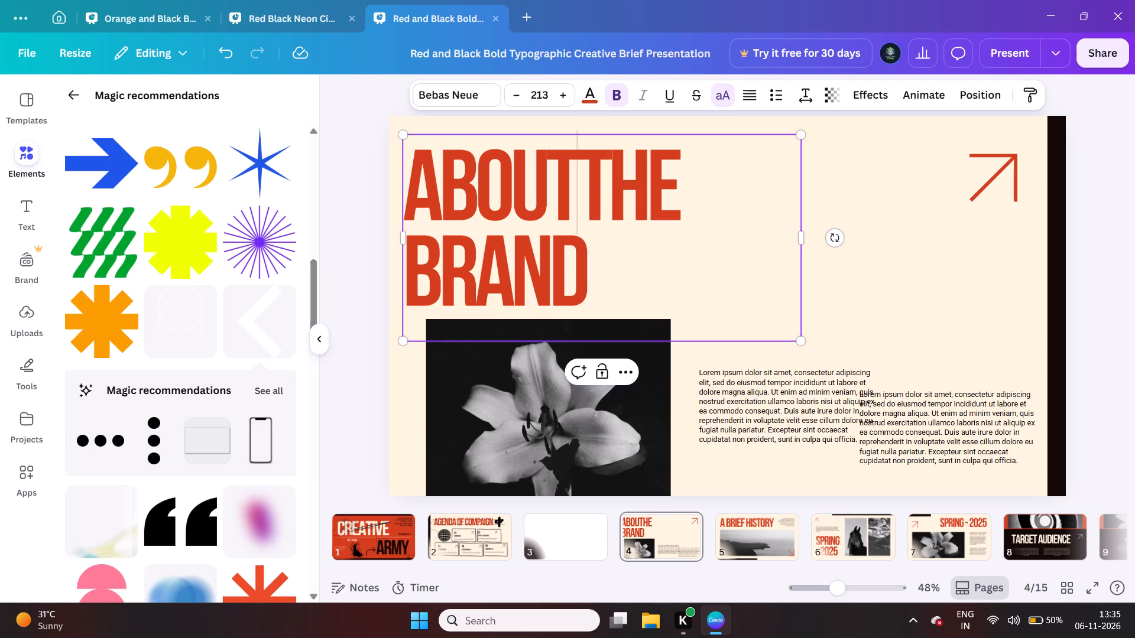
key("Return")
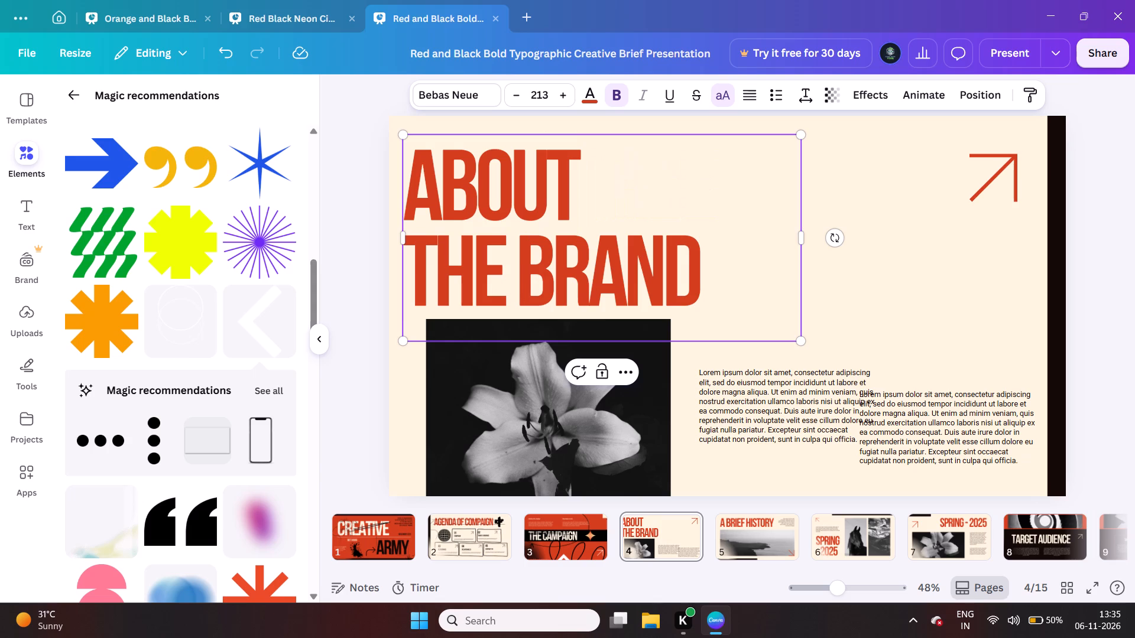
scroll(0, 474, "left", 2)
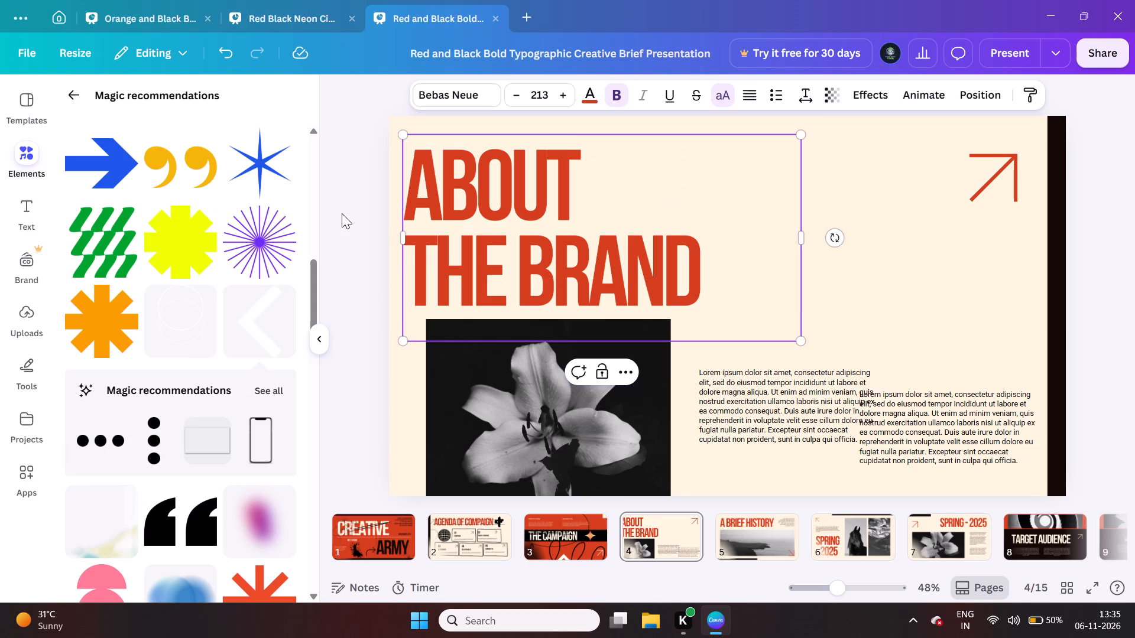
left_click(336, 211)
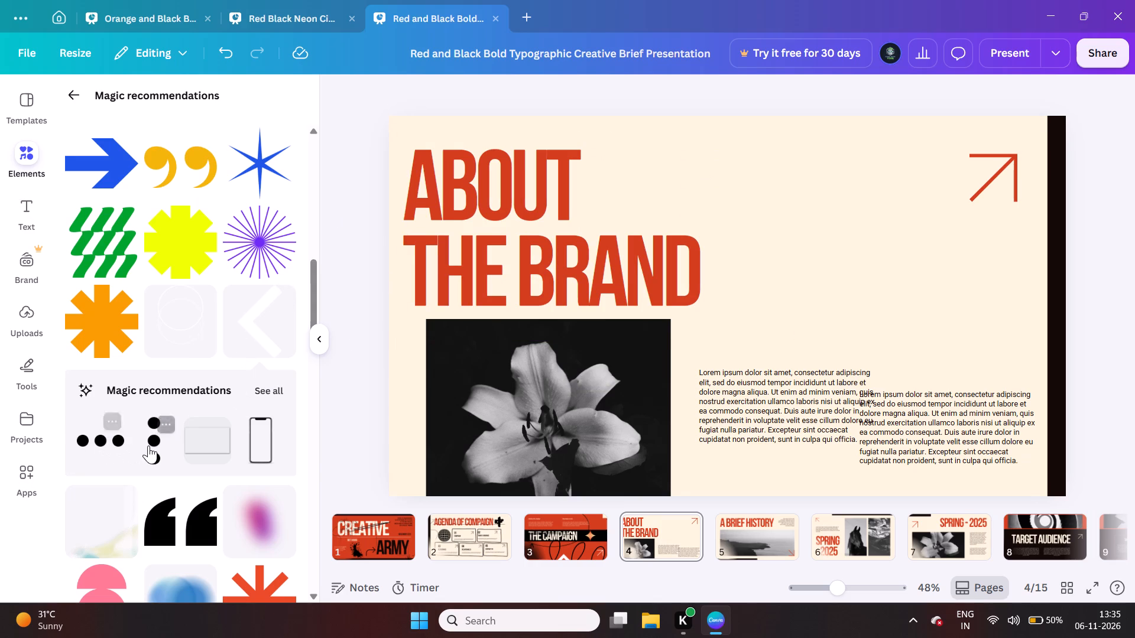
Add the recommended vertical row of three black dots and place it just right of the flower photo, starting beside BRAND.
left_click_drag(148, 445, 211, 559)
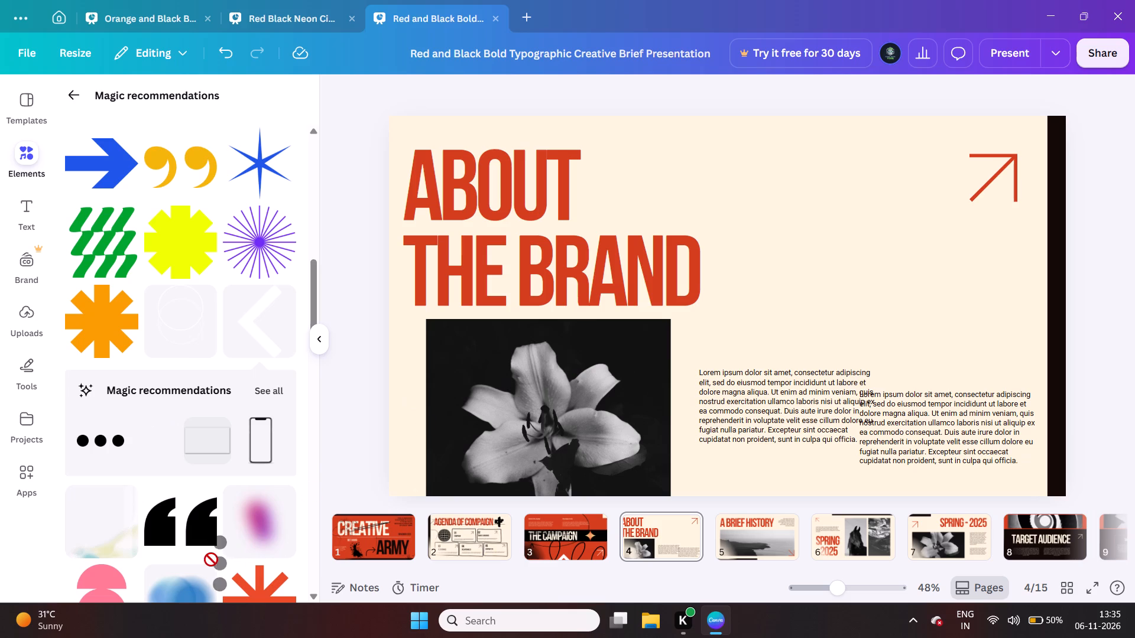
left_click_drag(211, 559, 750, 170)
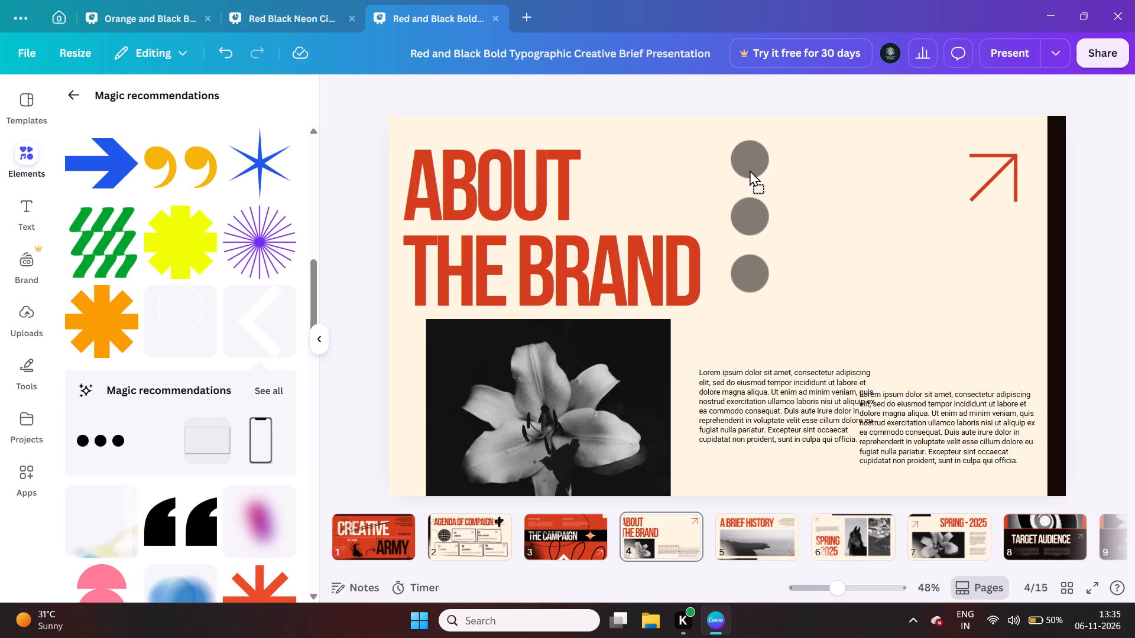
left_click_drag(750, 170, 738, 302)
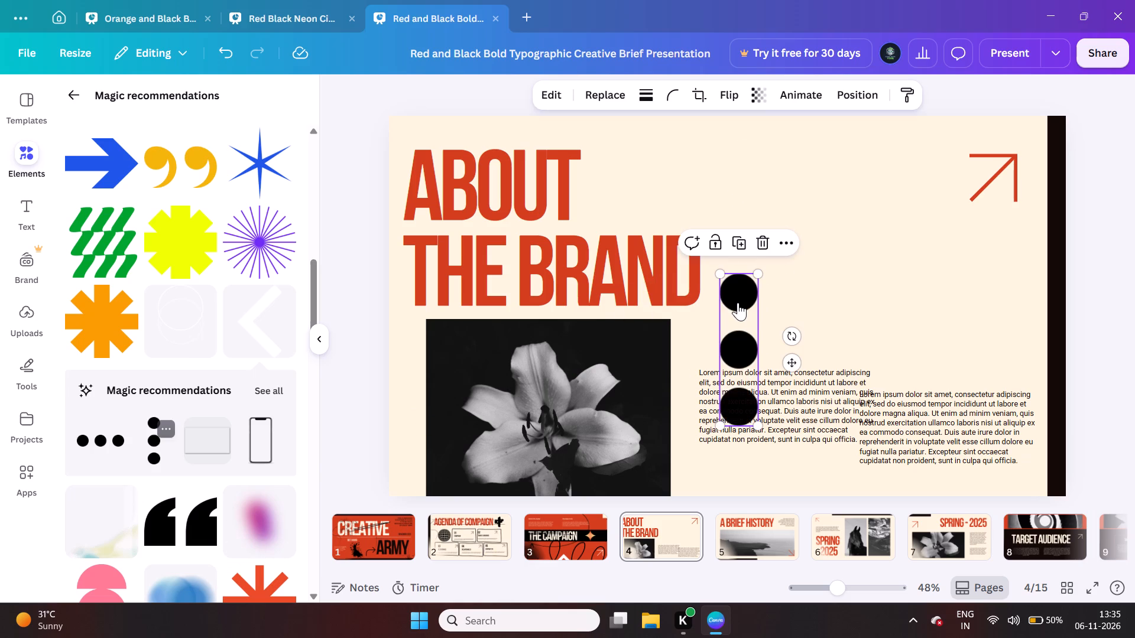
left_click(1004, 255)
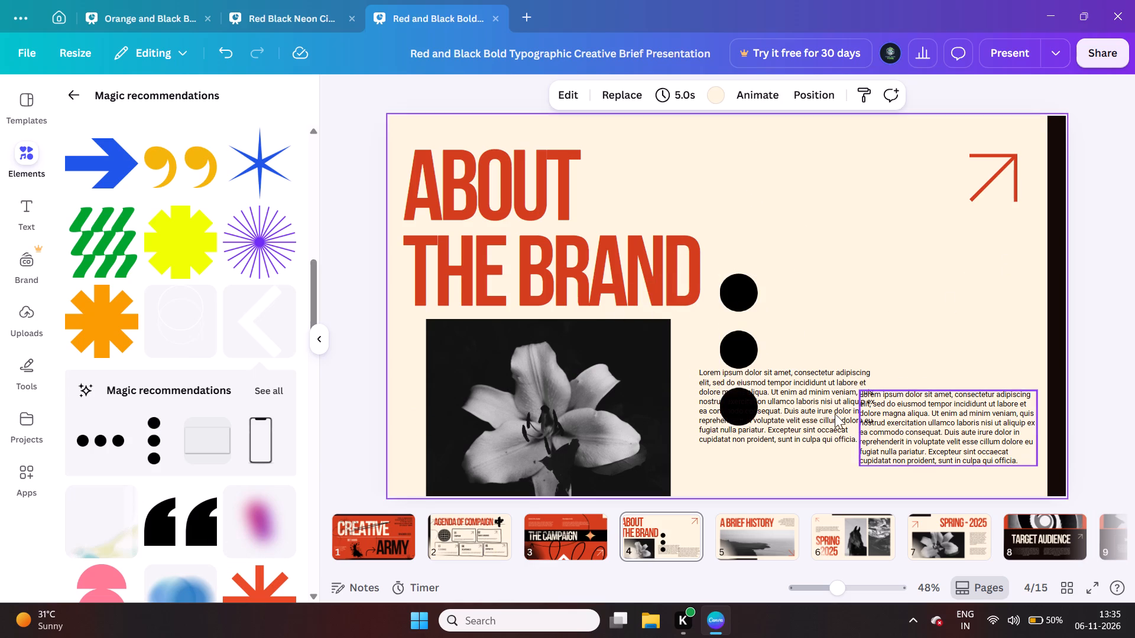
Move the placeholder paragraph behind the dots up beside the word ABOUT, its top level with the lettering.
left_click_drag(819, 419, 740, 200)
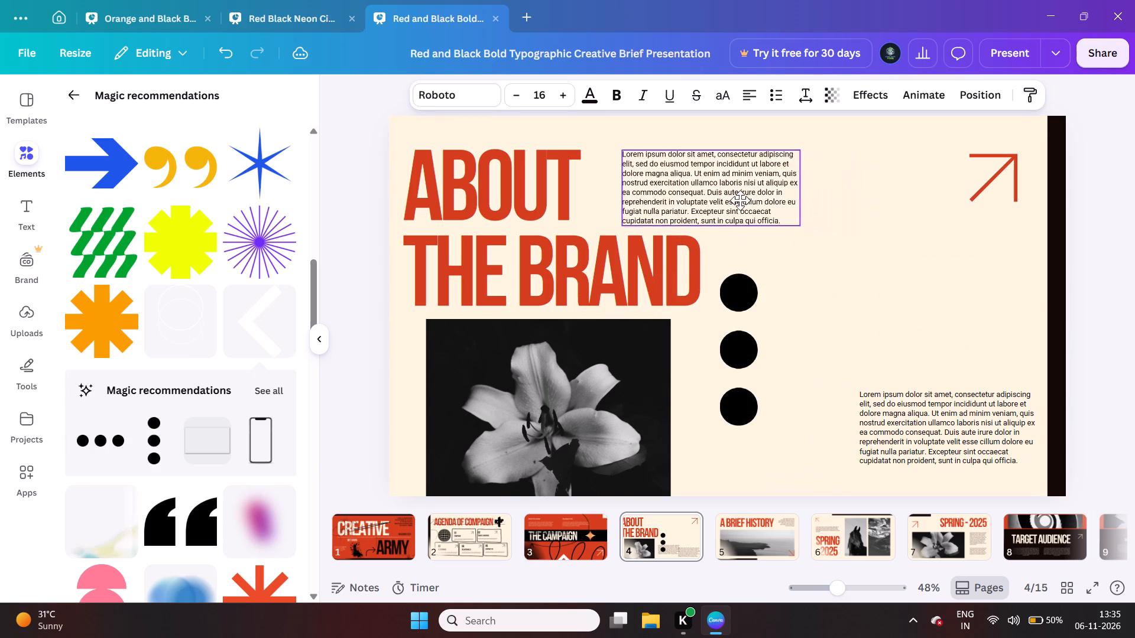
left_click_drag(740, 200, 740, 197)
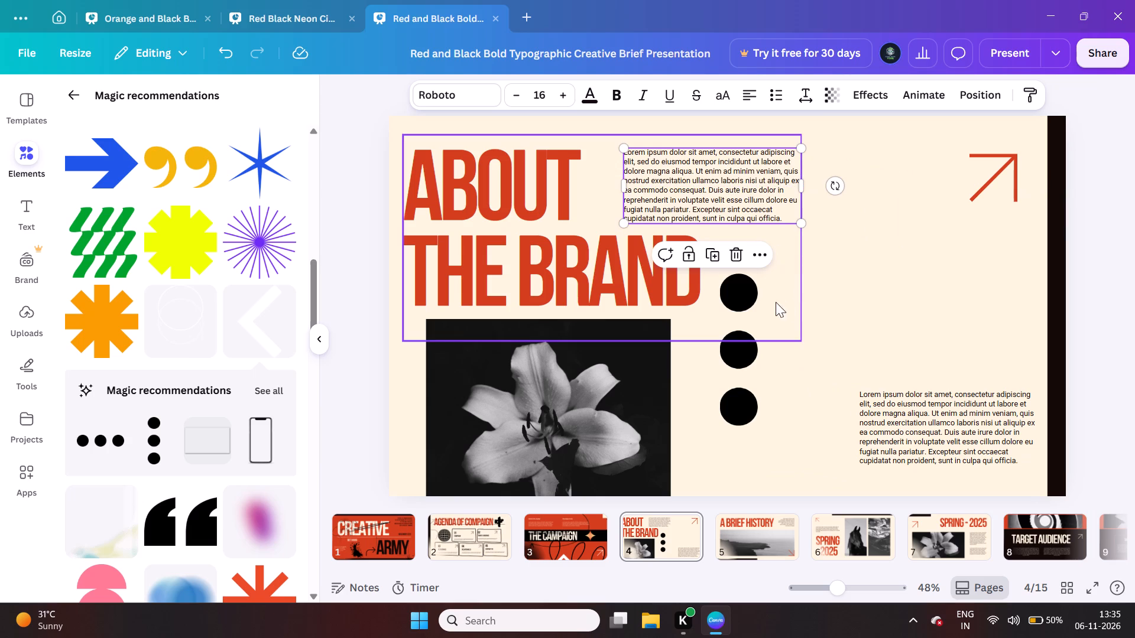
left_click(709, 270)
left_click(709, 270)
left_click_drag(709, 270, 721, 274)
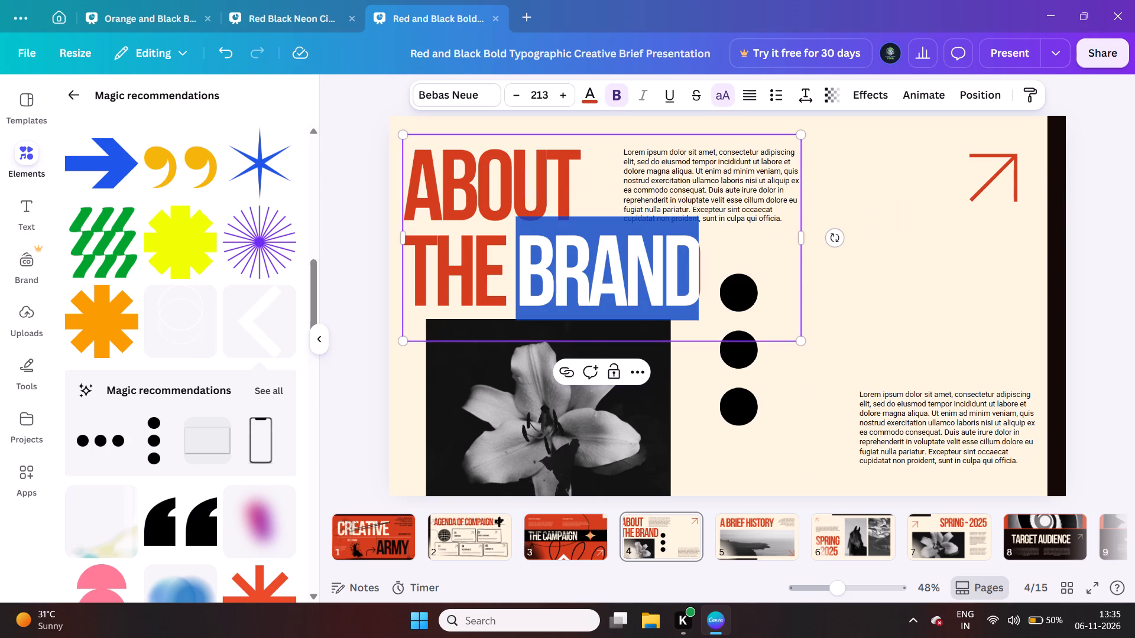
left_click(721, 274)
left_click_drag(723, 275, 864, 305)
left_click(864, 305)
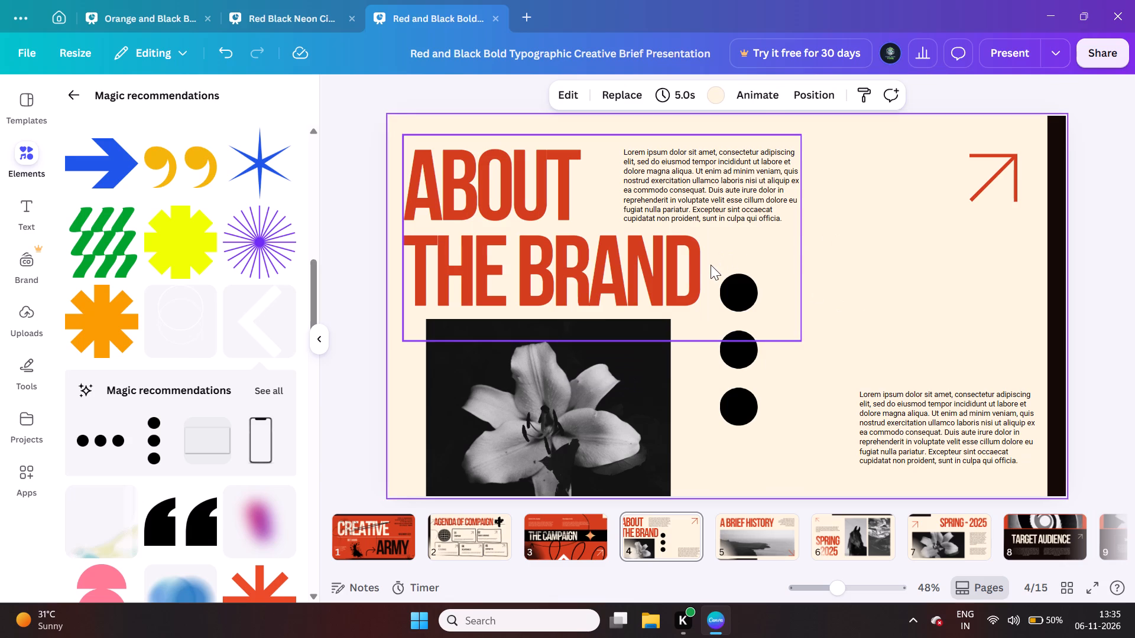
Nudge the ABOUT THE BRAND title slightly upward, keeping its left alignment, to open a gap above the flower photo.
left_click_drag(711, 265, 690, 259)
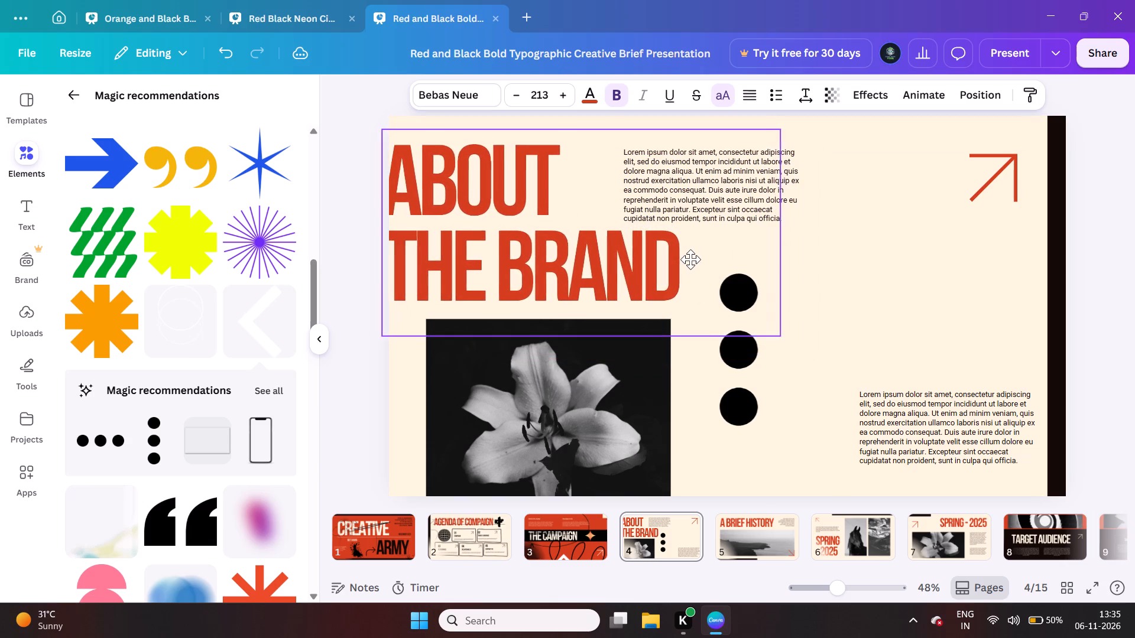
left_click_drag(690, 259, 706, 259)
left_click_drag(749, 376, 775, 427)
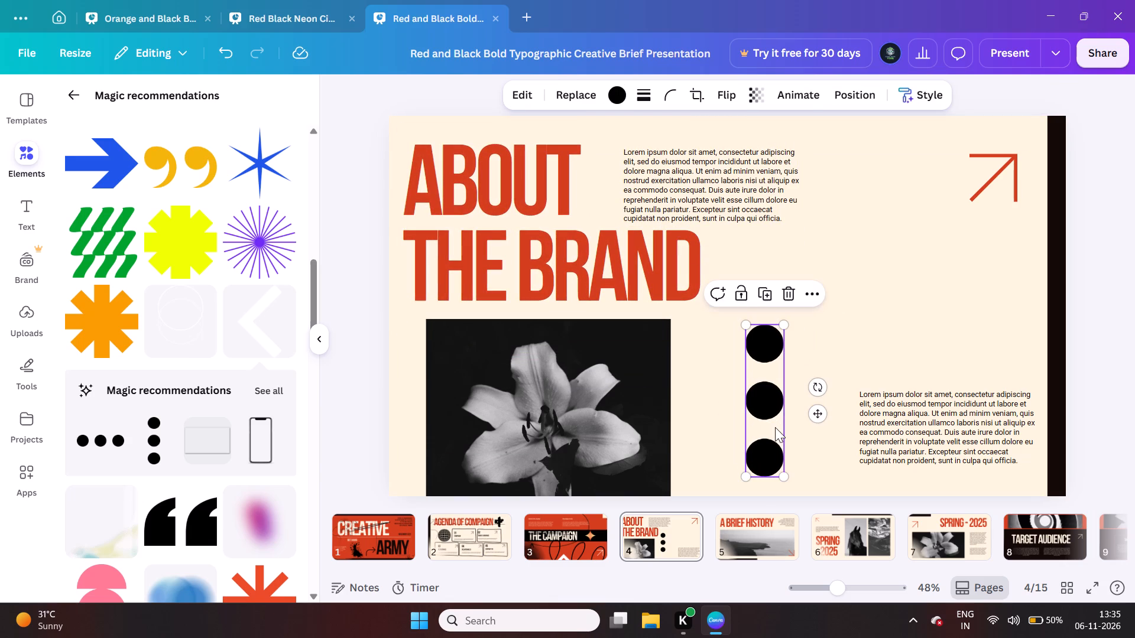
left_click(726, 335)
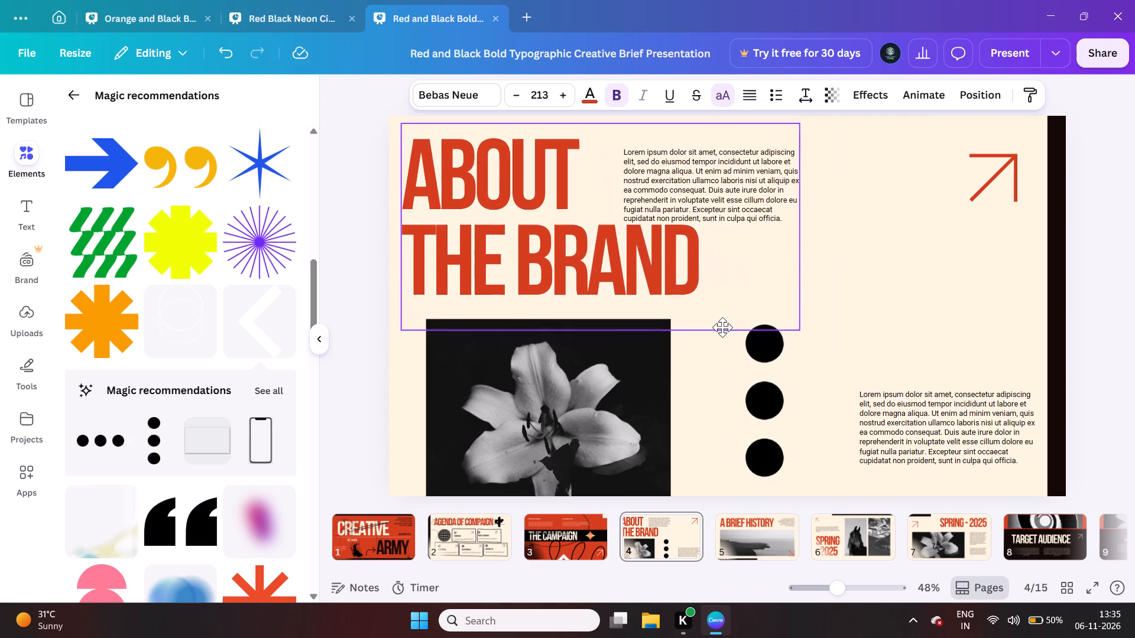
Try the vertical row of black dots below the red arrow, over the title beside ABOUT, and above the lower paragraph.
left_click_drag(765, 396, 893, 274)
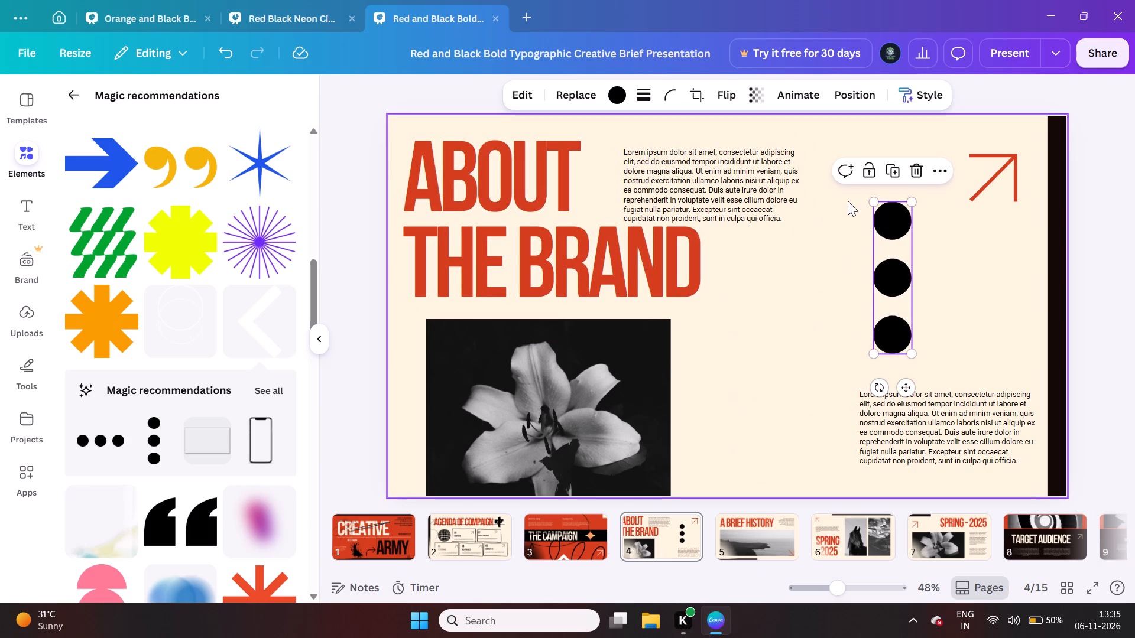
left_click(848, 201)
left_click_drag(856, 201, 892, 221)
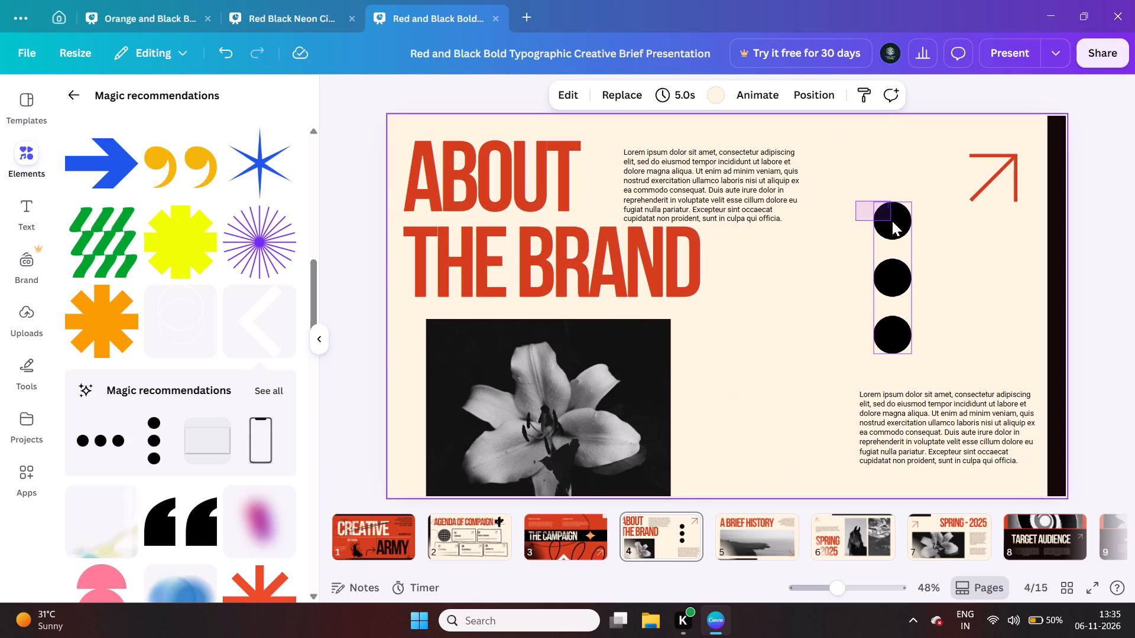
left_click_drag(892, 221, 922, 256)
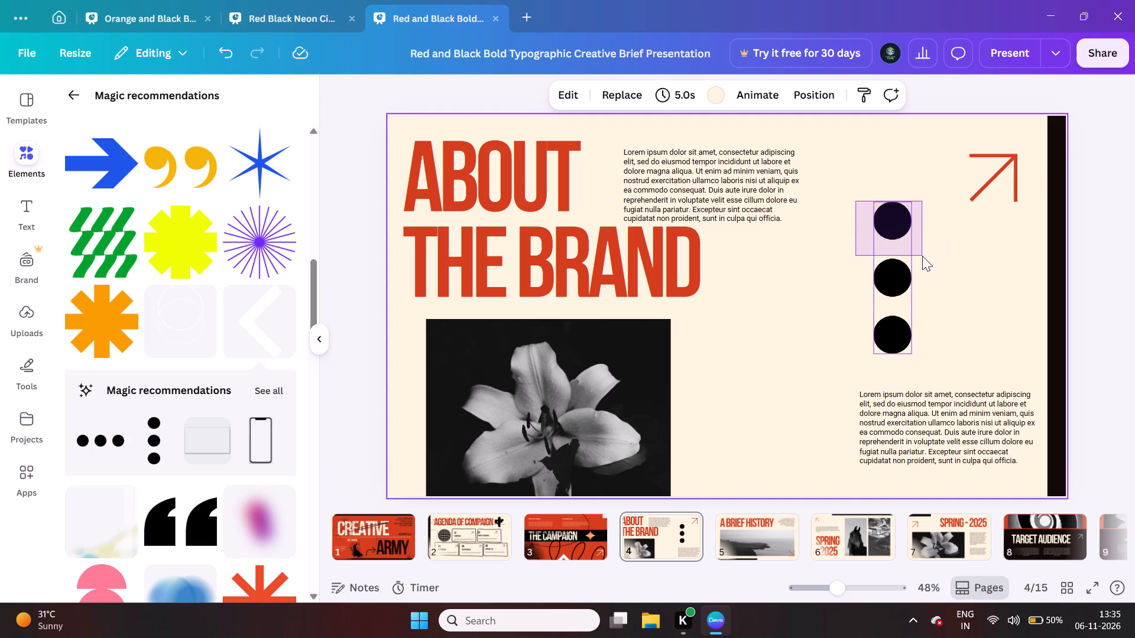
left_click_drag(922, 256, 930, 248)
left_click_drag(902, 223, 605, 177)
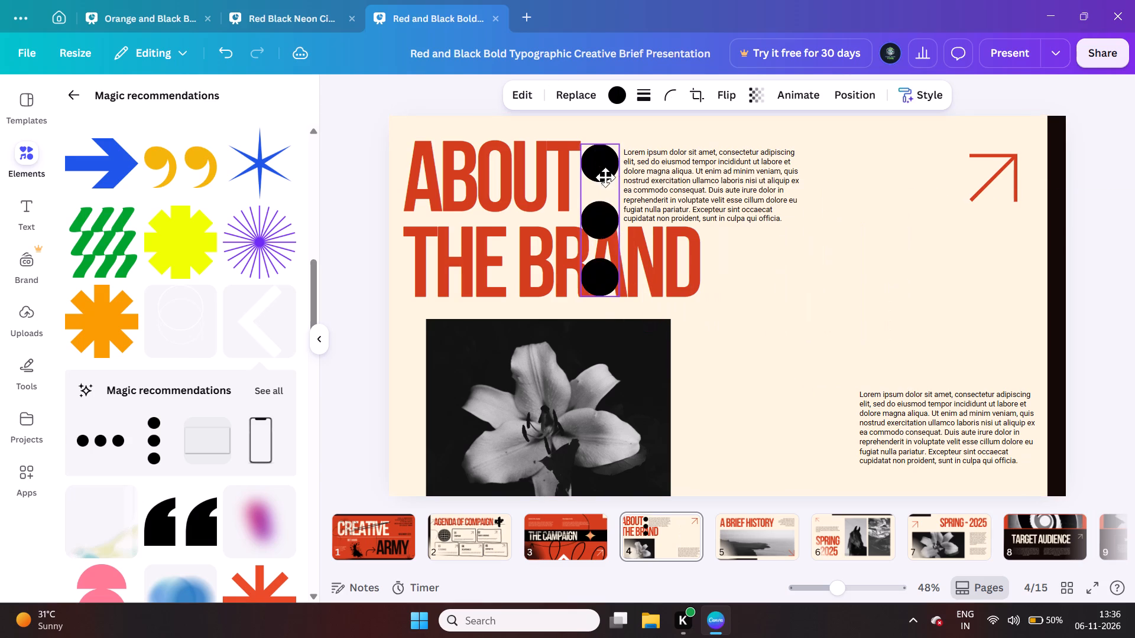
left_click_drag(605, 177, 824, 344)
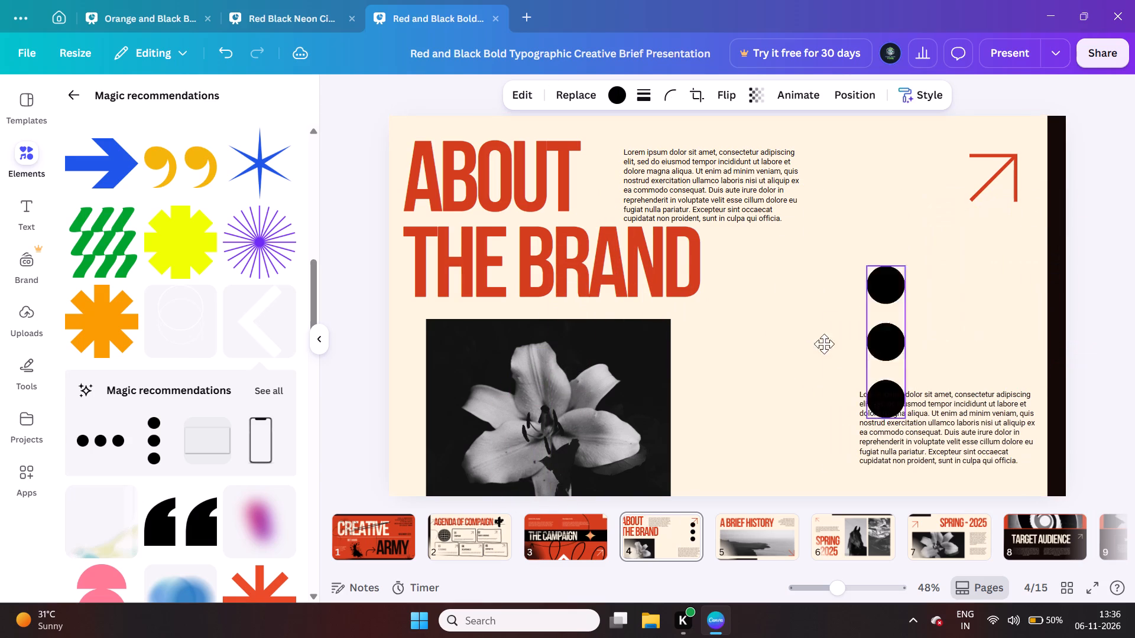
Remove the vertical row of three black dots from the page.
left_click_drag(824, 344, 270, 325)
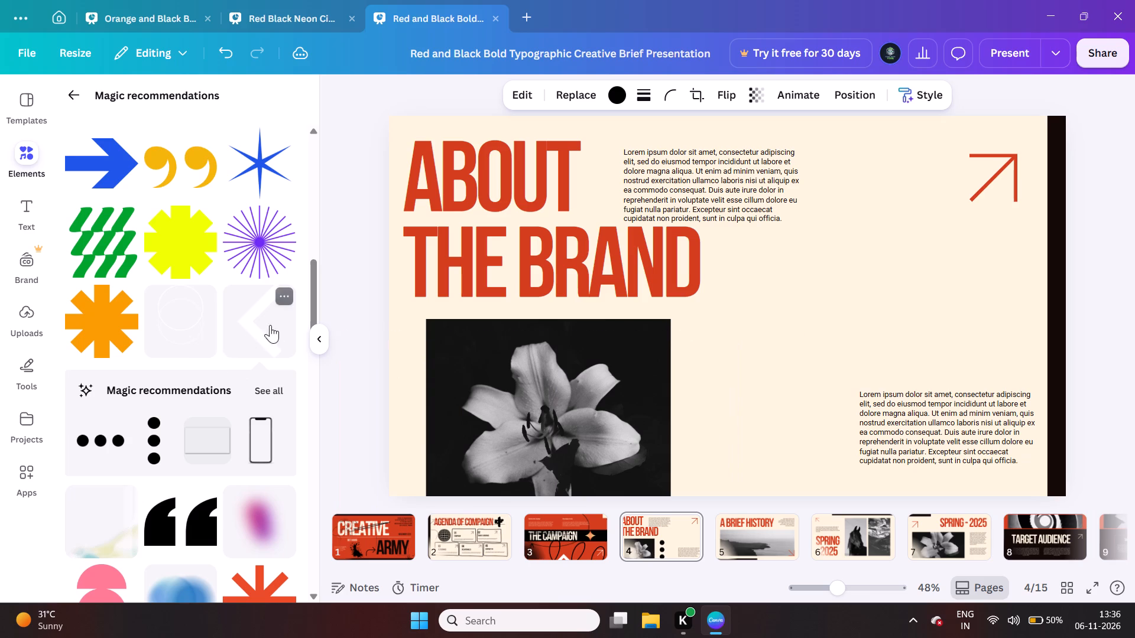
left_click_drag(270, 325, 372, 262)
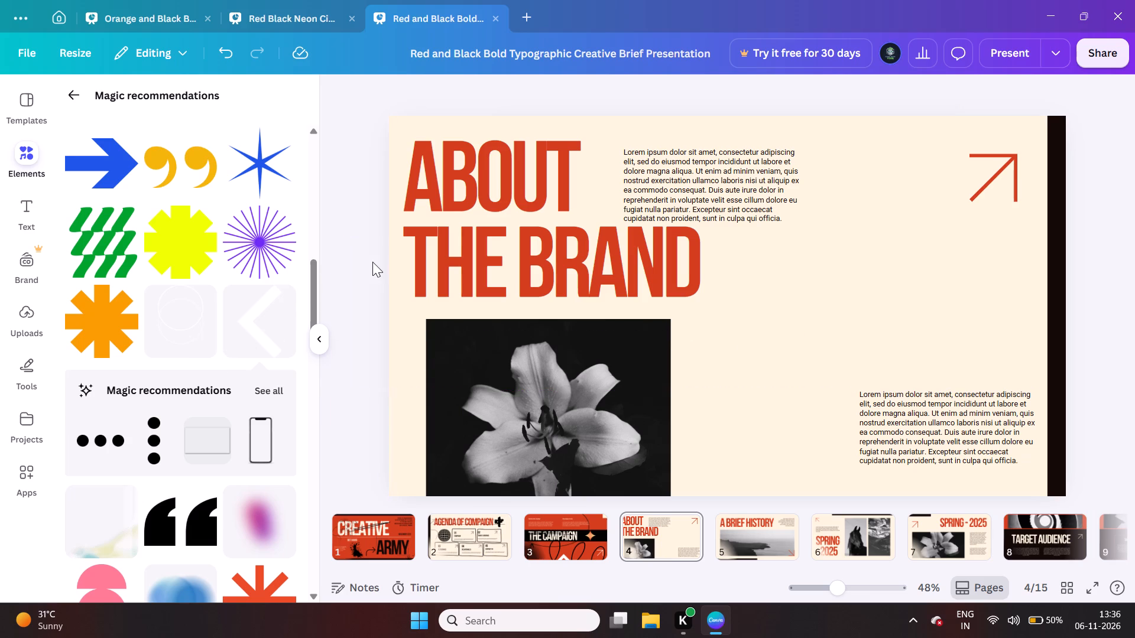
Move the lower placeholder paragraph up beside the word BRAND, just right of the title's second line.
left_click_drag(927, 445, 805, 287)
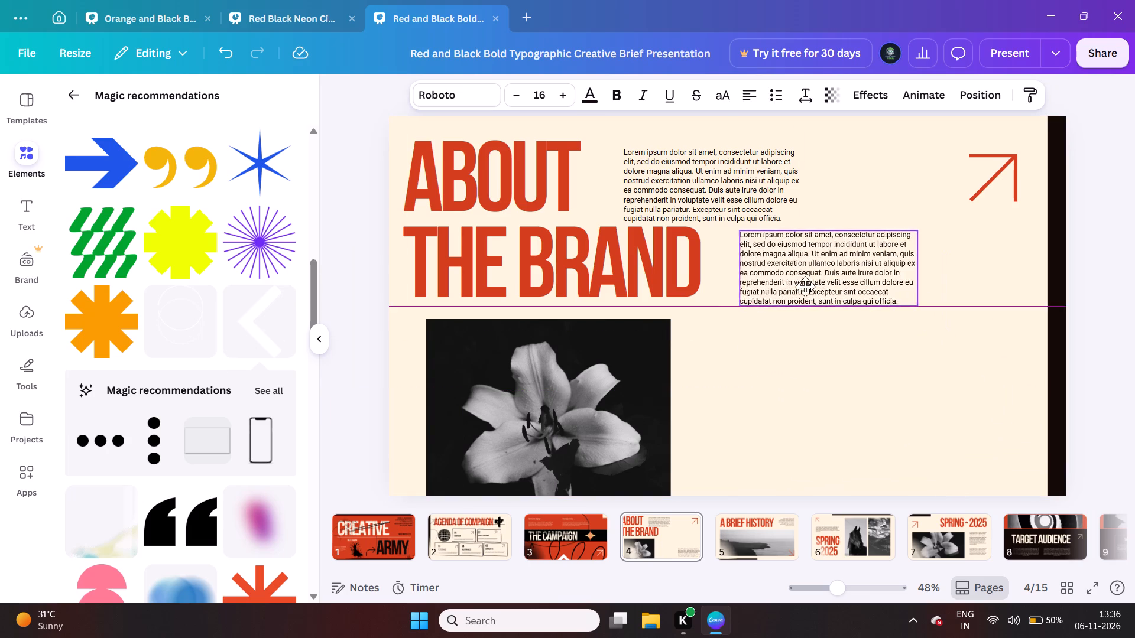
left_click_drag(805, 287, 792, 300)
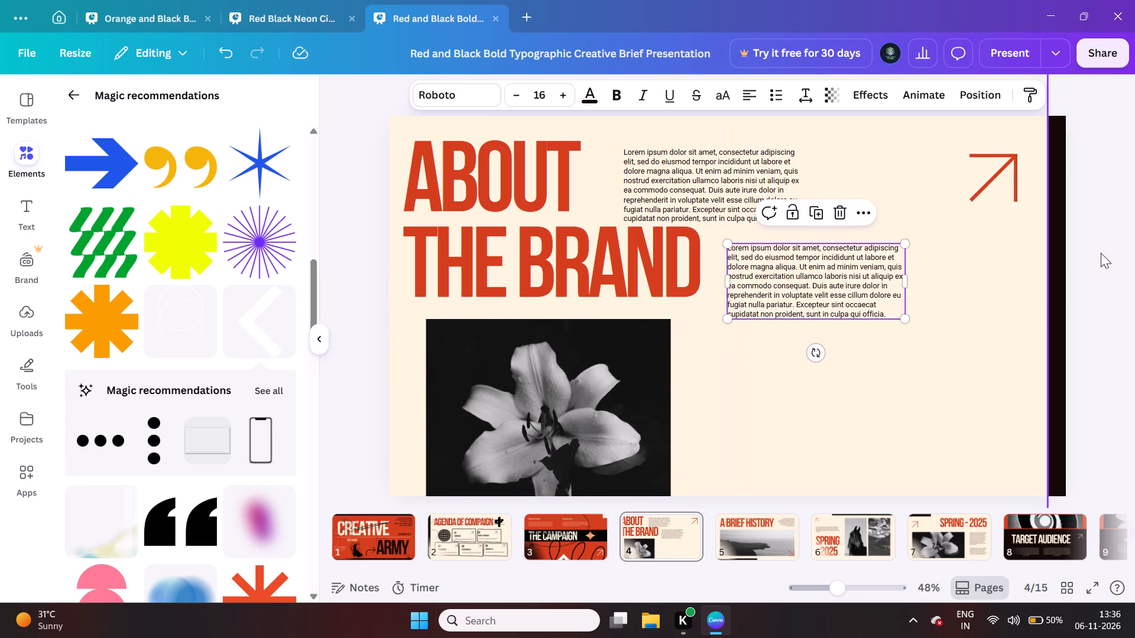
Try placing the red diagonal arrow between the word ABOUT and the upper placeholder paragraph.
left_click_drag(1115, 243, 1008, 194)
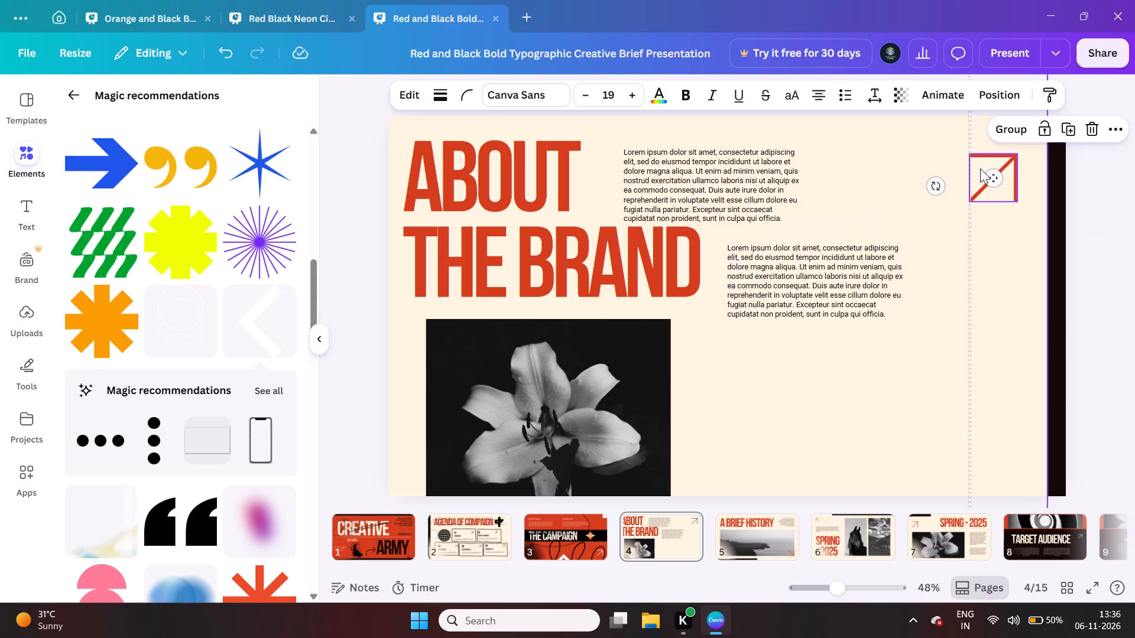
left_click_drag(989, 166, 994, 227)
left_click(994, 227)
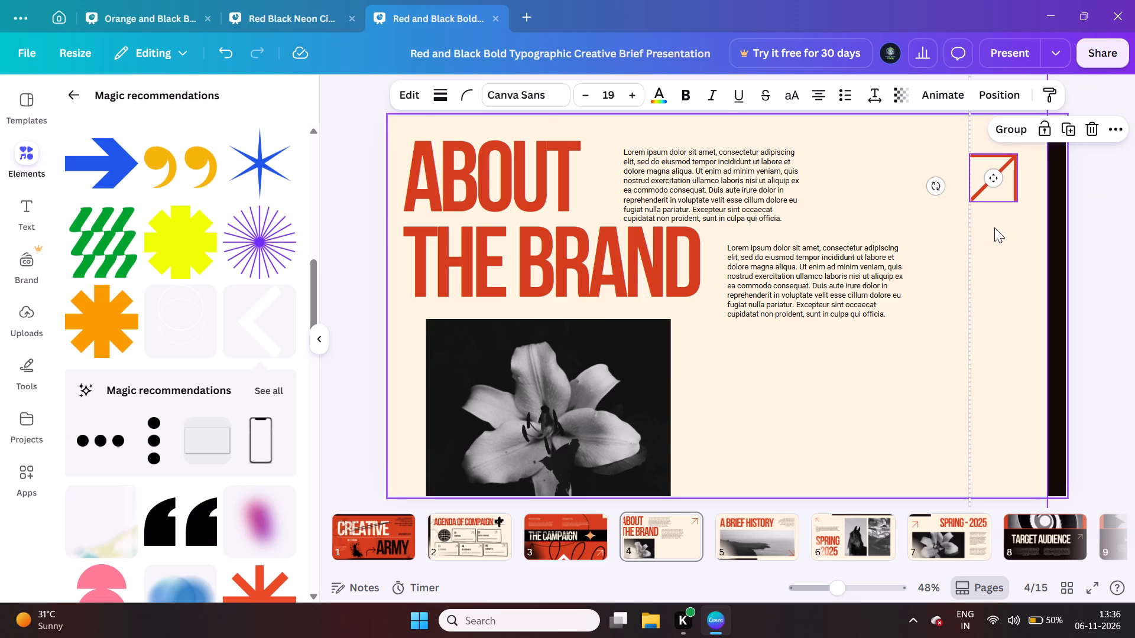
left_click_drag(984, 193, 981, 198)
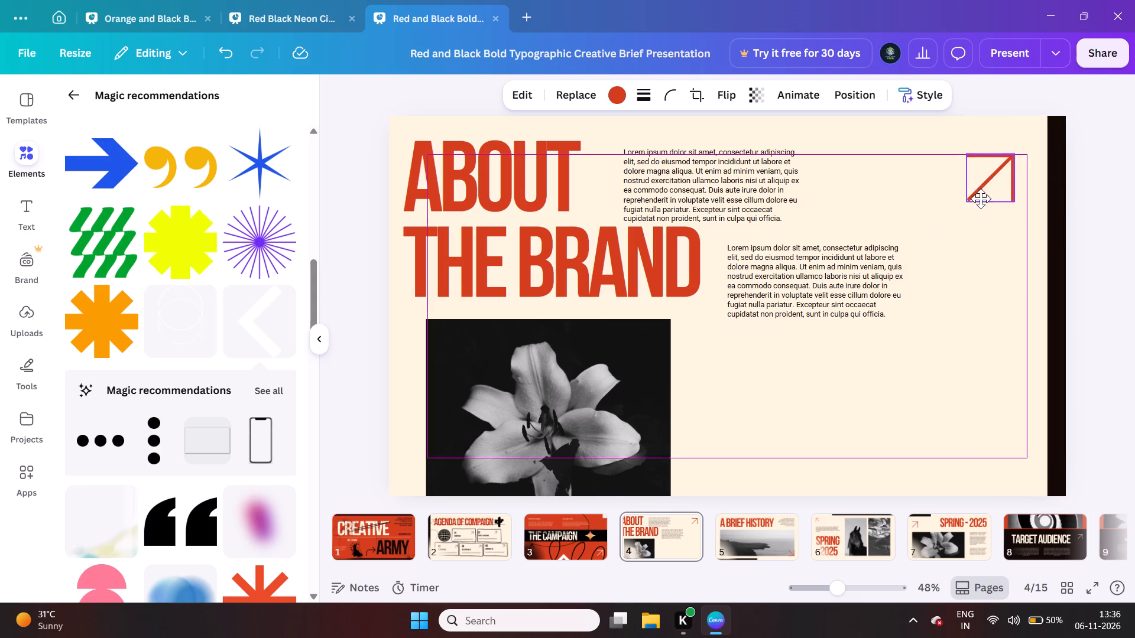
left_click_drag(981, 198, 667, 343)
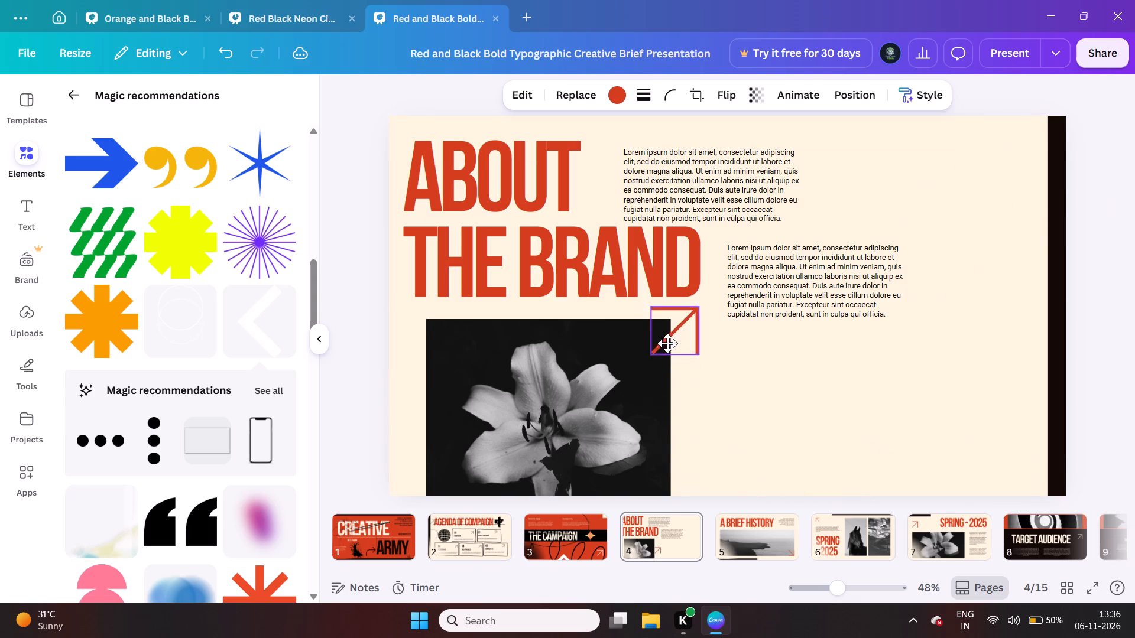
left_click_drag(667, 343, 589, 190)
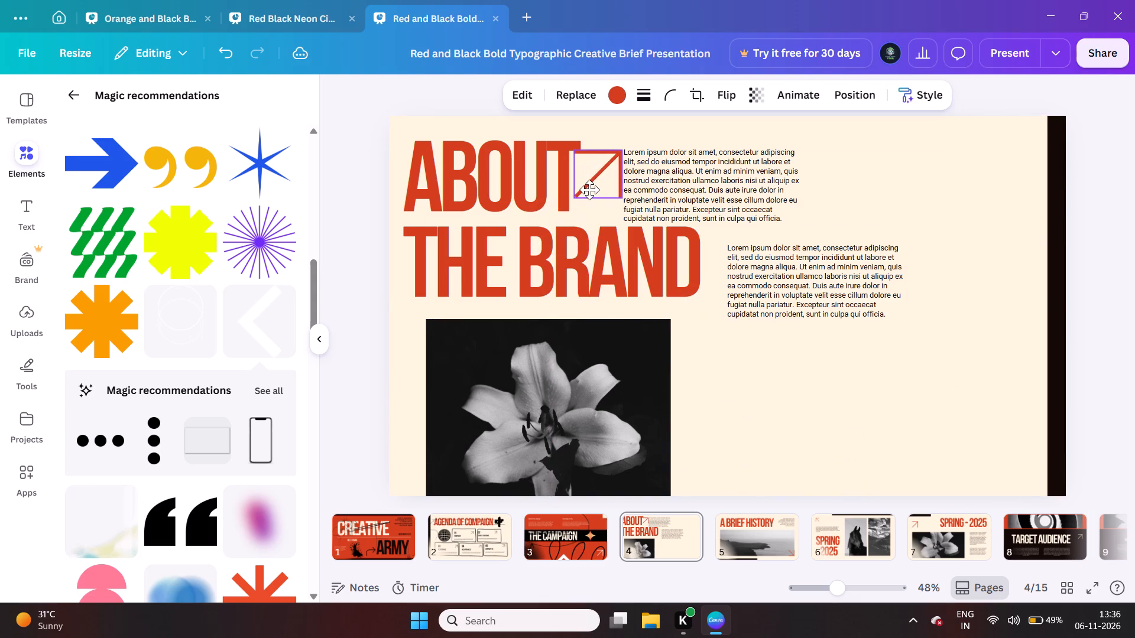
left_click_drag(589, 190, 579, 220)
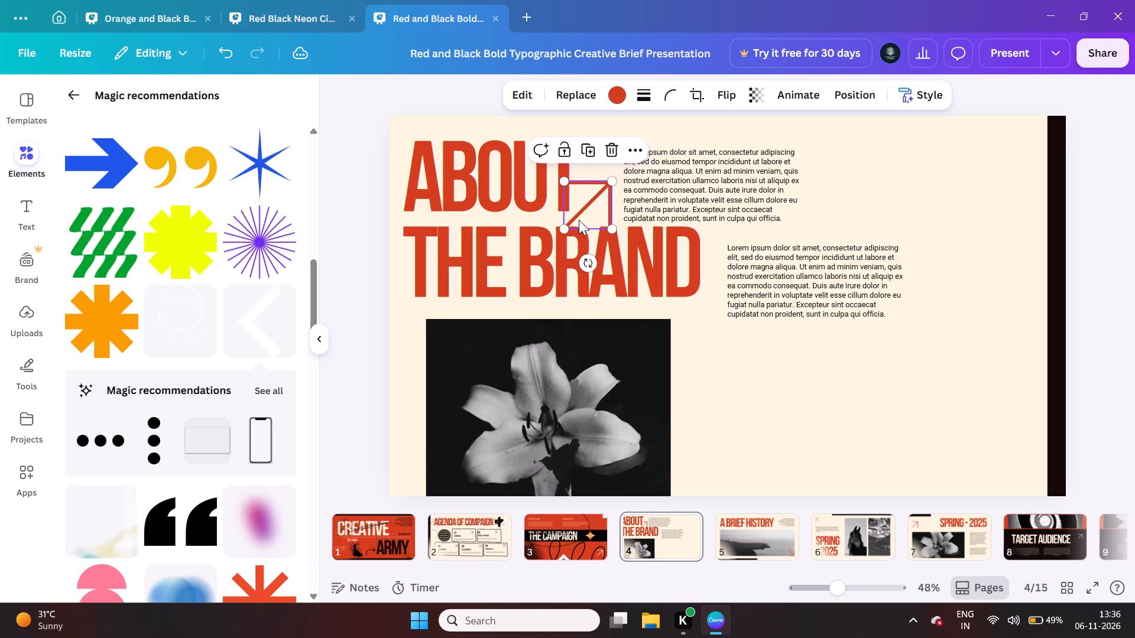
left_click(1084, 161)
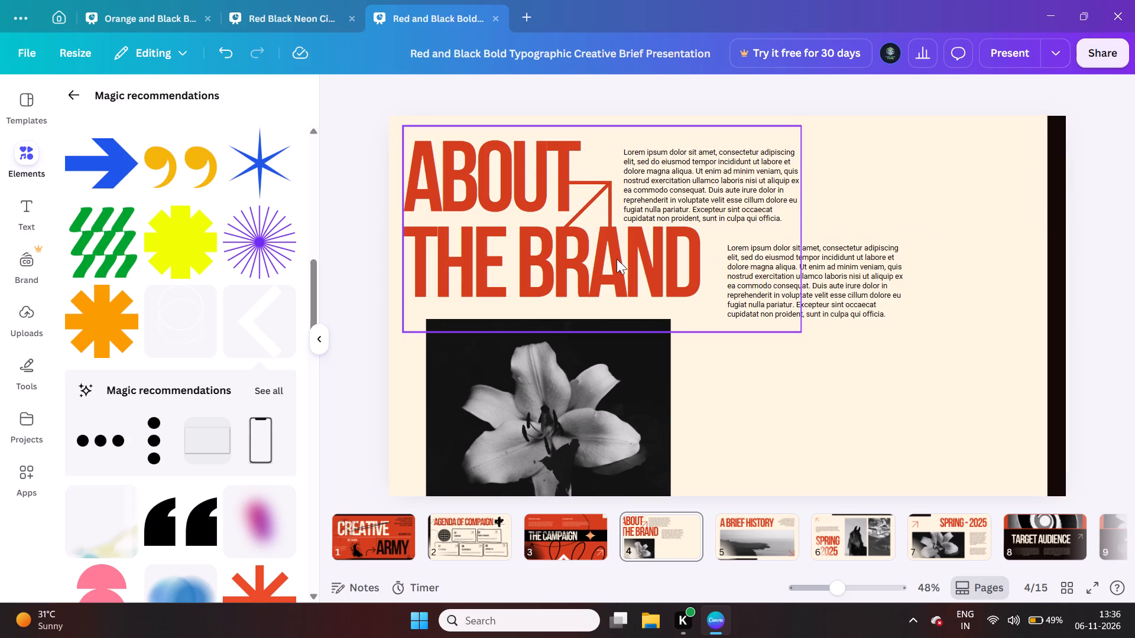
Remove the red diagonal arrow from the page.
left_click_drag(581, 207, 354, 274)
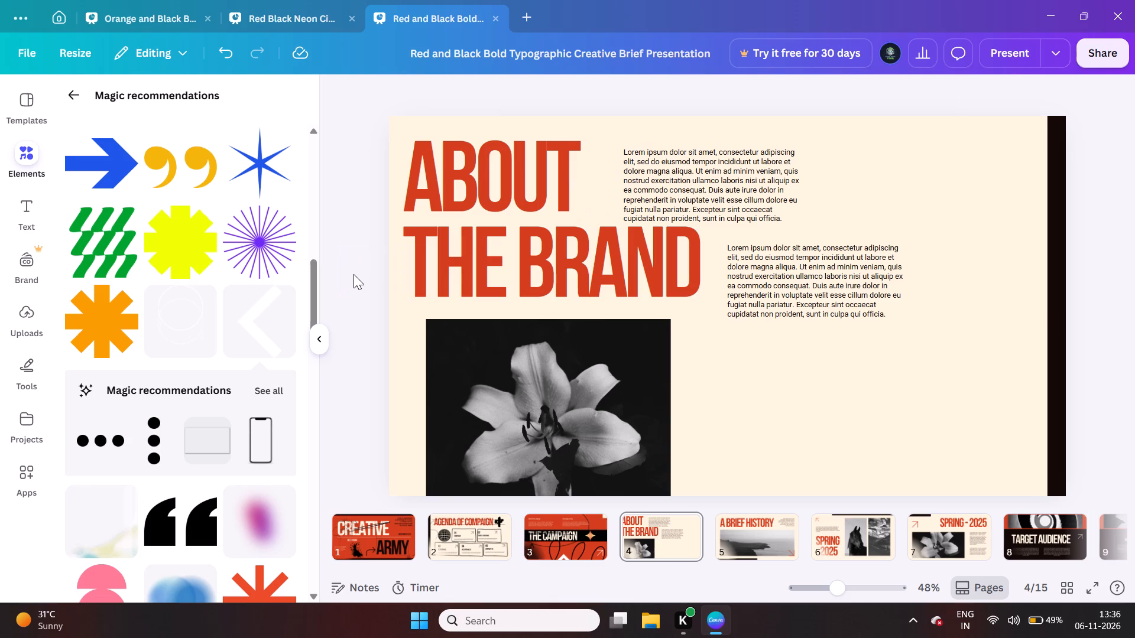
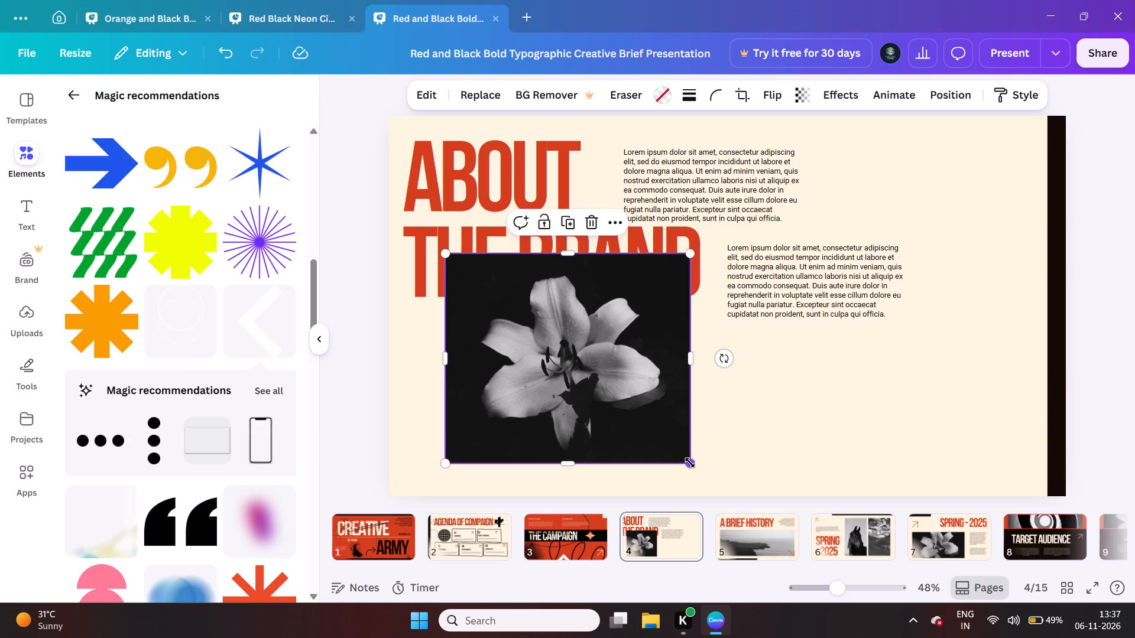
Shrink the black-and-white flower photo to about two-thirds of its size and move it just below THE BRAND.
left_click_drag(690, 463, 622, 388)
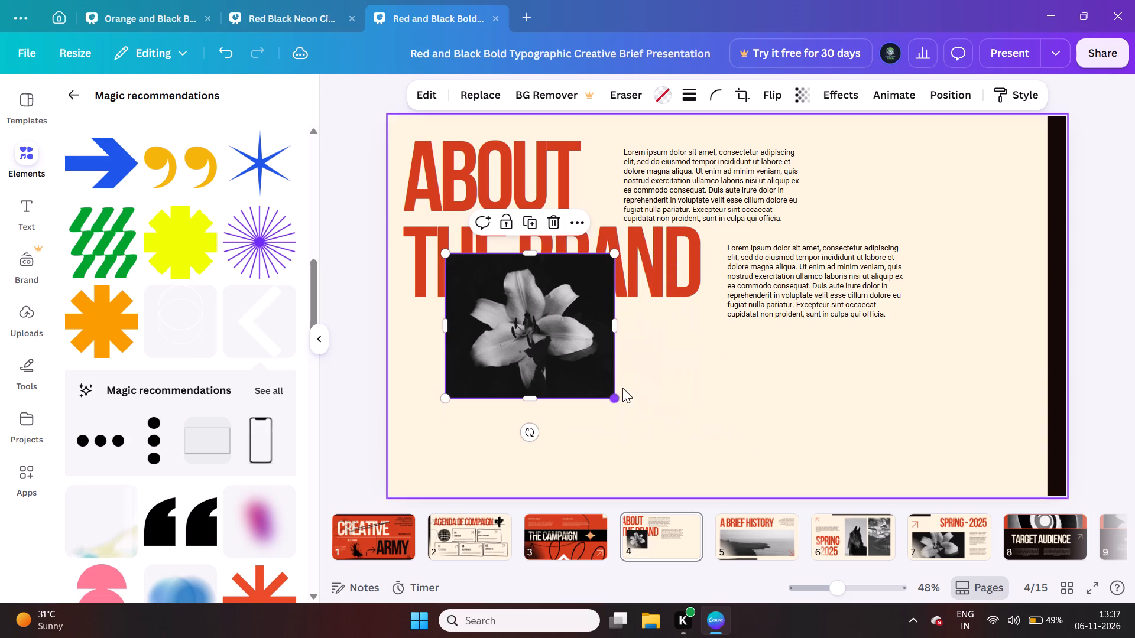
left_click_drag(543, 321, 515, 386)
left_click_drag(515, 386, 546, 391)
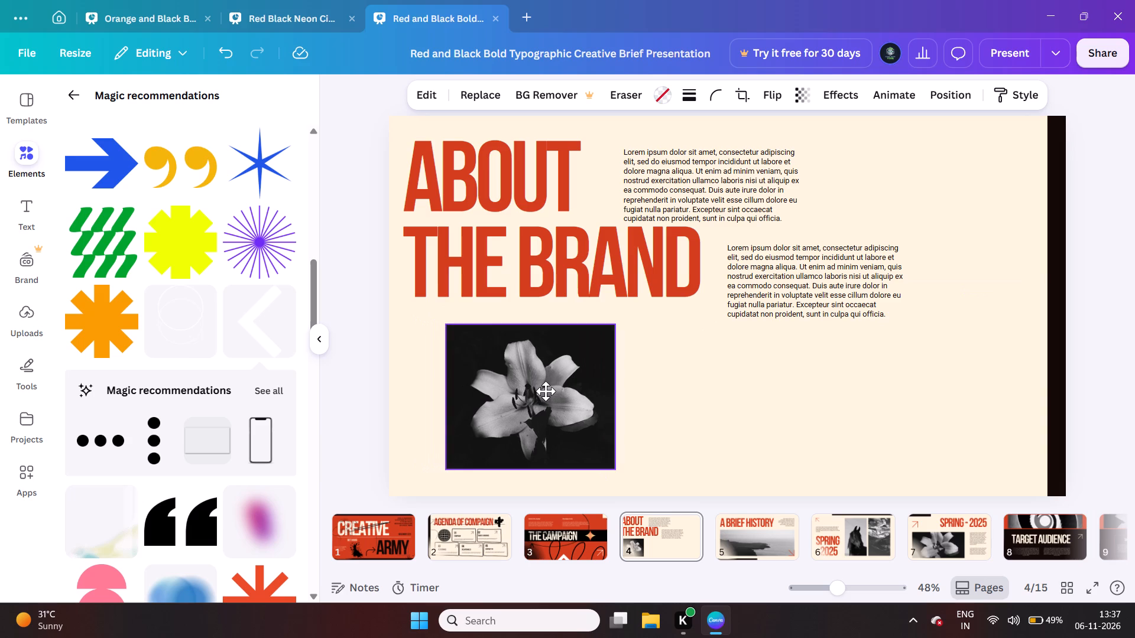
left_click_drag(546, 391, 549, 392)
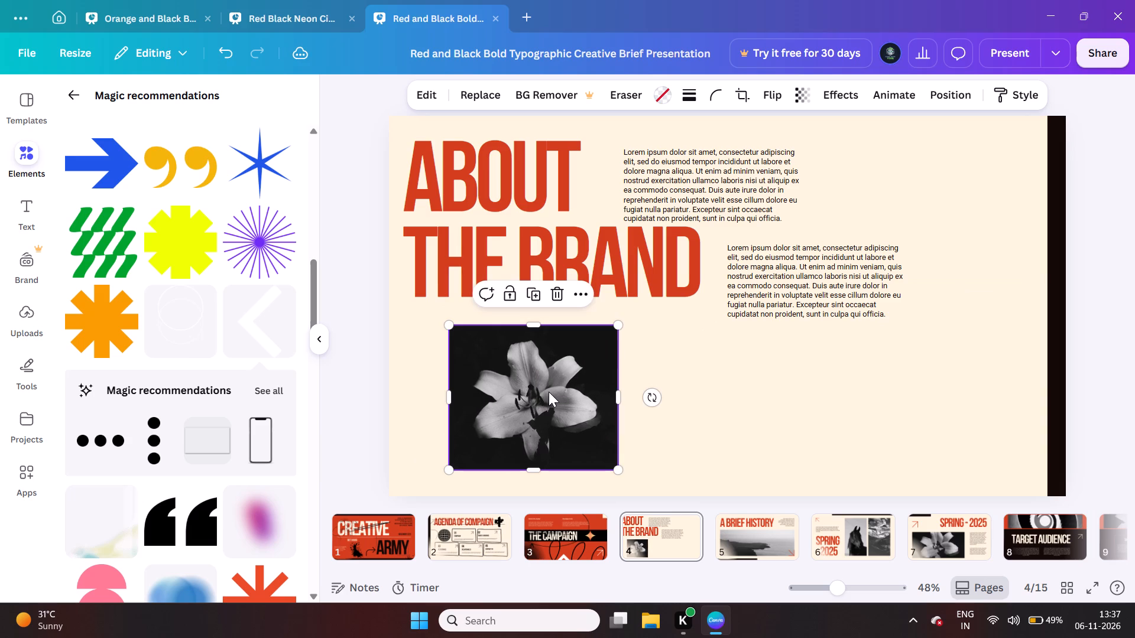
left_click(332, 285)
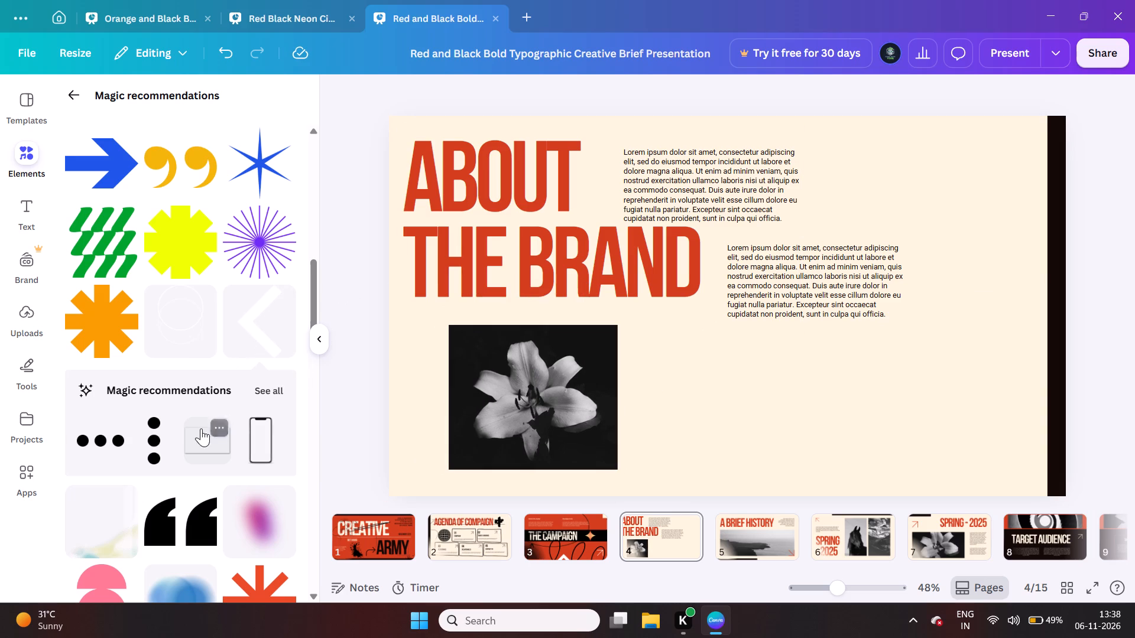
Find the hand-drawn black four-point star among the recommended elements and add it to the About the Brand page.
scroll(203, 427, "down", 3)
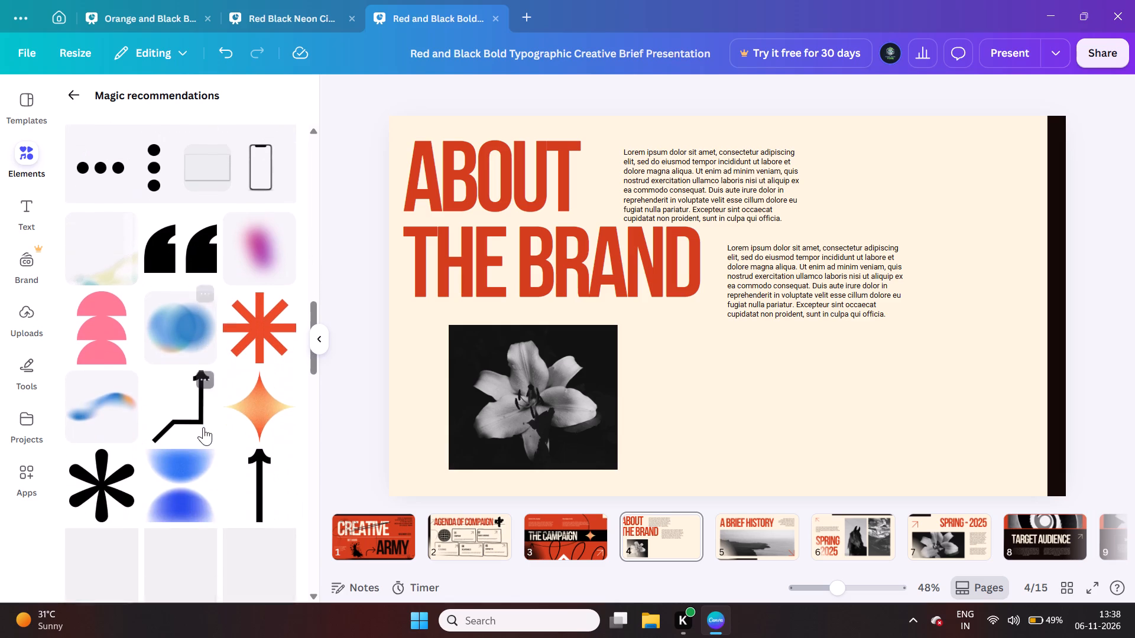
scroll(203, 427, "down", 2)
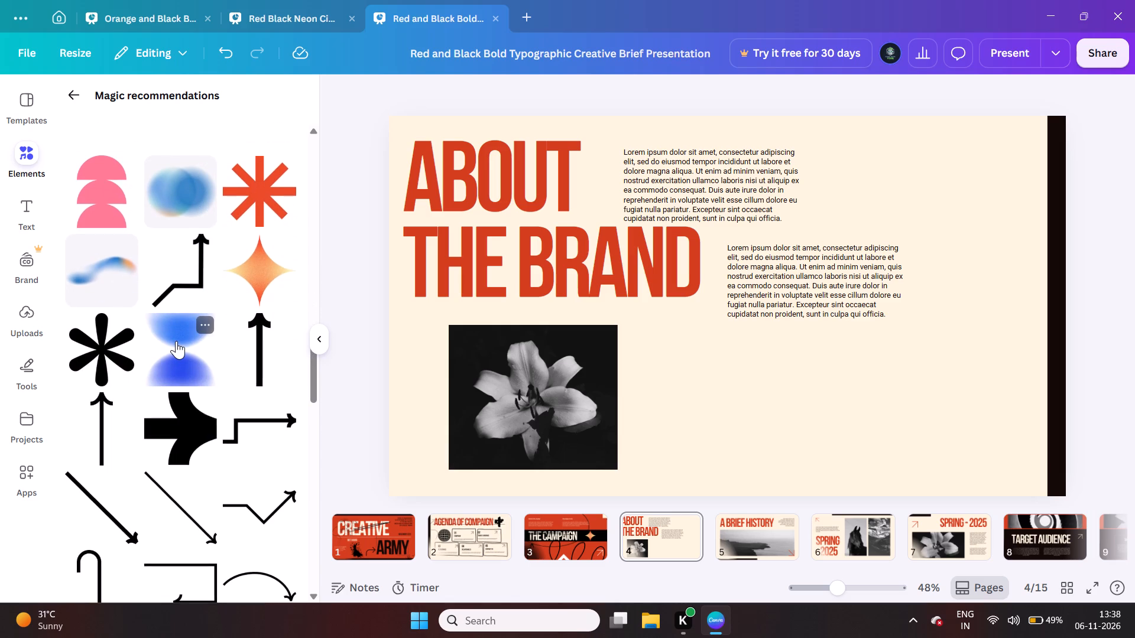
scroll(176, 341, "down", 5)
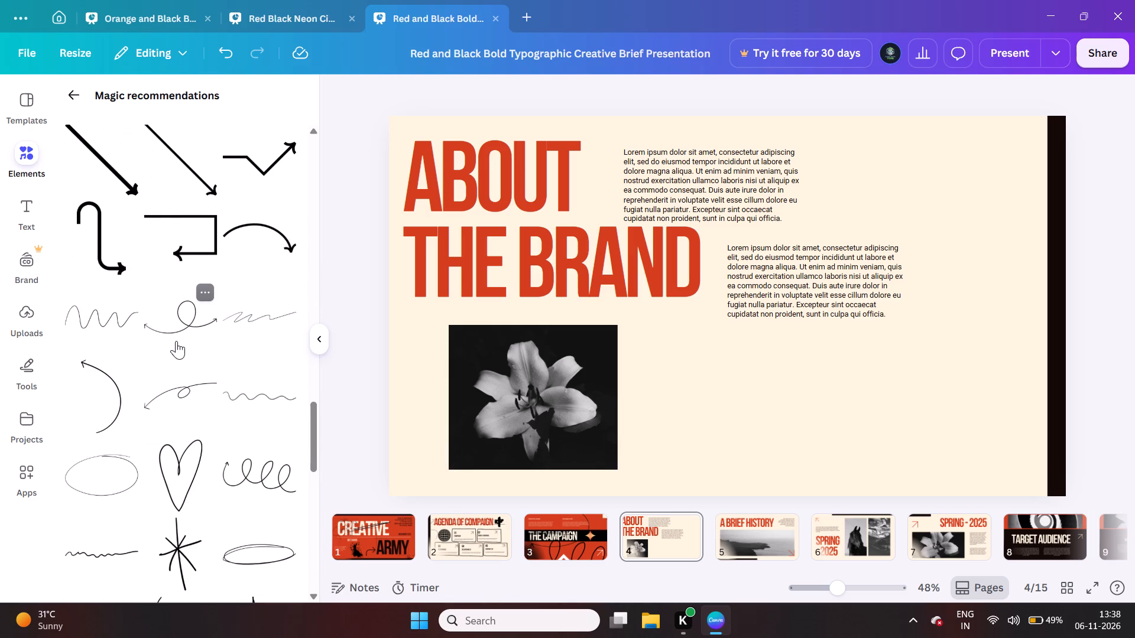
scroll(176, 341, "down", 2)
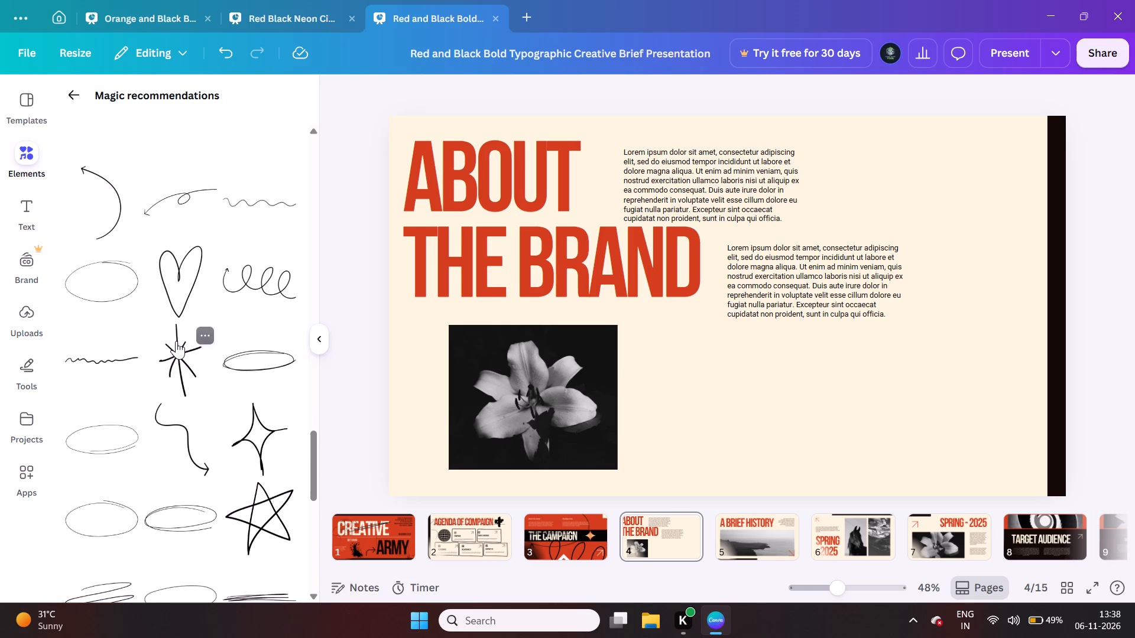
scroll(176, 341, "down", 2)
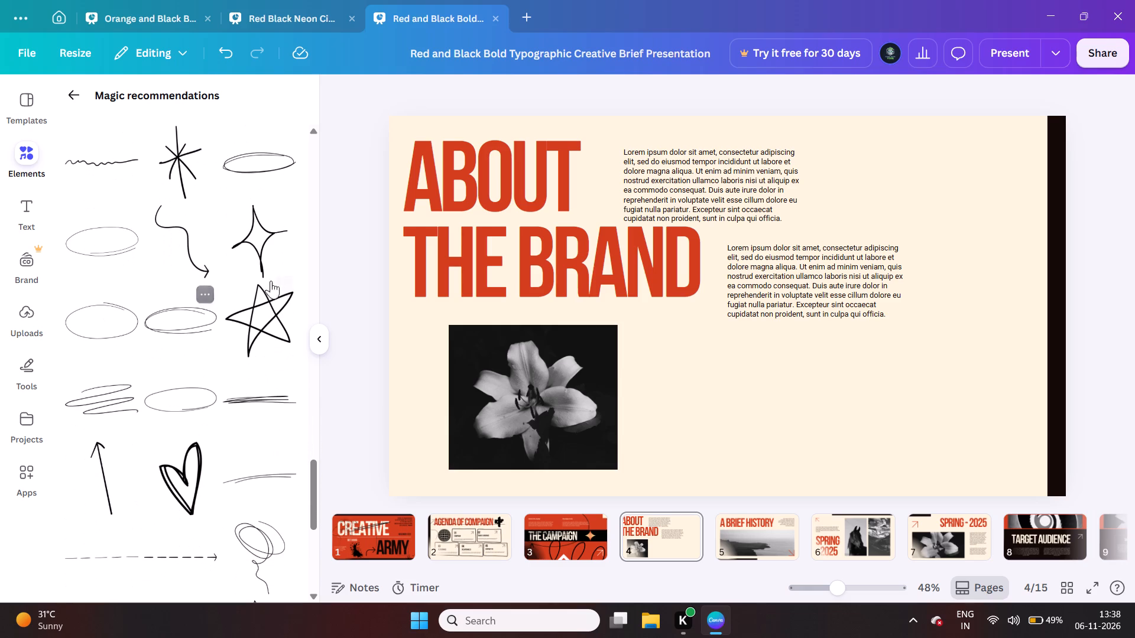
left_click(263, 244)
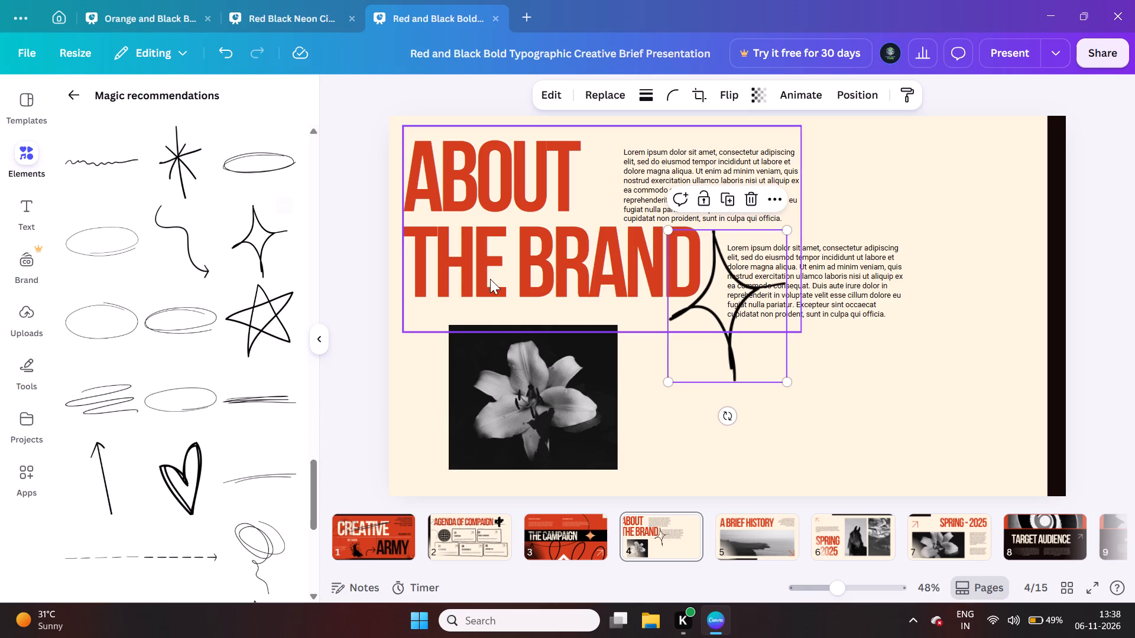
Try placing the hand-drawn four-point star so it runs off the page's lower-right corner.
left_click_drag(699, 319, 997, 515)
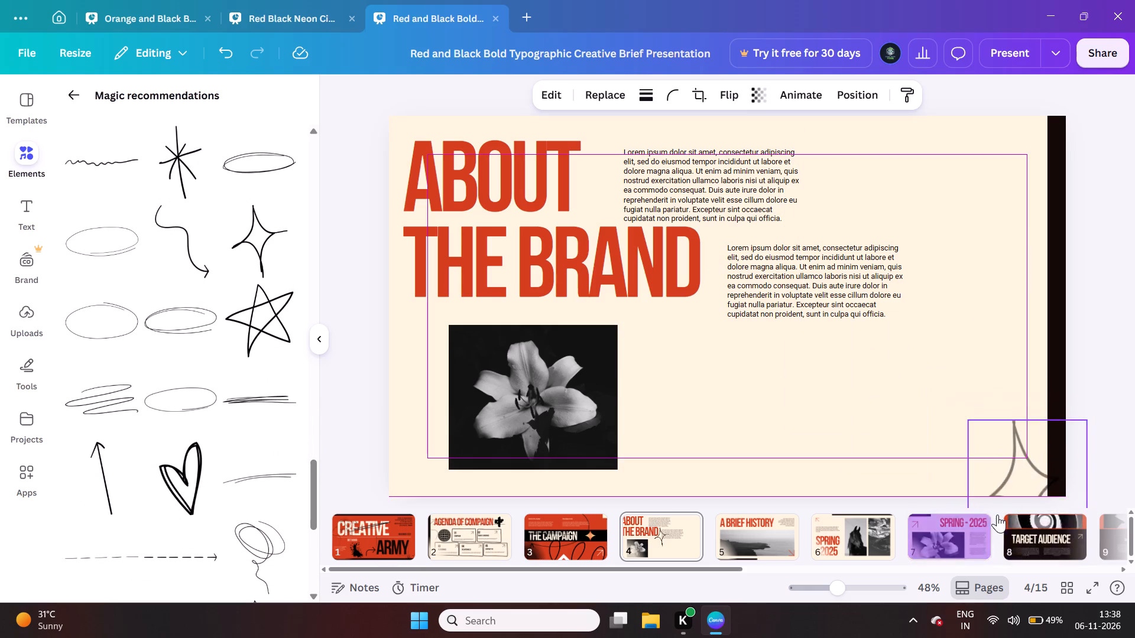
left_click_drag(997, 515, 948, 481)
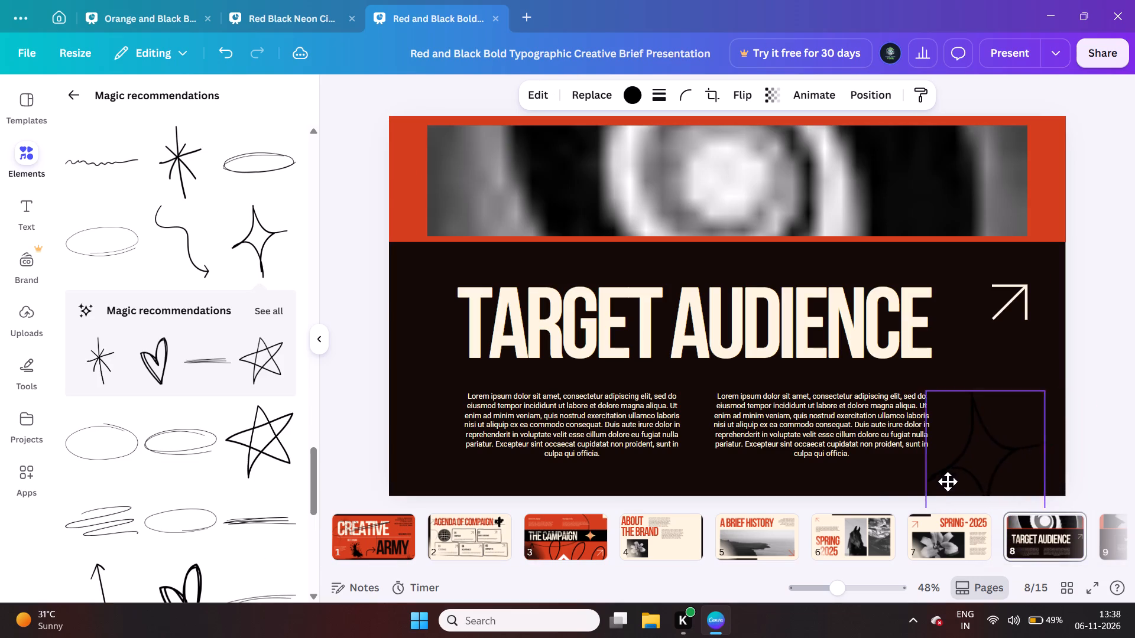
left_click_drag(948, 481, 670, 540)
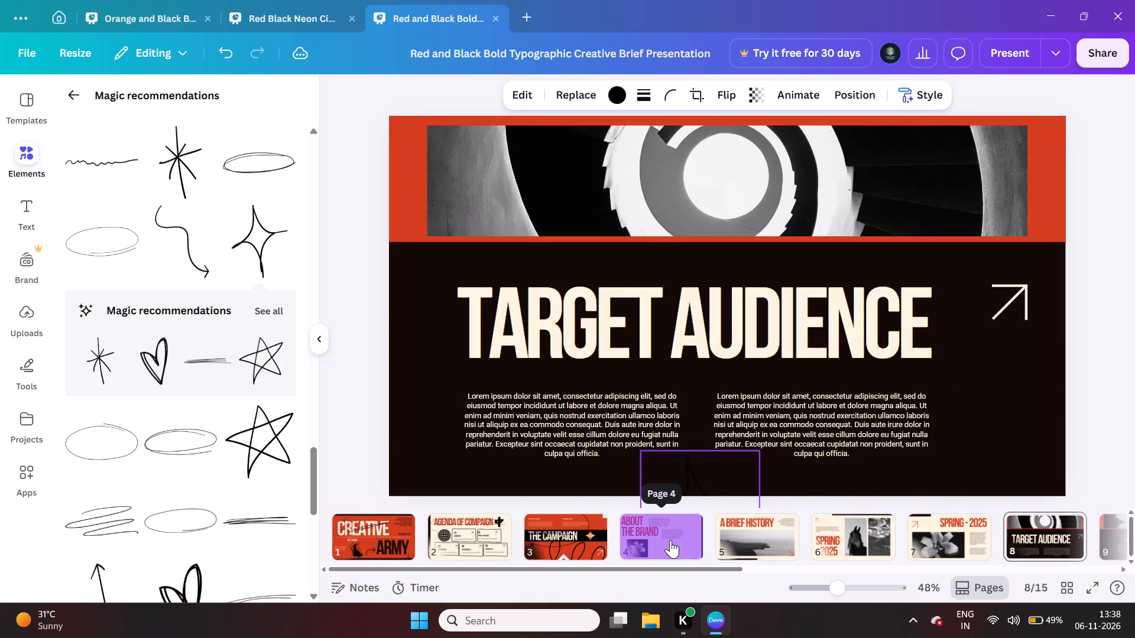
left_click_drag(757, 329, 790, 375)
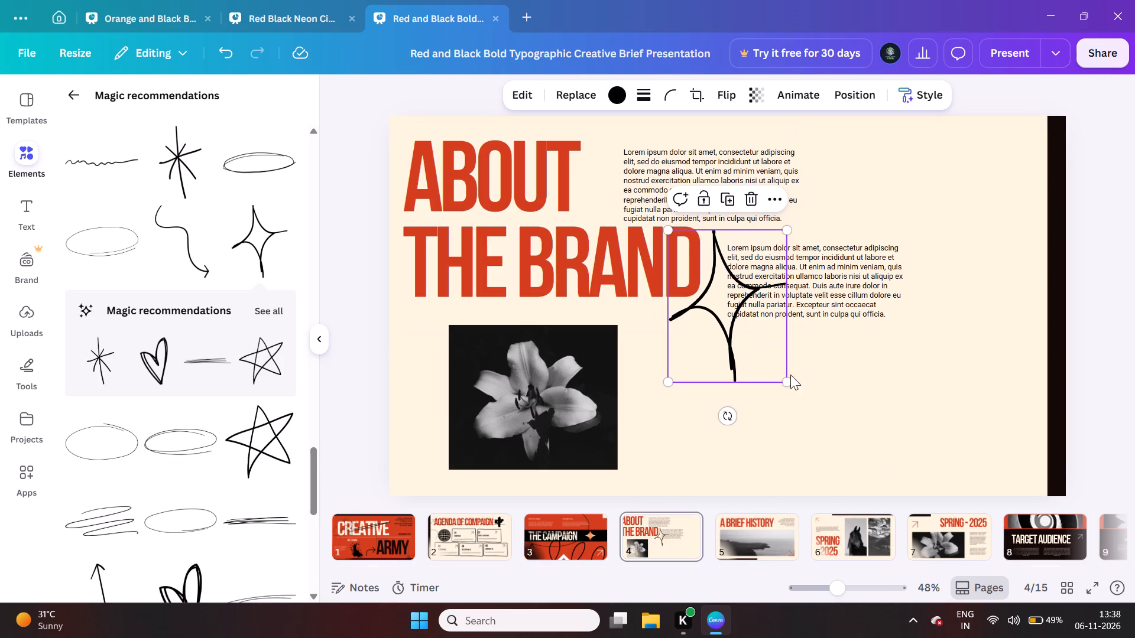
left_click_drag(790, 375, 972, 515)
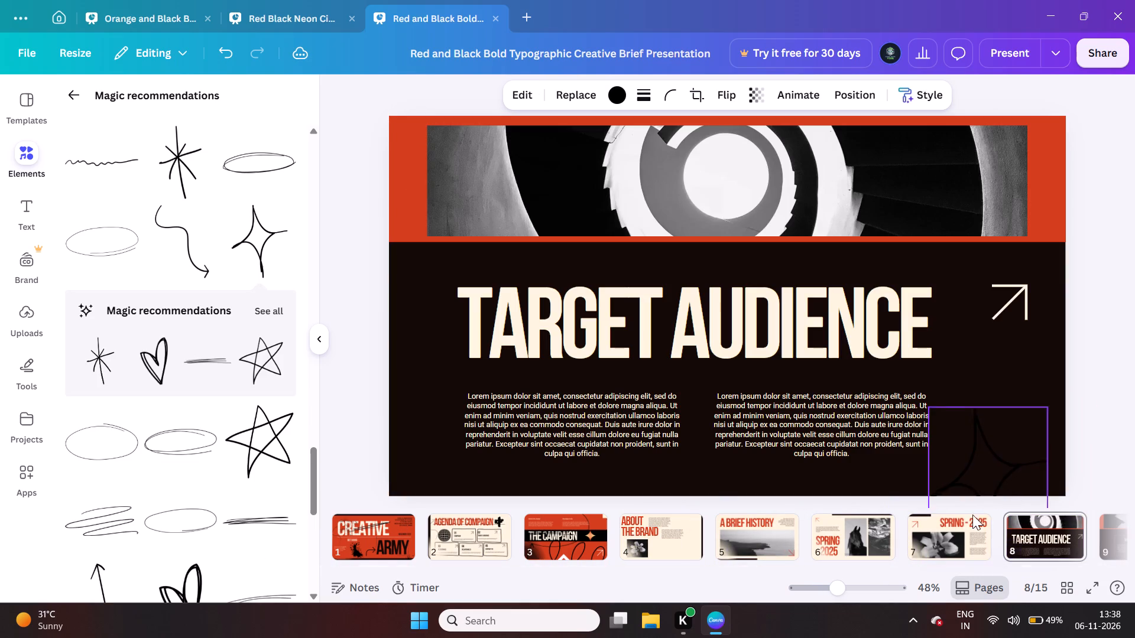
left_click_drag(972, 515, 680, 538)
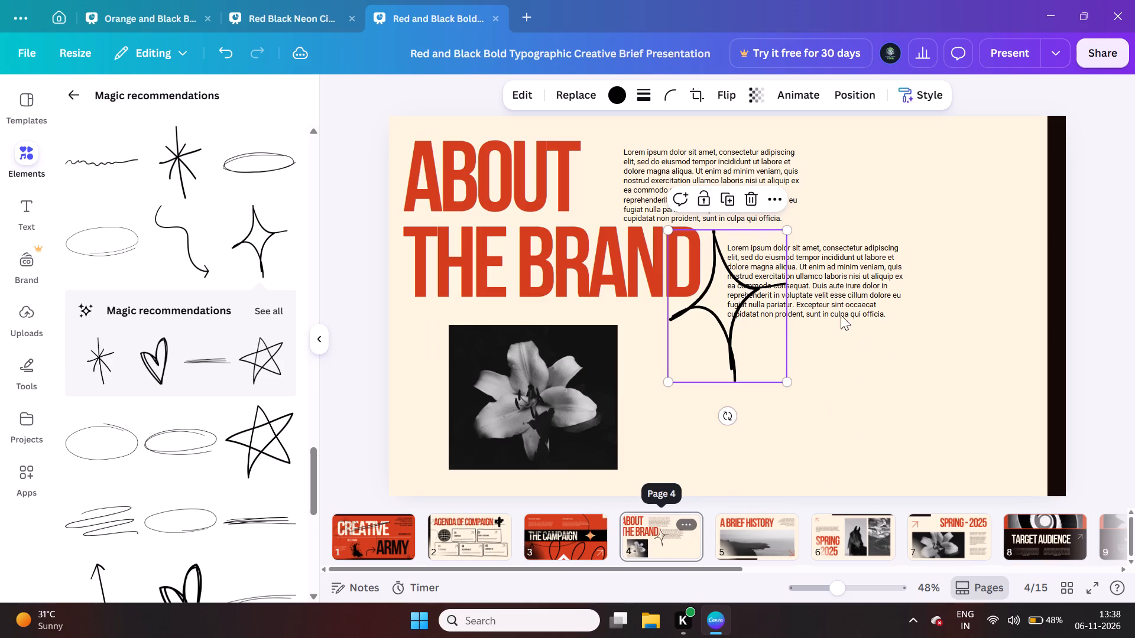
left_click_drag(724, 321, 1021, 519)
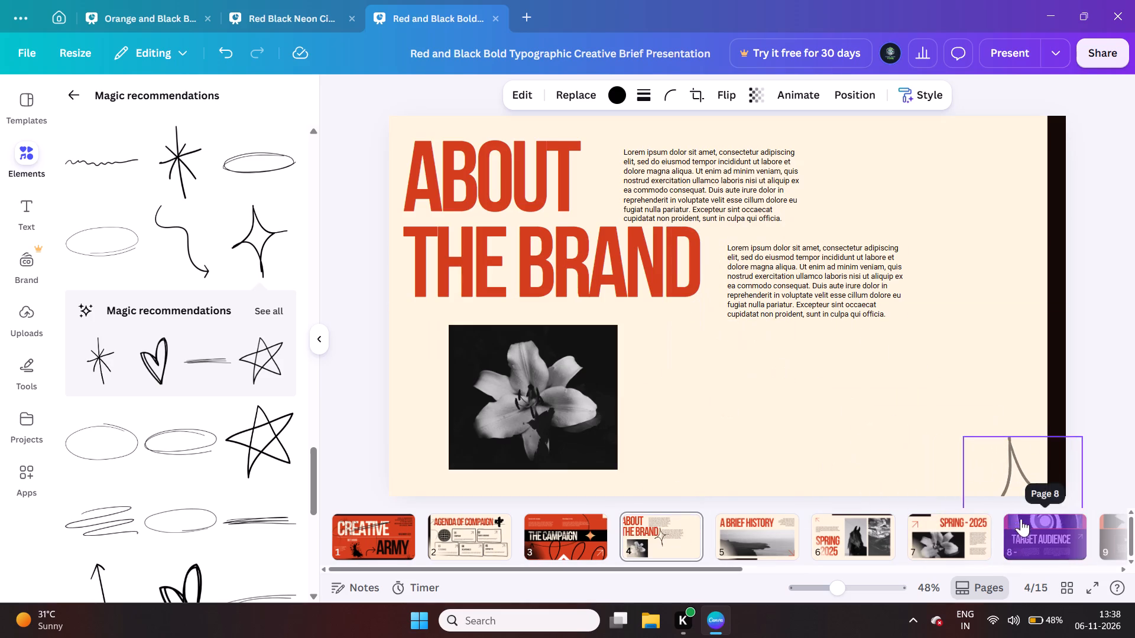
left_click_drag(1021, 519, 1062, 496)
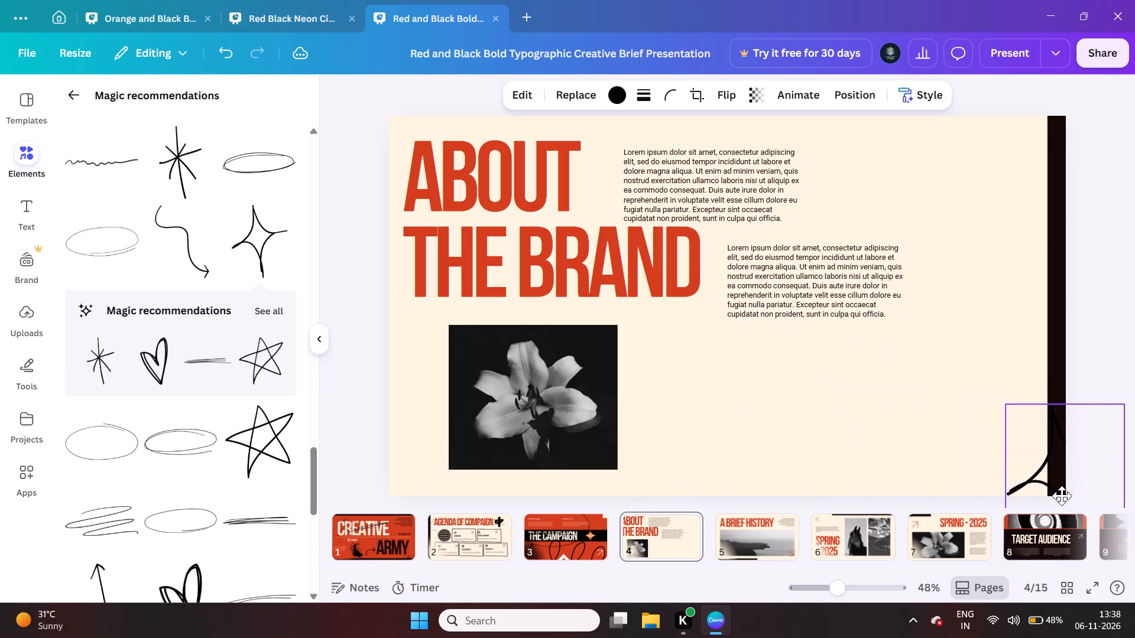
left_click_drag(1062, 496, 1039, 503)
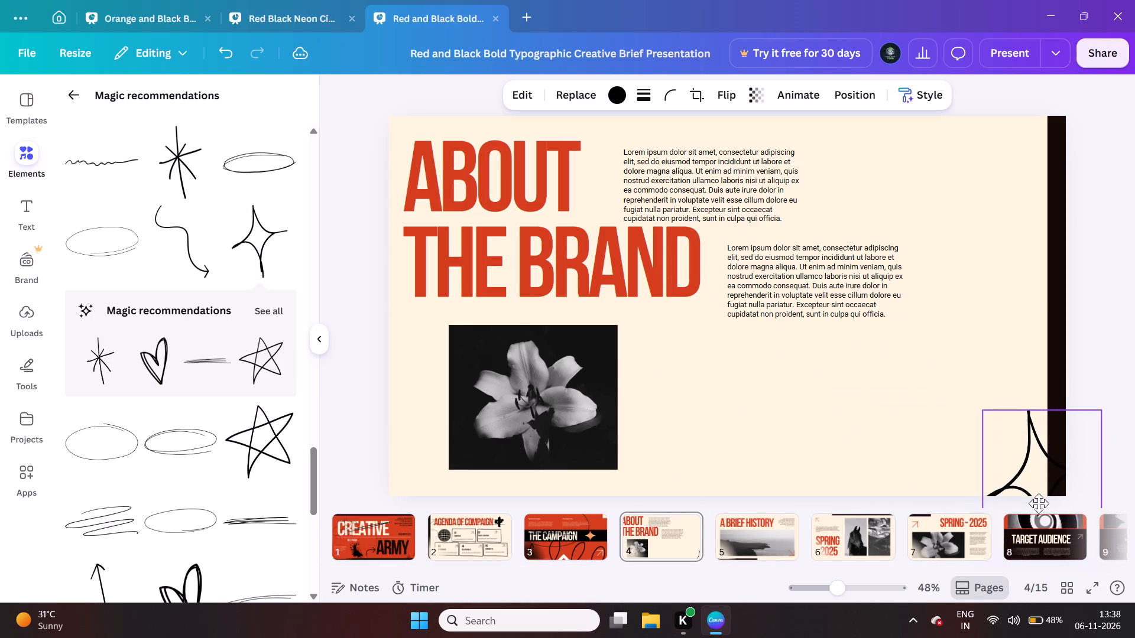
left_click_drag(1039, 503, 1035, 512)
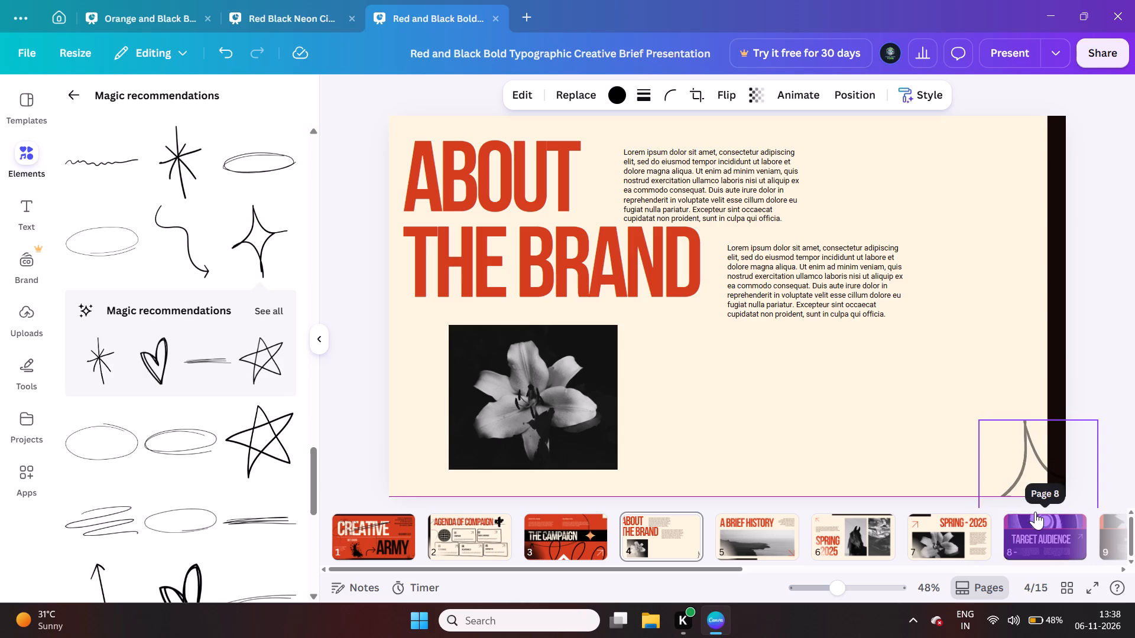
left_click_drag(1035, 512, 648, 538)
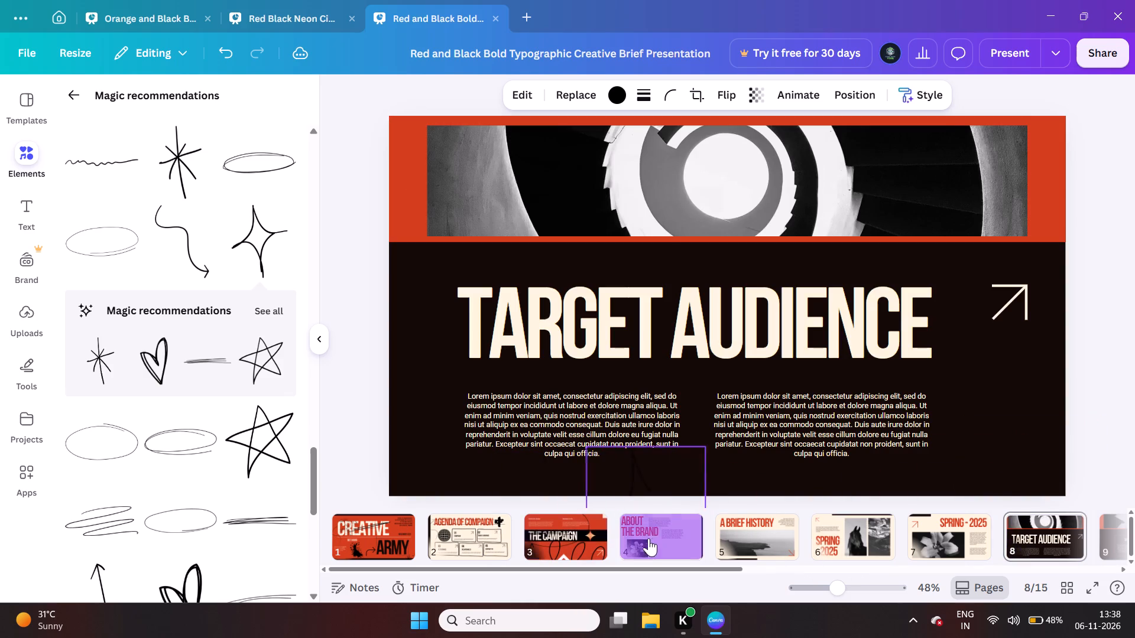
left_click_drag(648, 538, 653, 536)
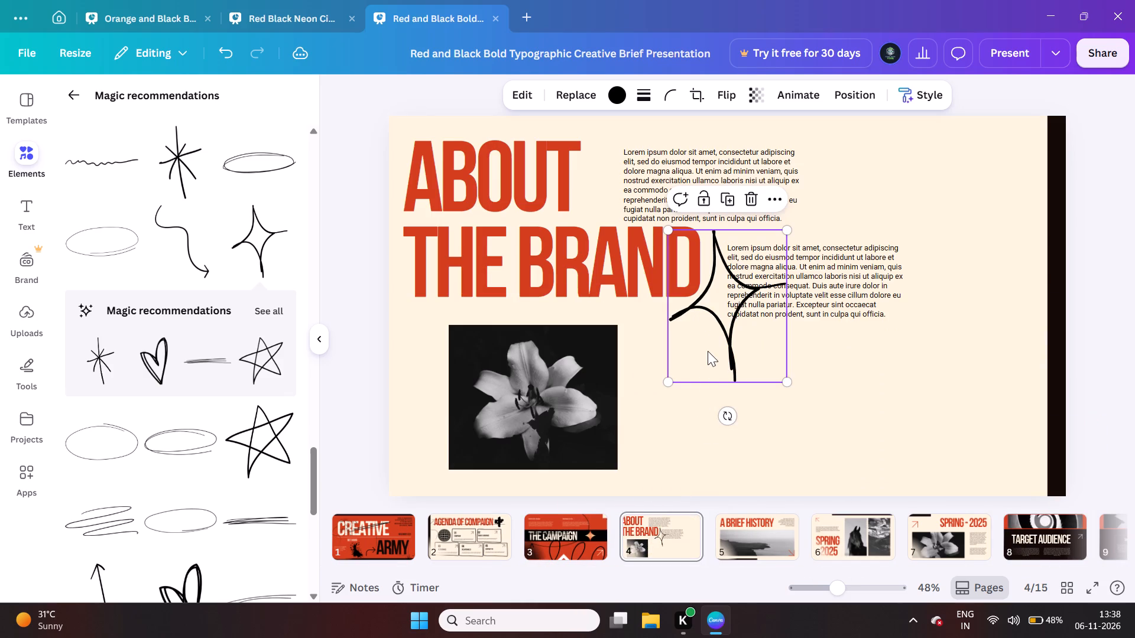
Move the four-point star to the page's upper-left corner, mostly off the page beside the word ABOUT.
left_click_drag(708, 351, 364, 472)
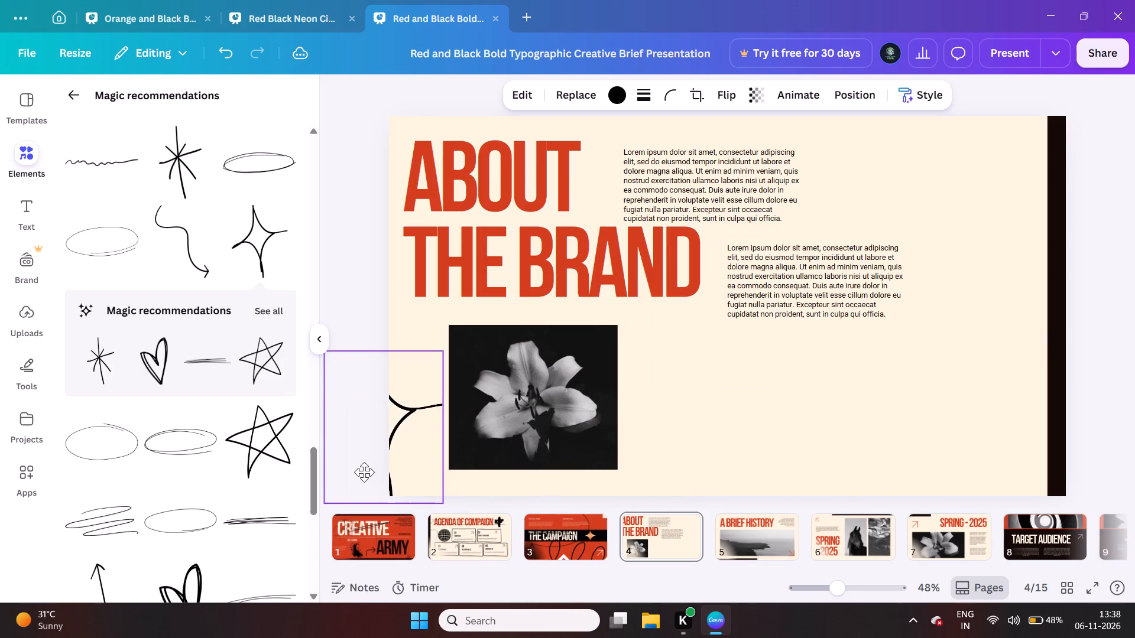
left_click_drag(364, 472, 348, 380)
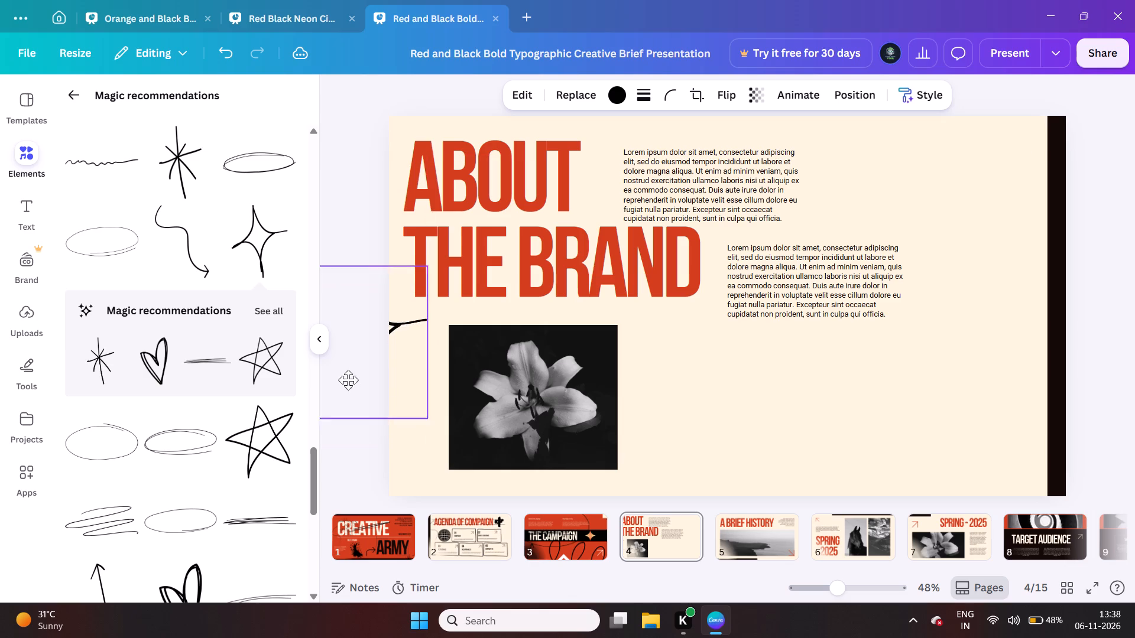
left_click_drag(348, 380, 326, 265)
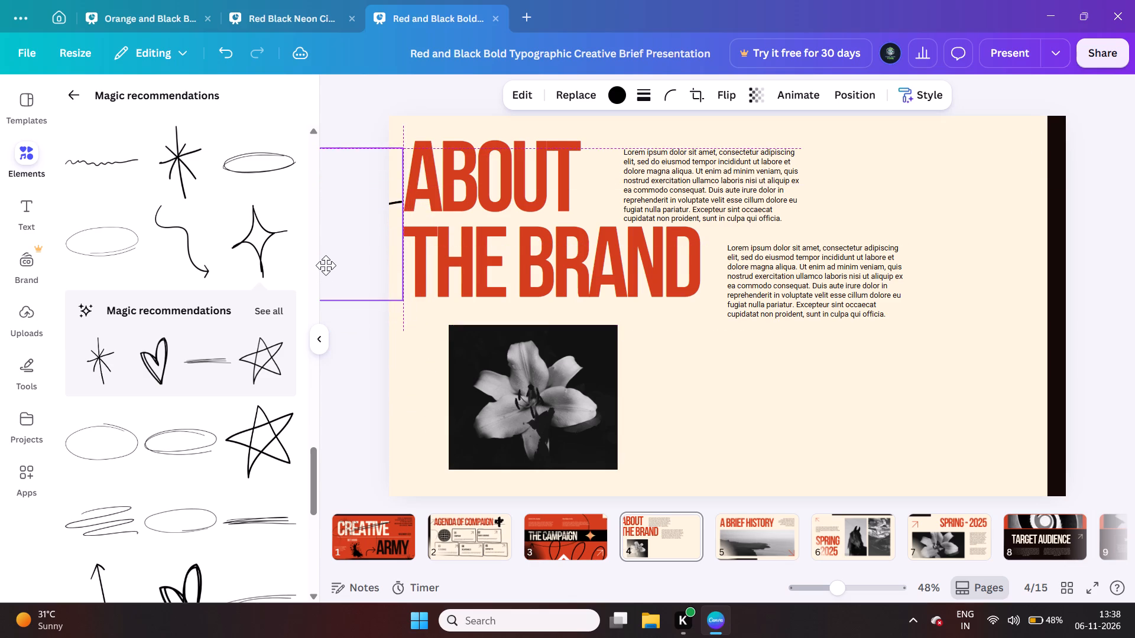
left_click_drag(326, 265, 363, 193)
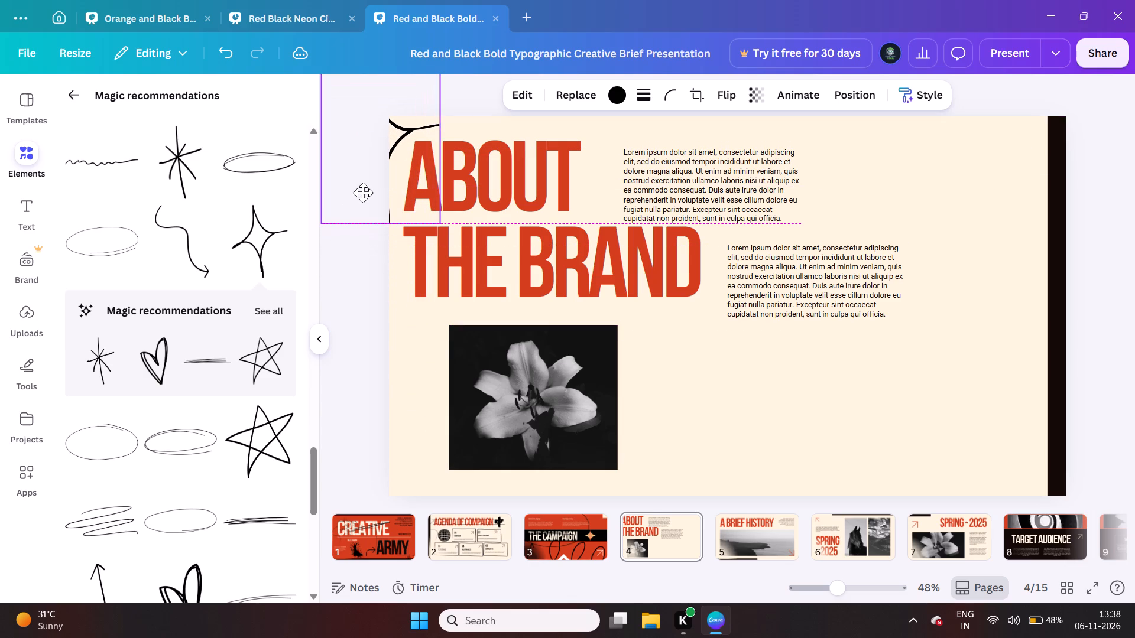
left_click_drag(363, 193, 352, 198)
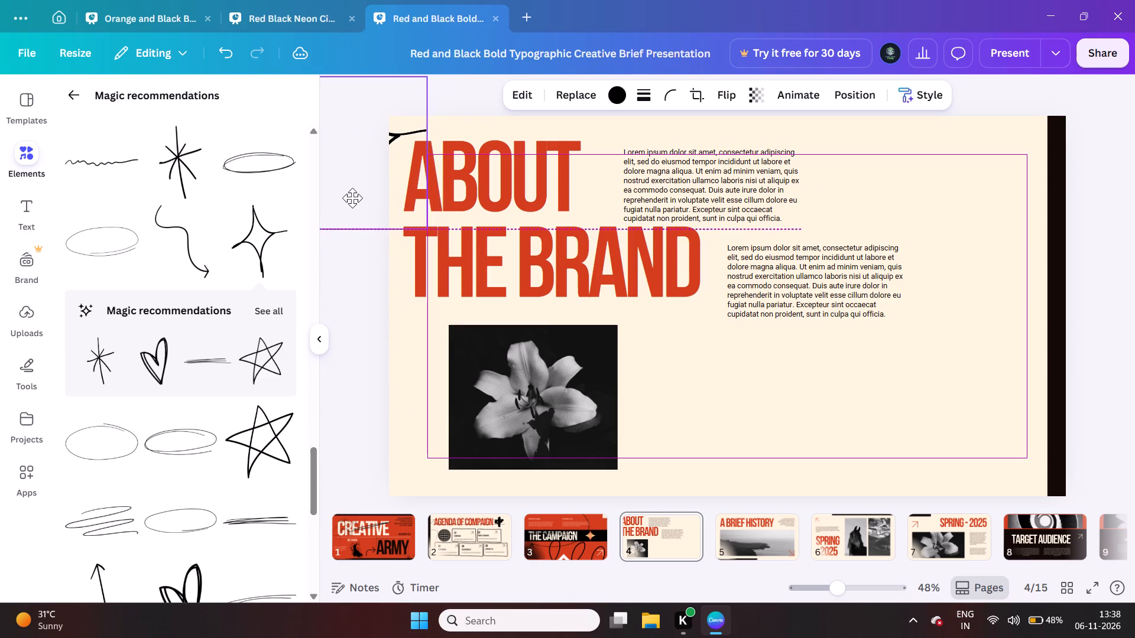
left_click_drag(352, 198, 358, 197)
left_click(373, 177)
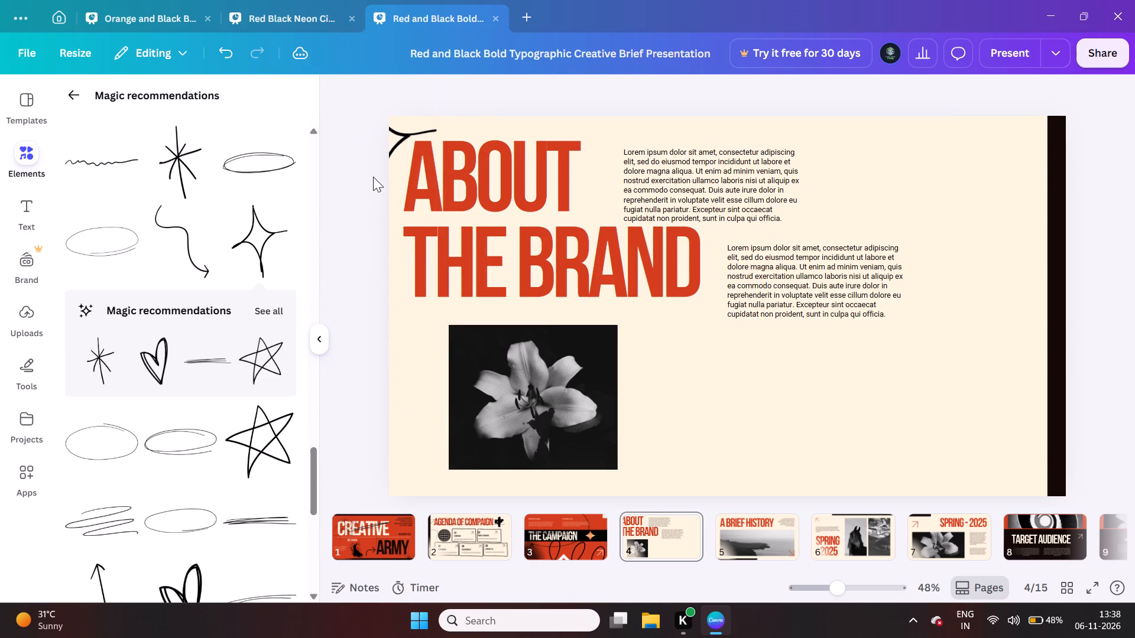
Add the hand-drawn black asterisk burst and place it in the page's upper-right corner, partly cut off by the top edge.
left_click_drag(180, 193, 626, 474)
left_click_drag(635, 463, 1020, 136)
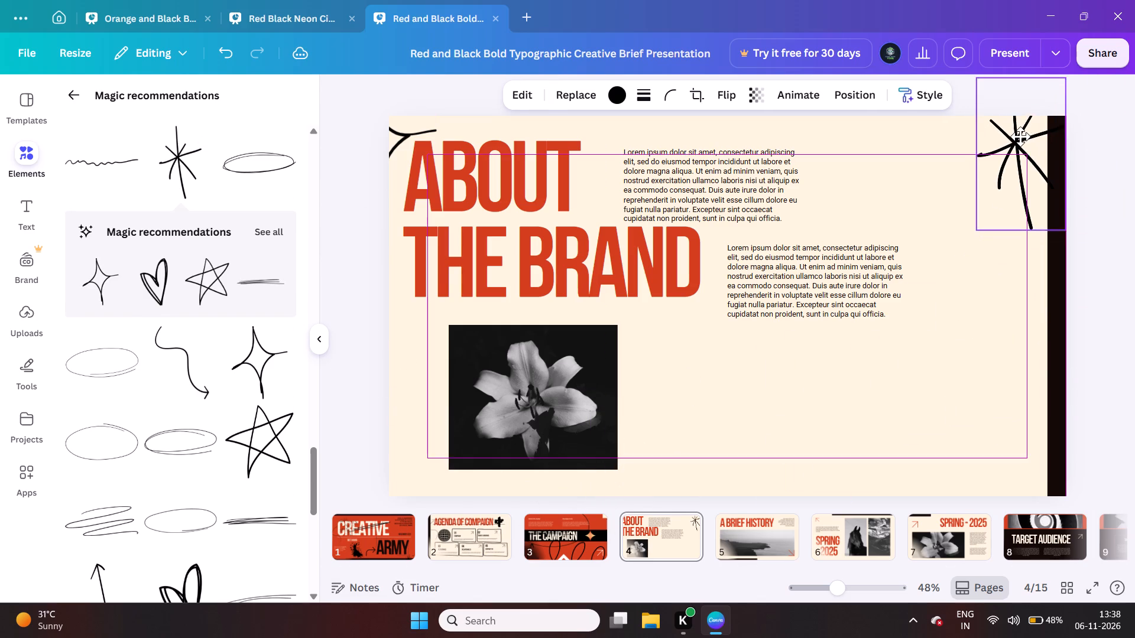
left_click_drag(1020, 136, 1019, 121)
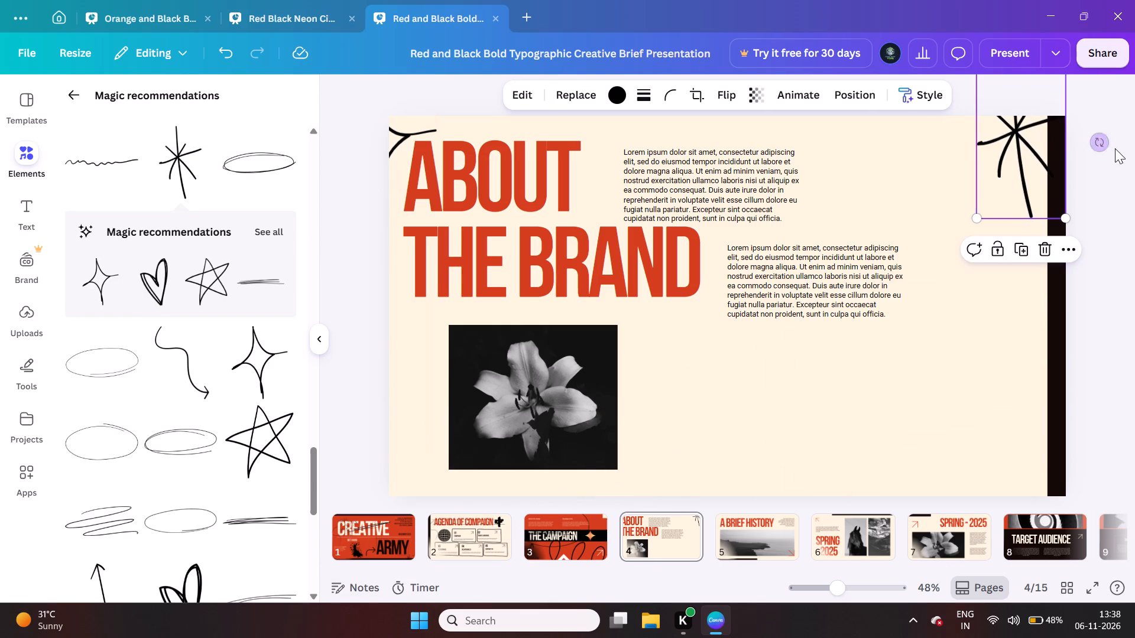
left_click(1129, 96)
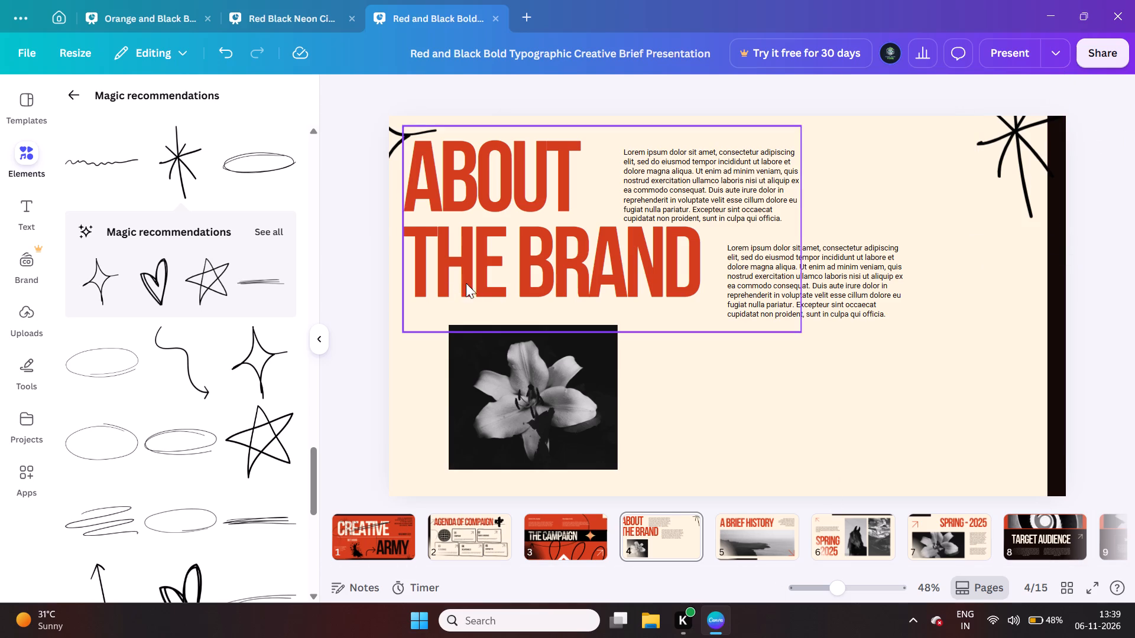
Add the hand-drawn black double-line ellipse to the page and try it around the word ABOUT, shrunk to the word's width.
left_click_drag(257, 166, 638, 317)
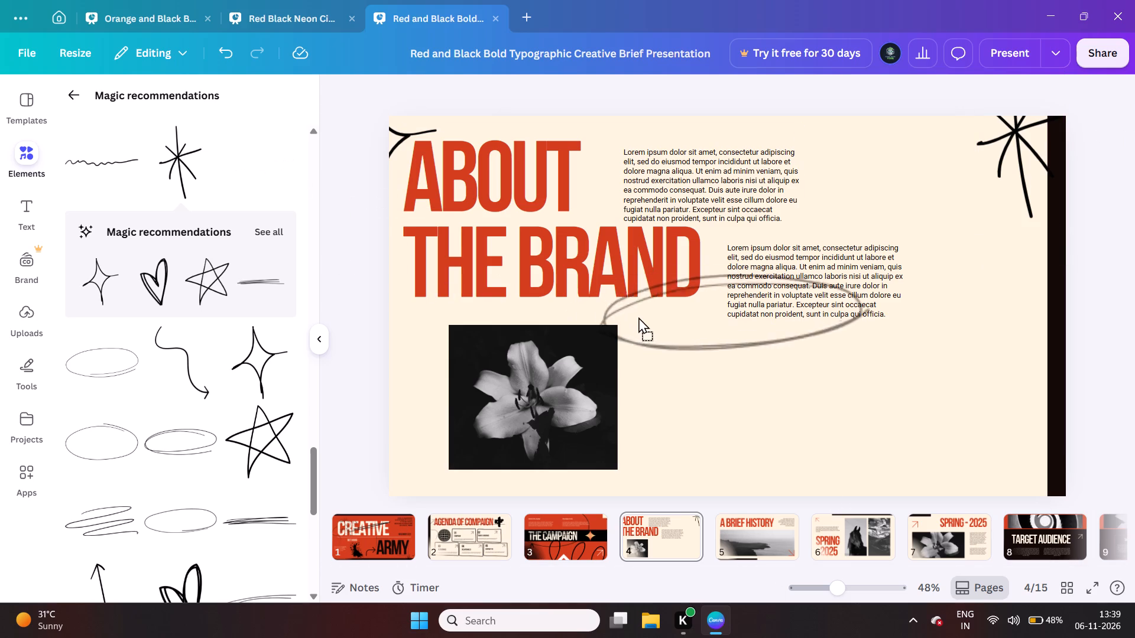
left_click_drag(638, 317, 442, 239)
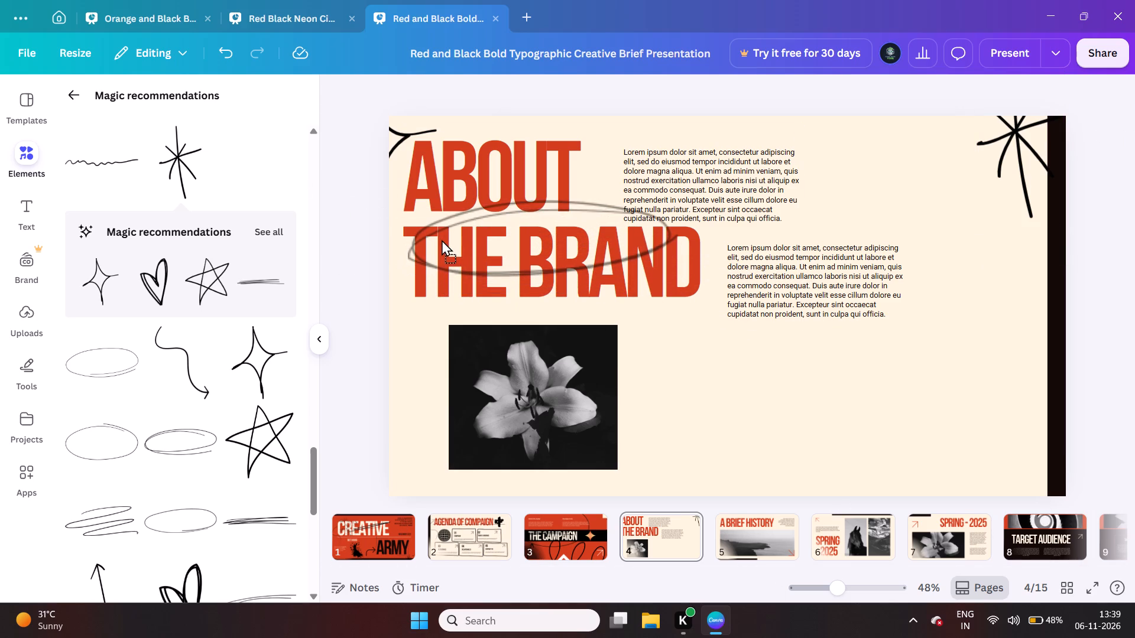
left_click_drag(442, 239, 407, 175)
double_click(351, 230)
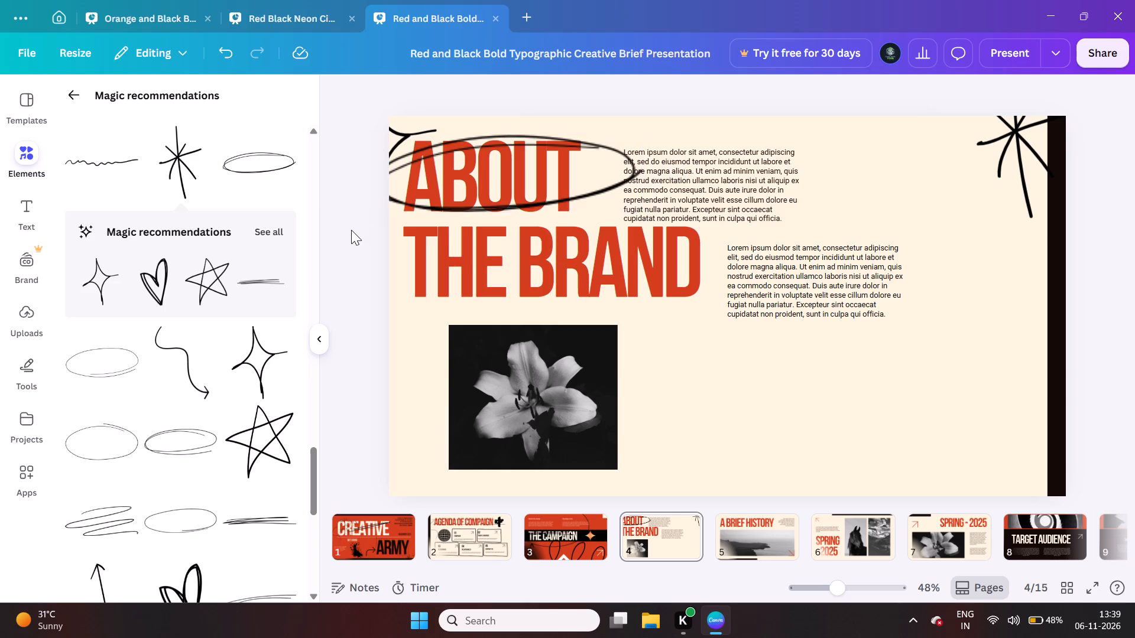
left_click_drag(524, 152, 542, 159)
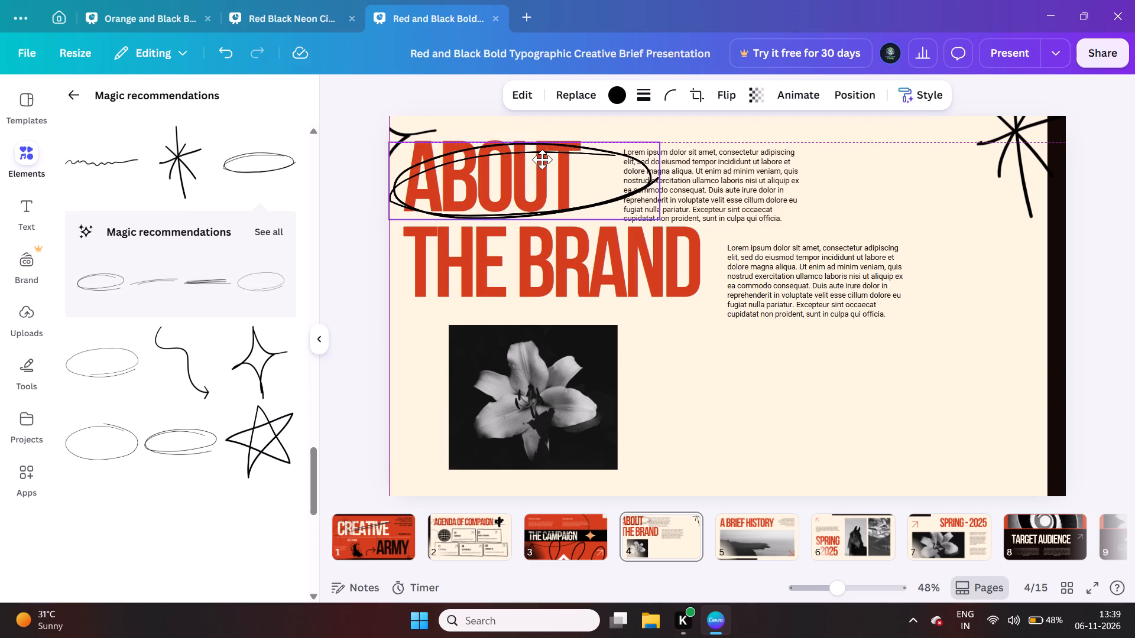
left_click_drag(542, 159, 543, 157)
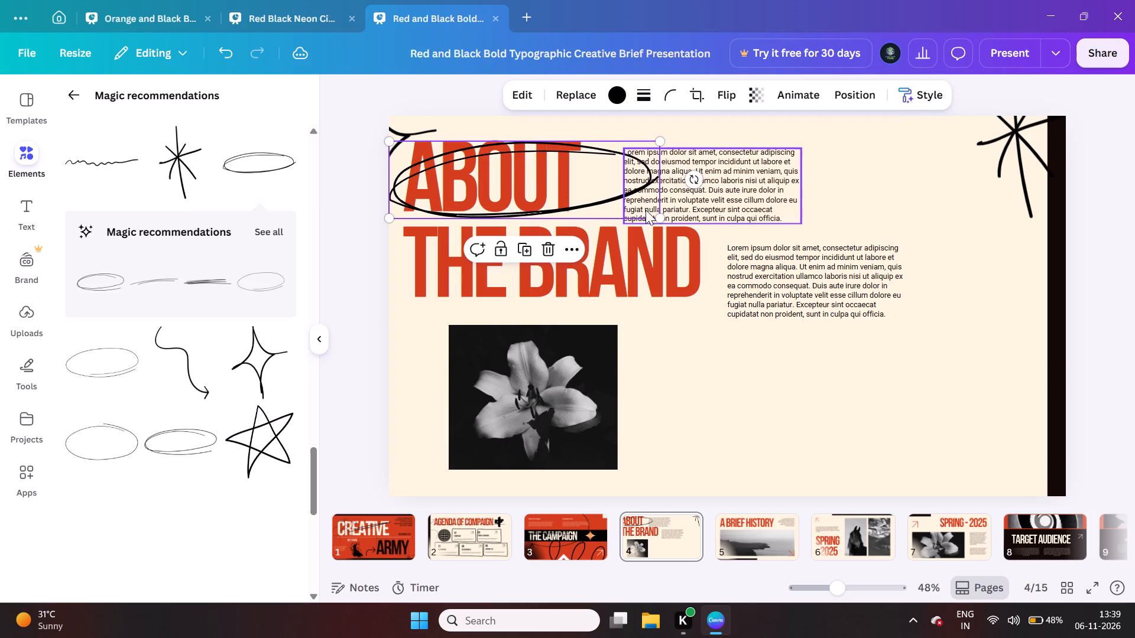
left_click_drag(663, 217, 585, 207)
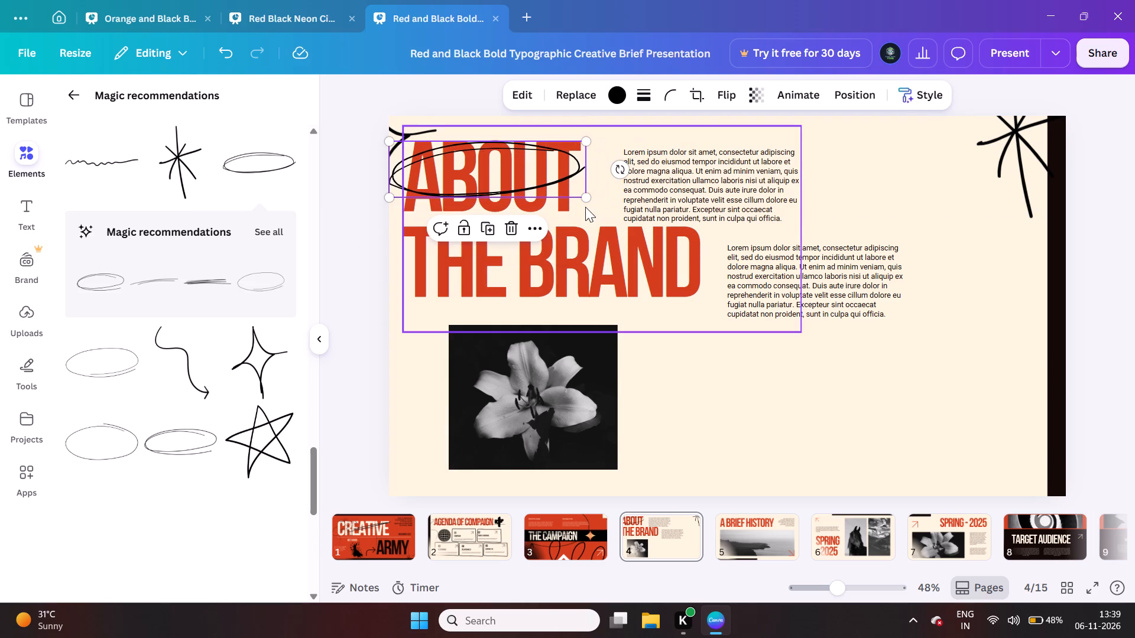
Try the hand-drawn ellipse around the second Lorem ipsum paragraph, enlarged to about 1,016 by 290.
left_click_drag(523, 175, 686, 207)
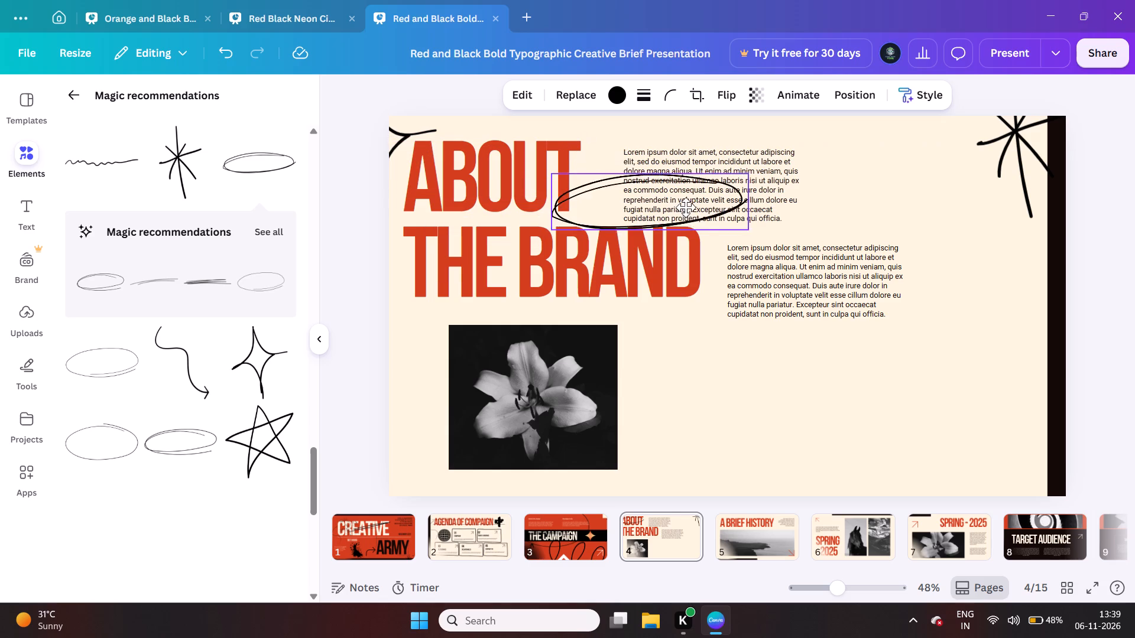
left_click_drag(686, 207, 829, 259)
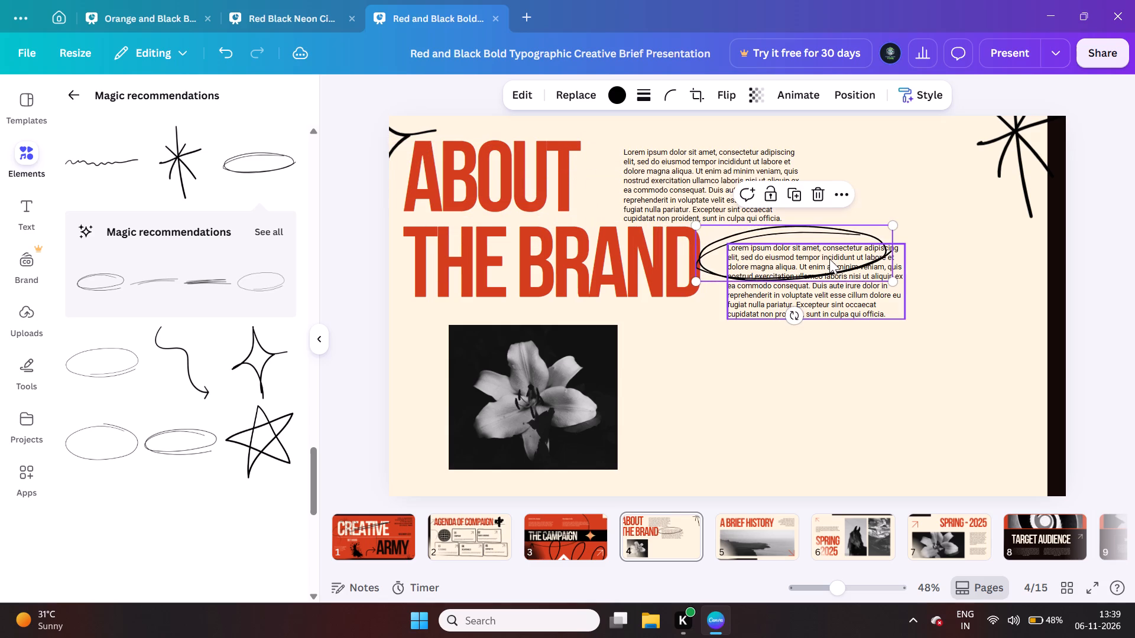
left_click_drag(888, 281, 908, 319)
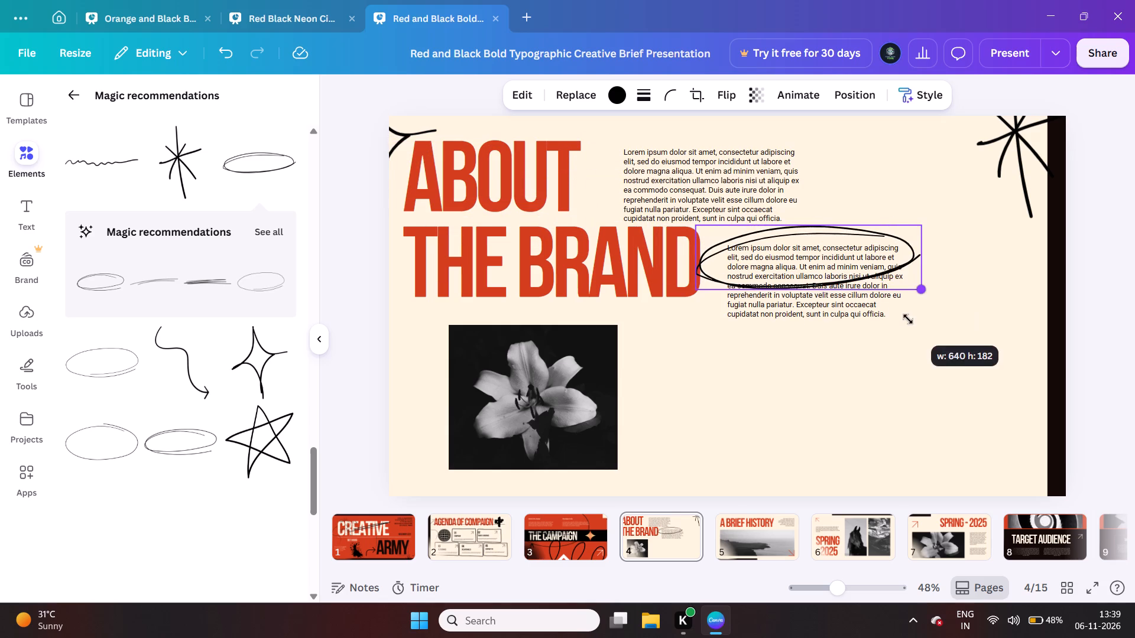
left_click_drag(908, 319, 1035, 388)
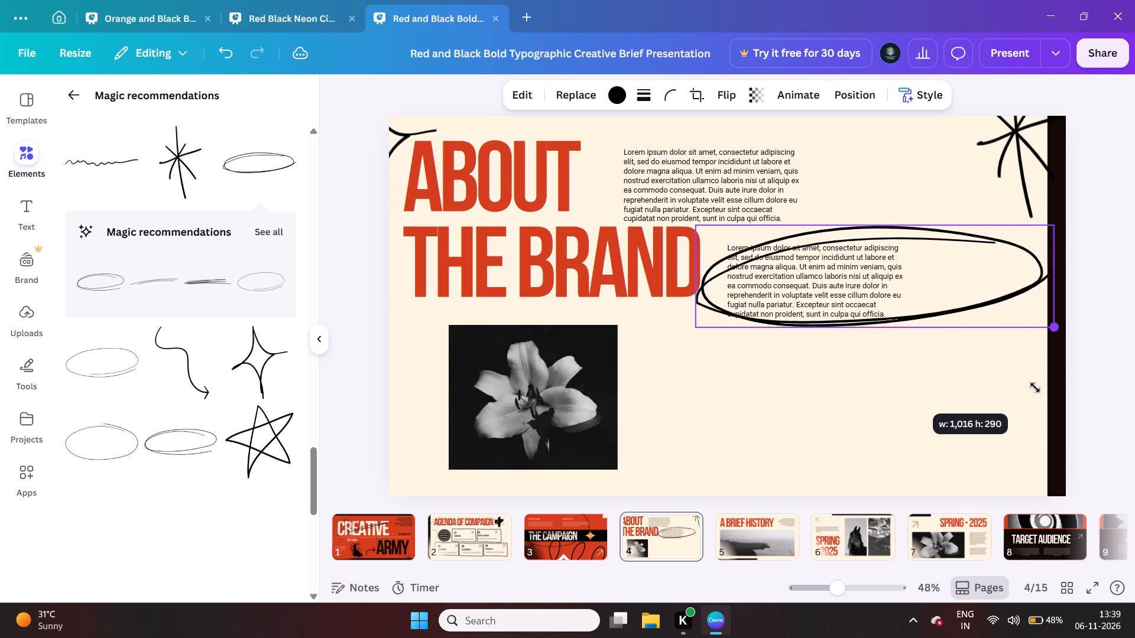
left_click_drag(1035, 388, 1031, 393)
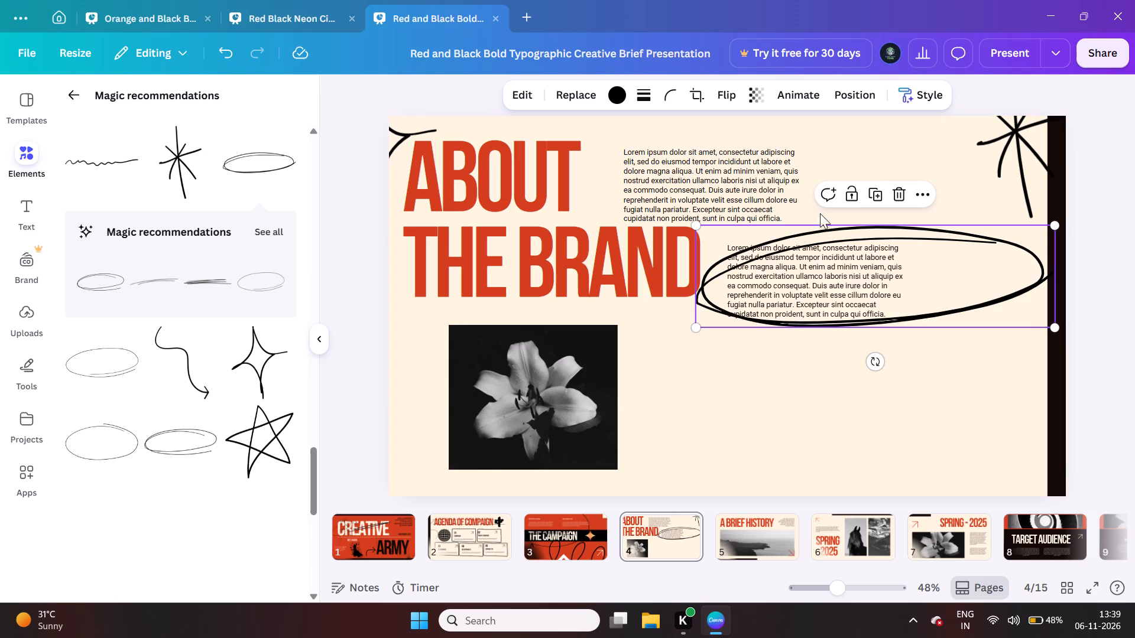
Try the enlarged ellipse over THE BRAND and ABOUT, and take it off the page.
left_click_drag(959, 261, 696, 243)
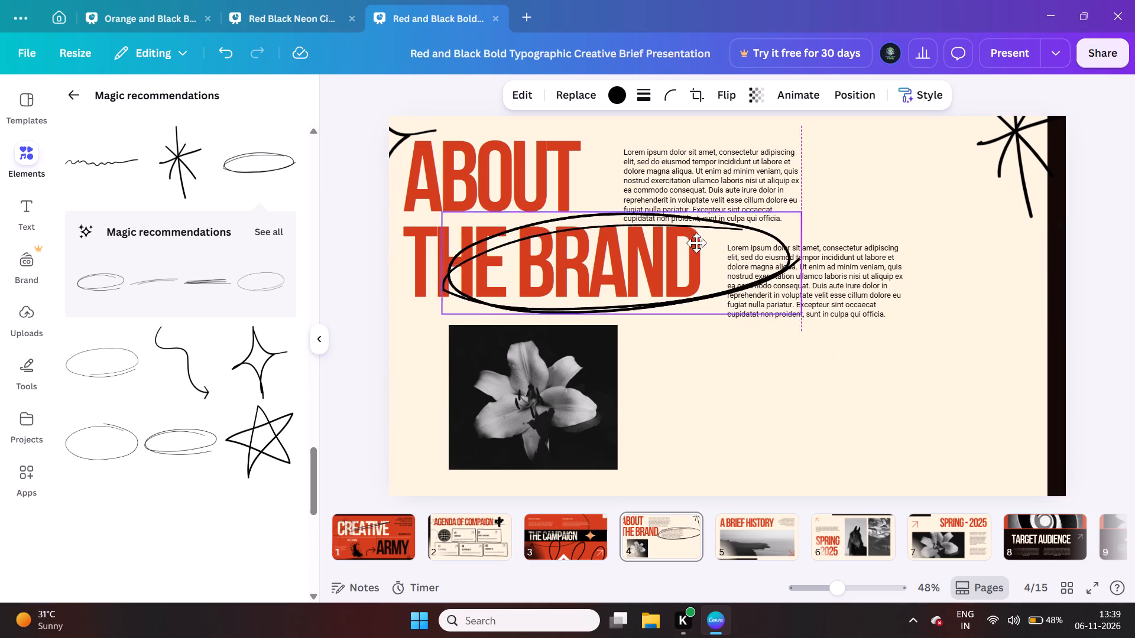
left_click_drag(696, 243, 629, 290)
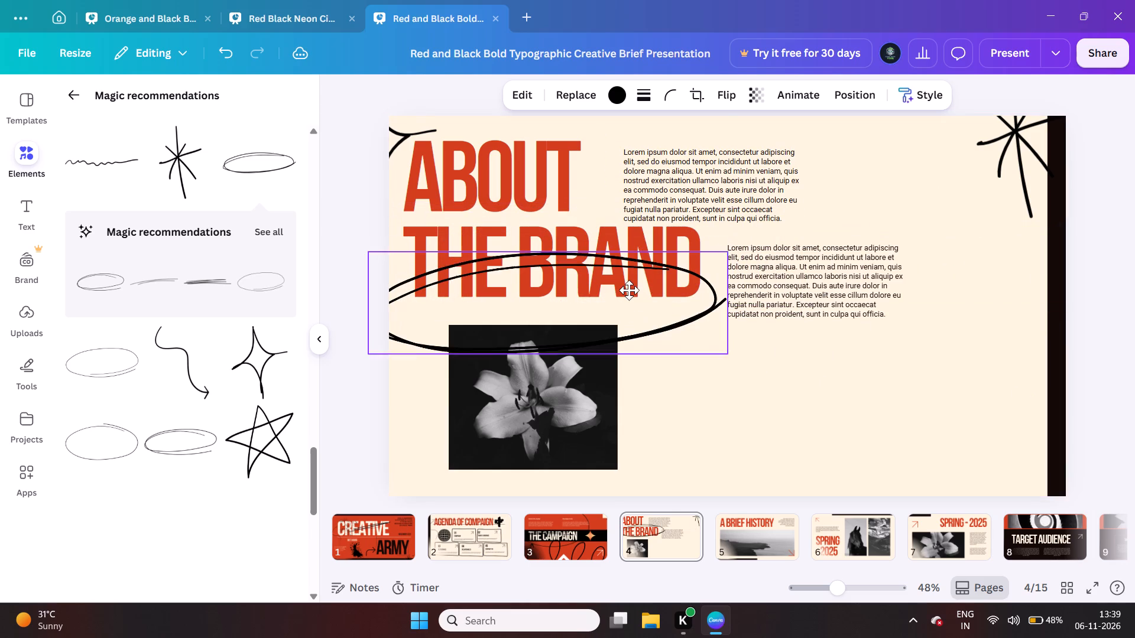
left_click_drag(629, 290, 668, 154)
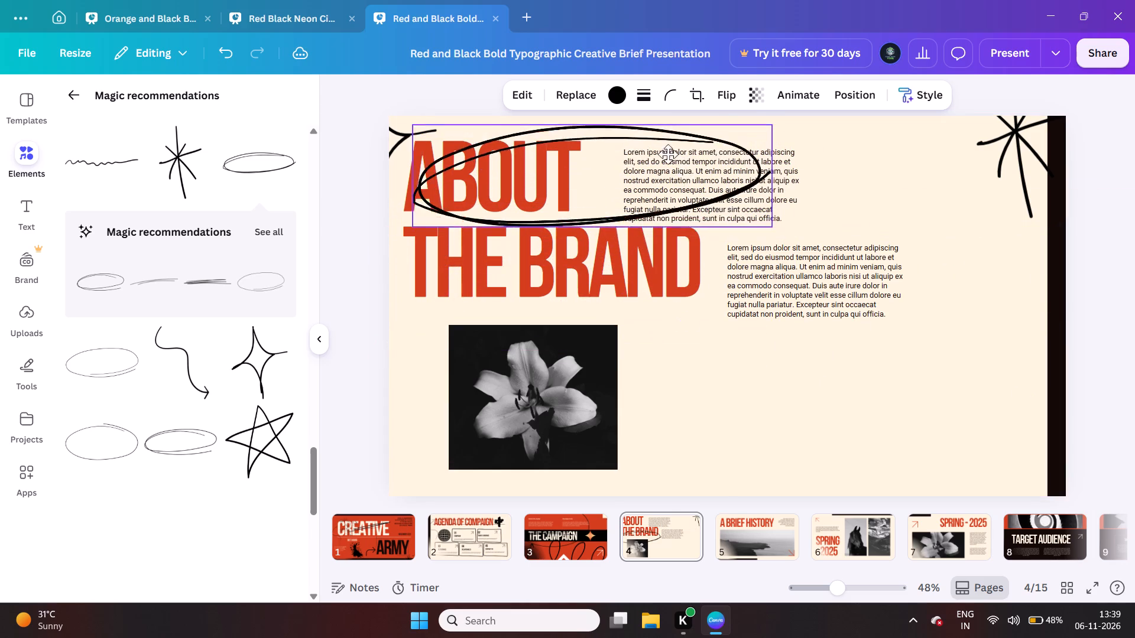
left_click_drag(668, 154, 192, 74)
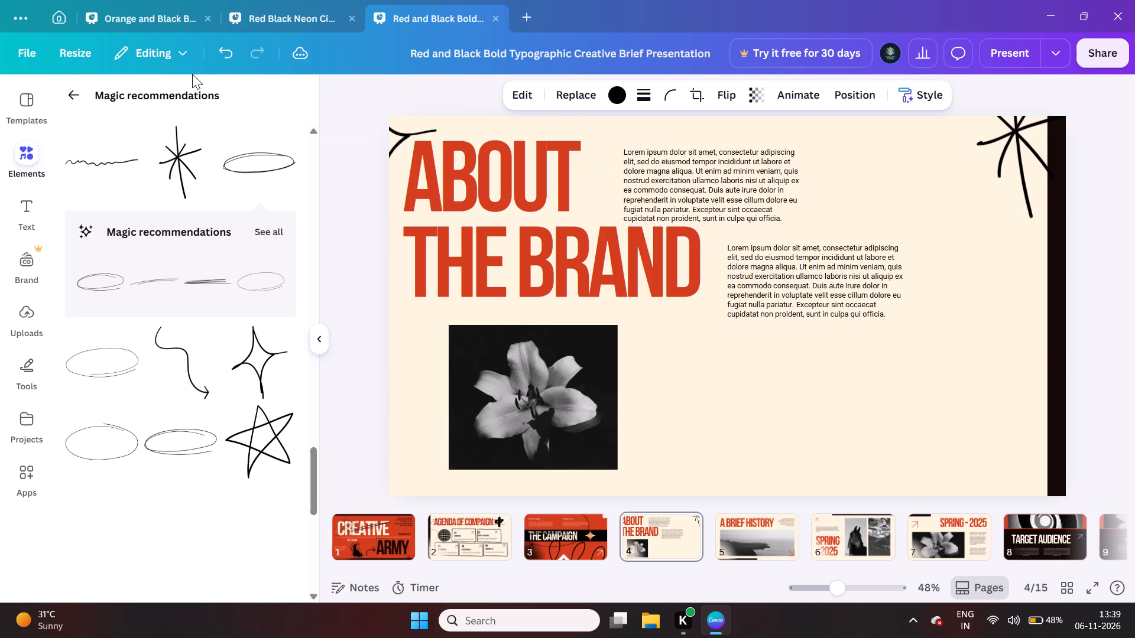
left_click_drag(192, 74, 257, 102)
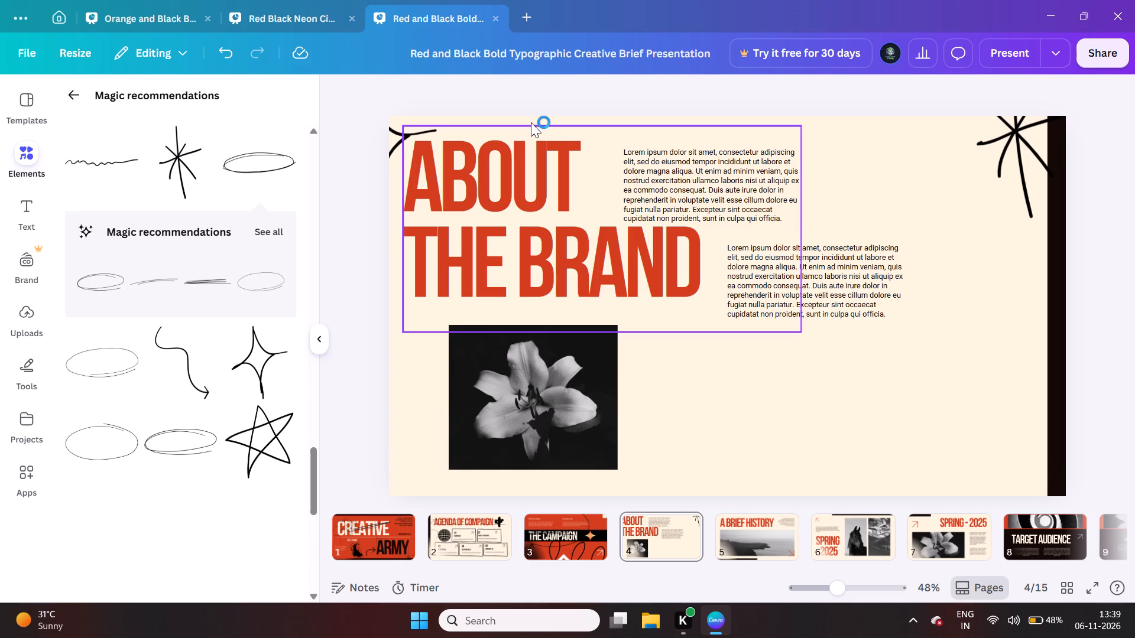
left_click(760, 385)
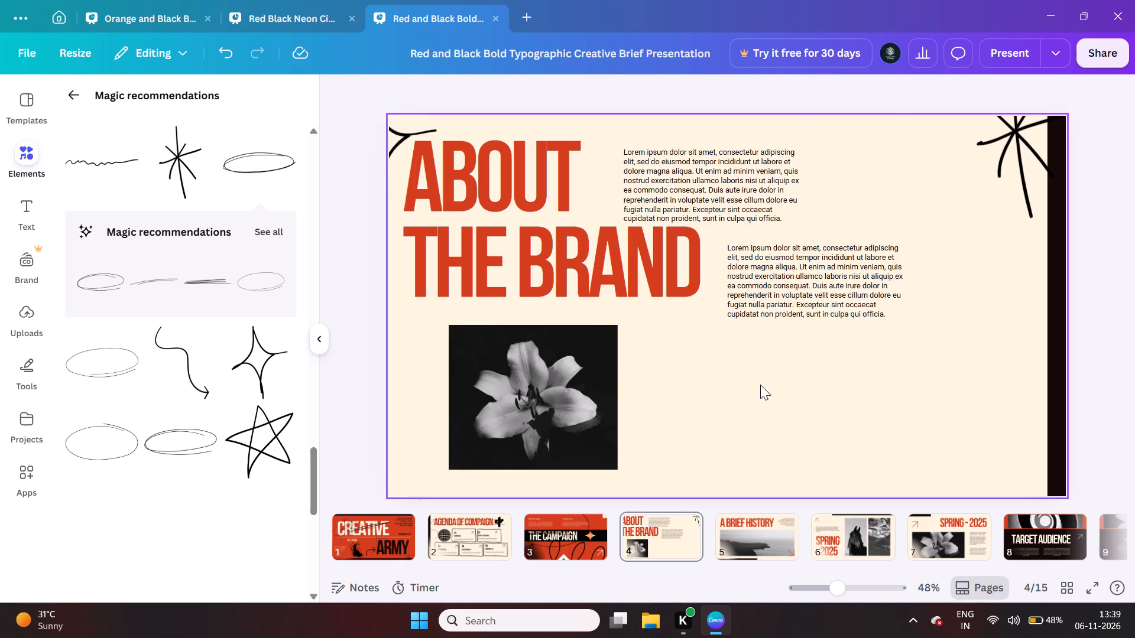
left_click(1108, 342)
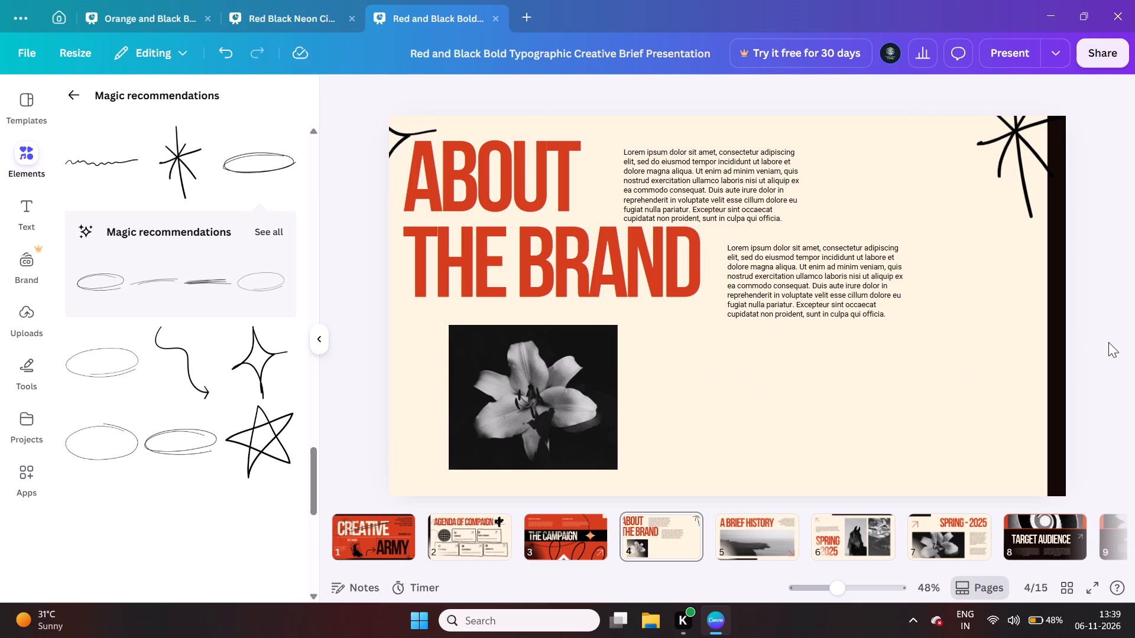
Reposition the second Lorem ipsum paragraph beside THE BRAND, slightly higher and further from the heading.
left_click(870, 274)
left_click_drag(870, 274, 786, 376)
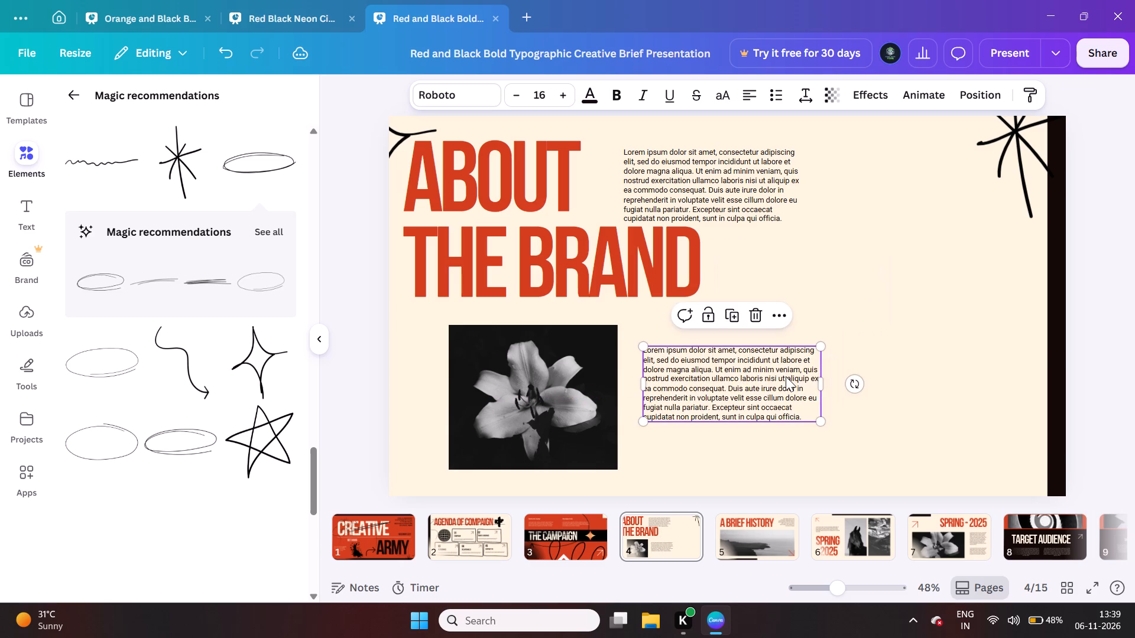
left_click_drag(786, 376, 894, 268)
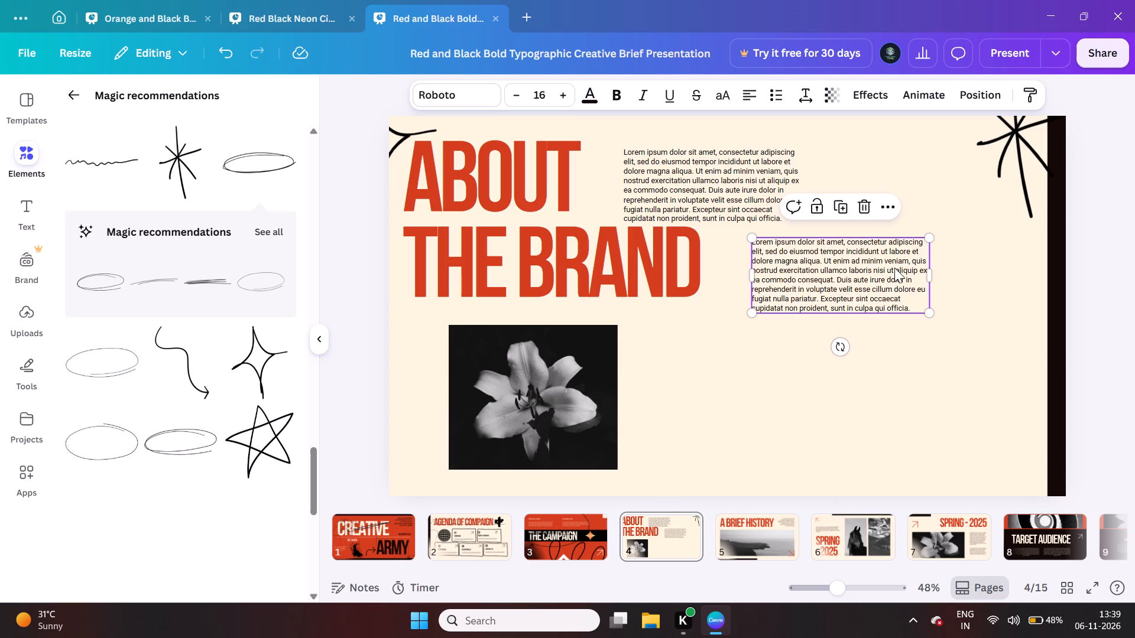
left_click(1097, 232)
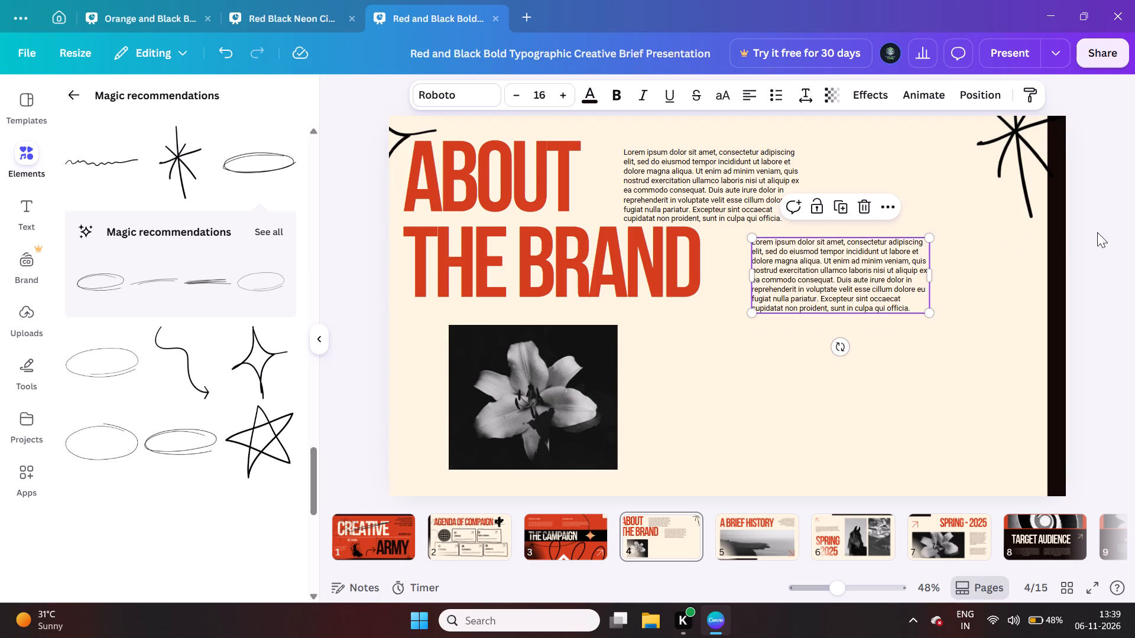